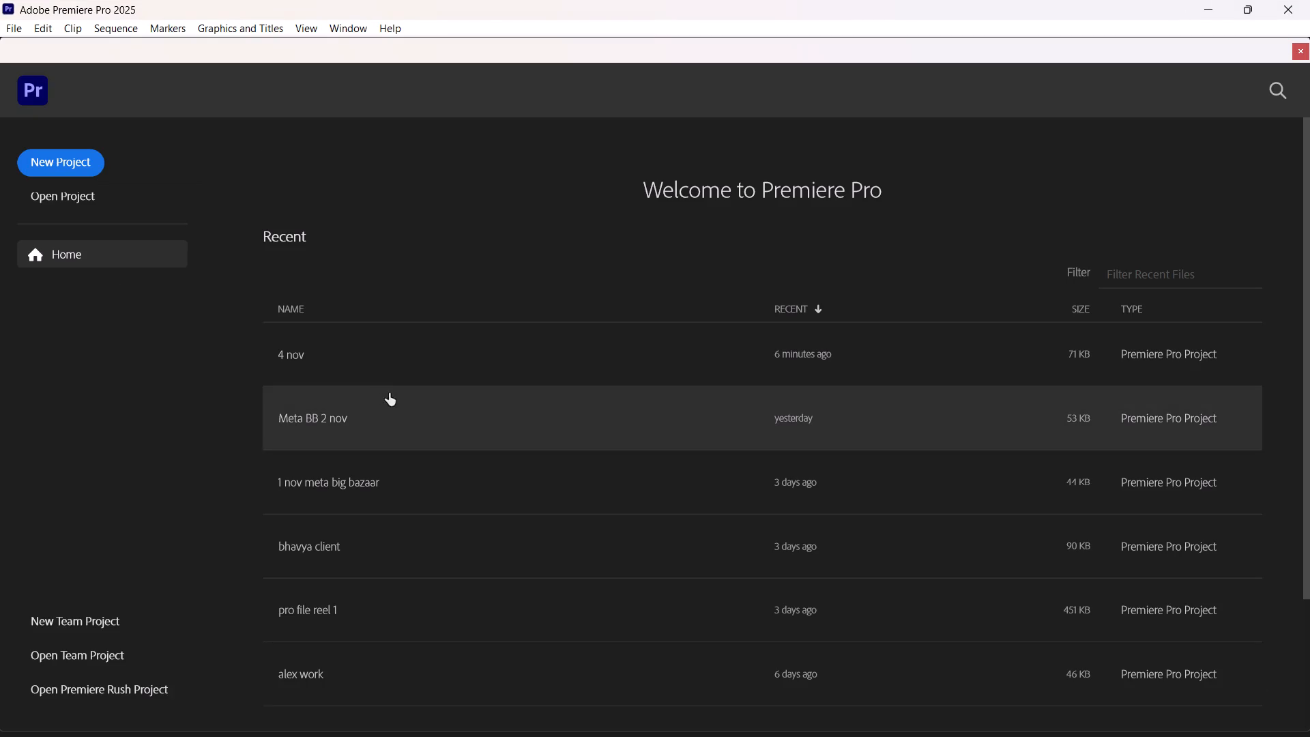
pyautogui.click(352, 353)
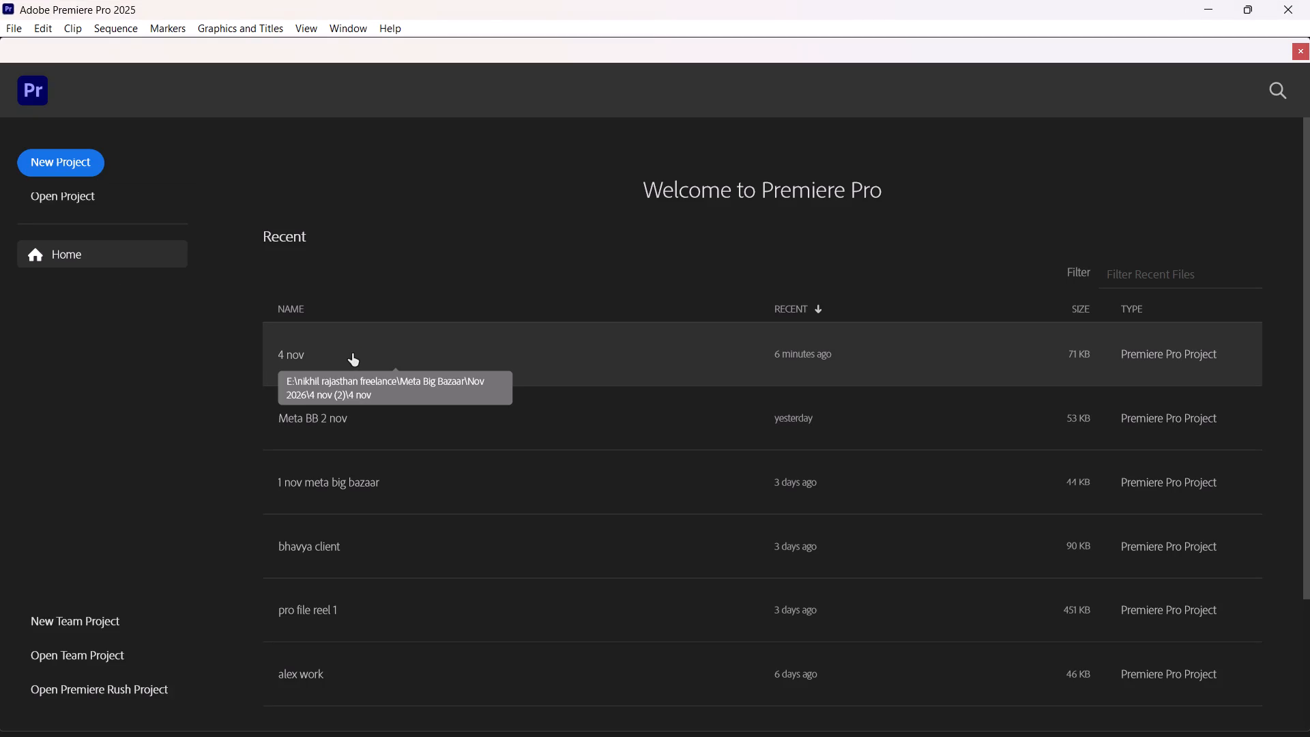
pyautogui.click(352, 353)
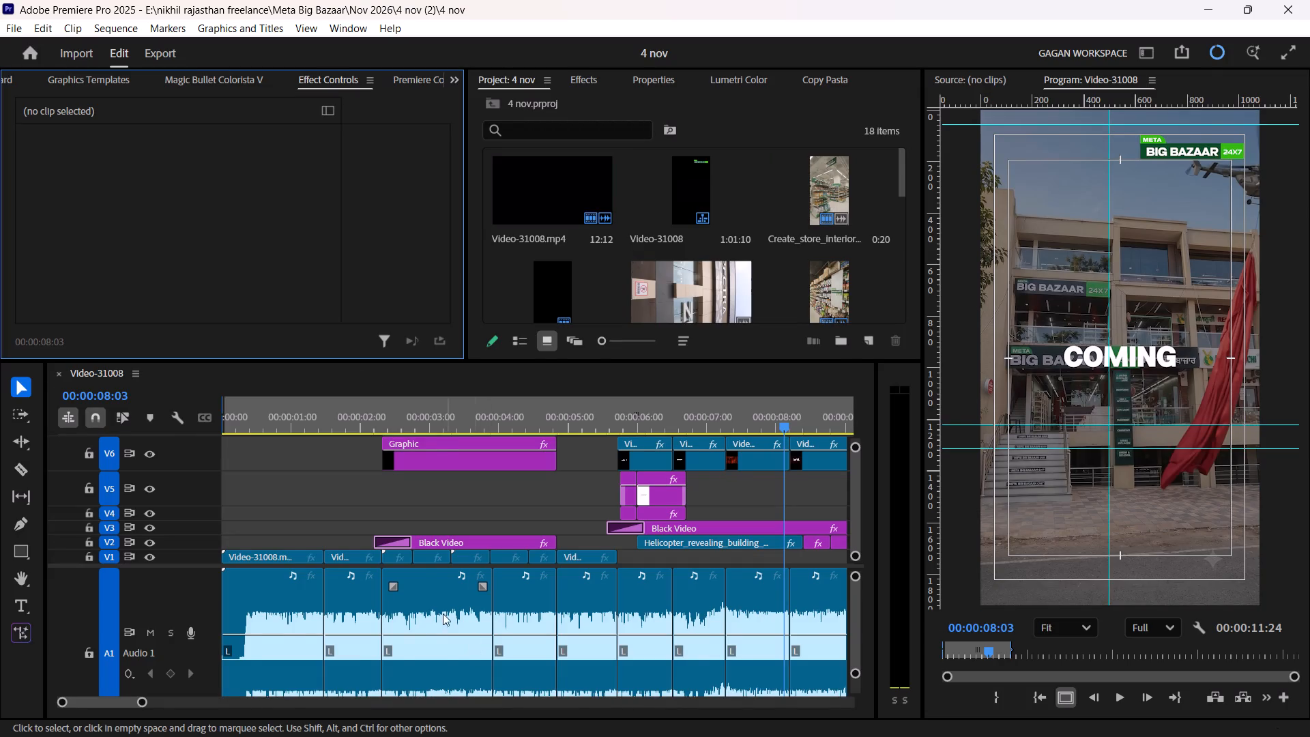
# Switch to the 4 nov project in Premiere Pro and save it.
pyautogui.keyDown('alt'); pyautogui.scroll(-7, 431, 602); pyautogui.keyUp('alt')
pyautogui.scroll(6, 430, 601)
pyautogui.hotkey('ctrl', 's')
# Scrub through the start of the Video-31008 sequence up to about 00:00:04:11 to review the opening text animation.
pyautogui.moveTo(306, 420); pyautogui.dragTo(248, 428)
pyautogui.keyDown('ctrl'); pyautogui.scroll(6, 259, 467); pyautogui.keyUp('ctrl')
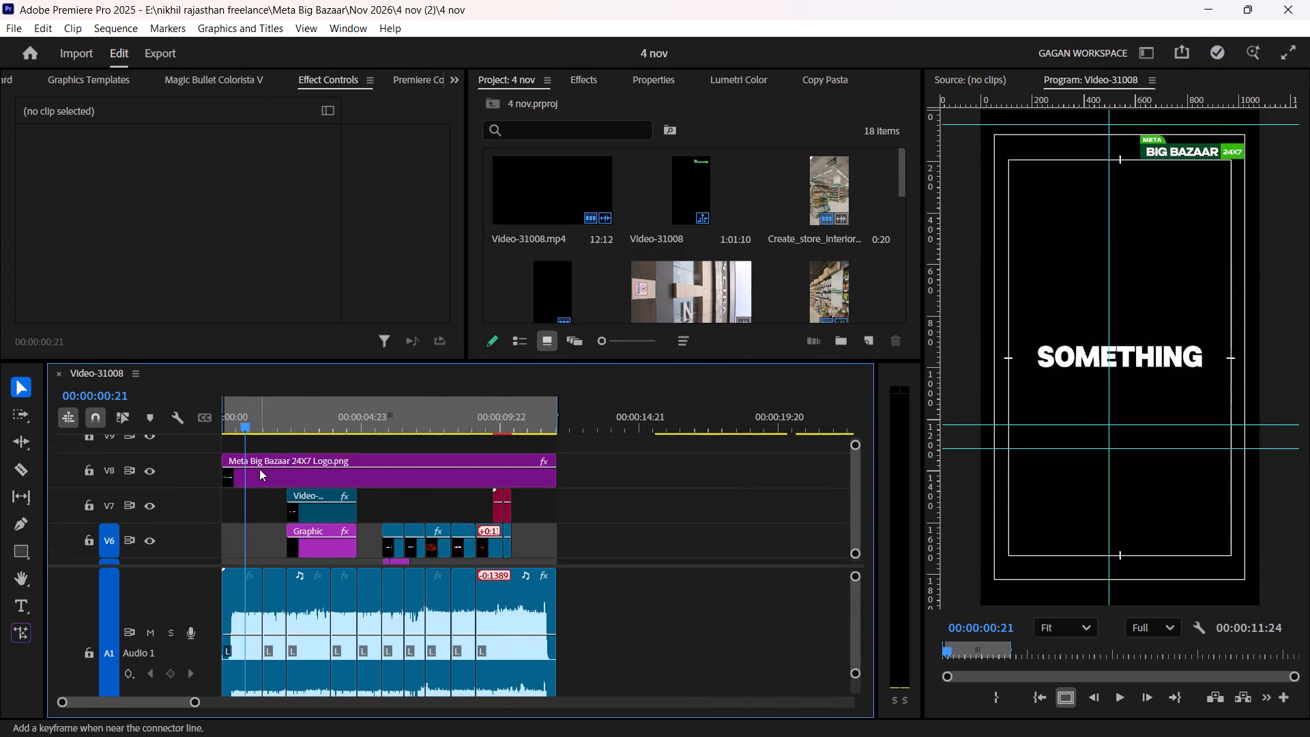
pyautogui.keyDown('ctrl'); pyautogui.scroll(2, 259, 469); pyautogui.keyUp('ctrl')
pyautogui.scroll(10, 276, 472)
pyautogui.keyDown('ctrl'); pyautogui.scroll(-7, 285, 486); pyautogui.keyUp('ctrl')
pyautogui.scroll(7, 312, 547)
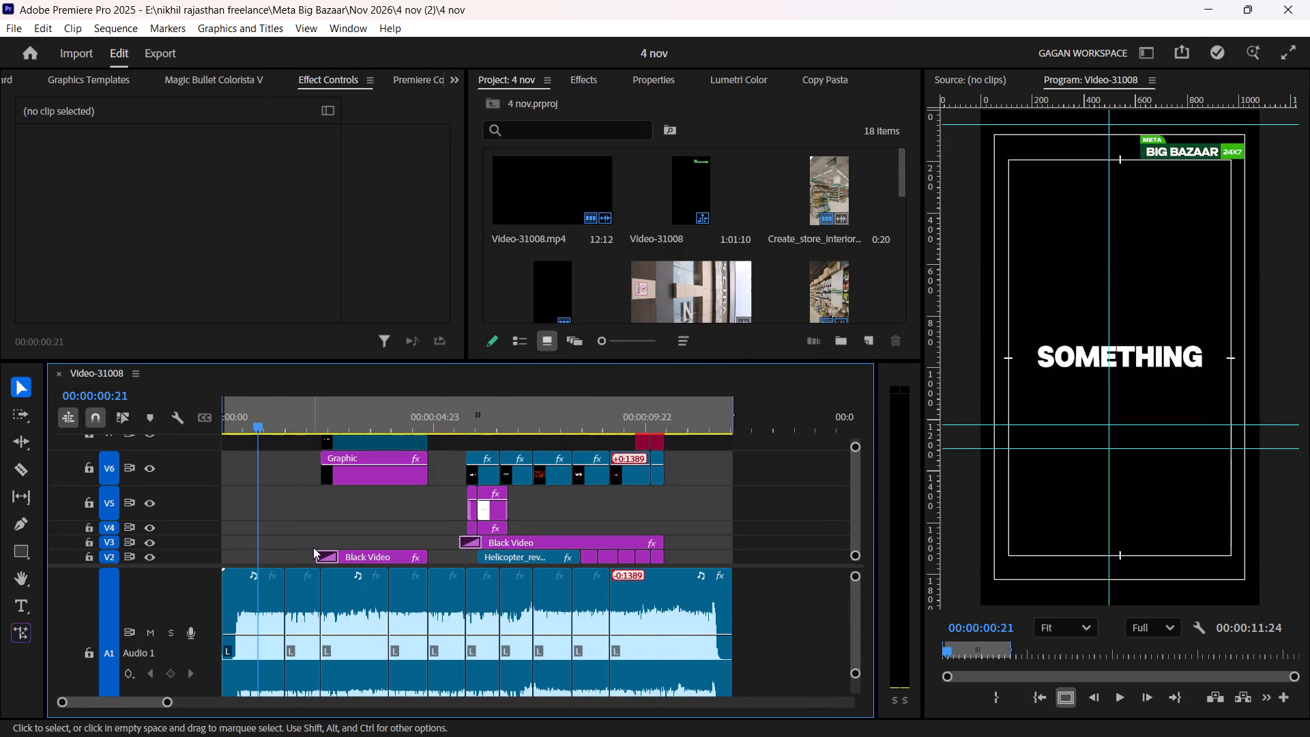
pyautogui.scroll(11, 313, 547)
pyautogui.keyDown('ctrl'); pyautogui.scroll(-7, 314, 537); pyautogui.keyUp('ctrl')
pyautogui.scroll(4, 309, 511)
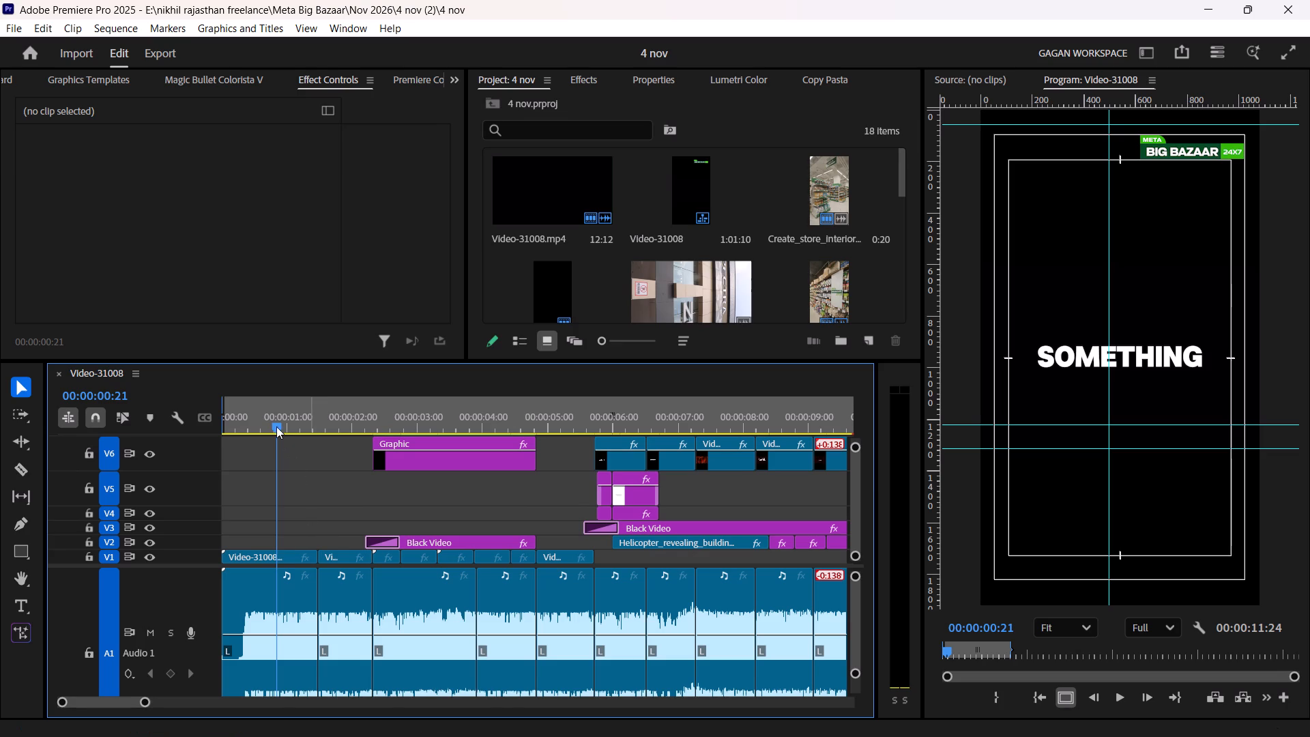
pyautogui.moveTo(274, 422); pyautogui.dragTo(276, 431)
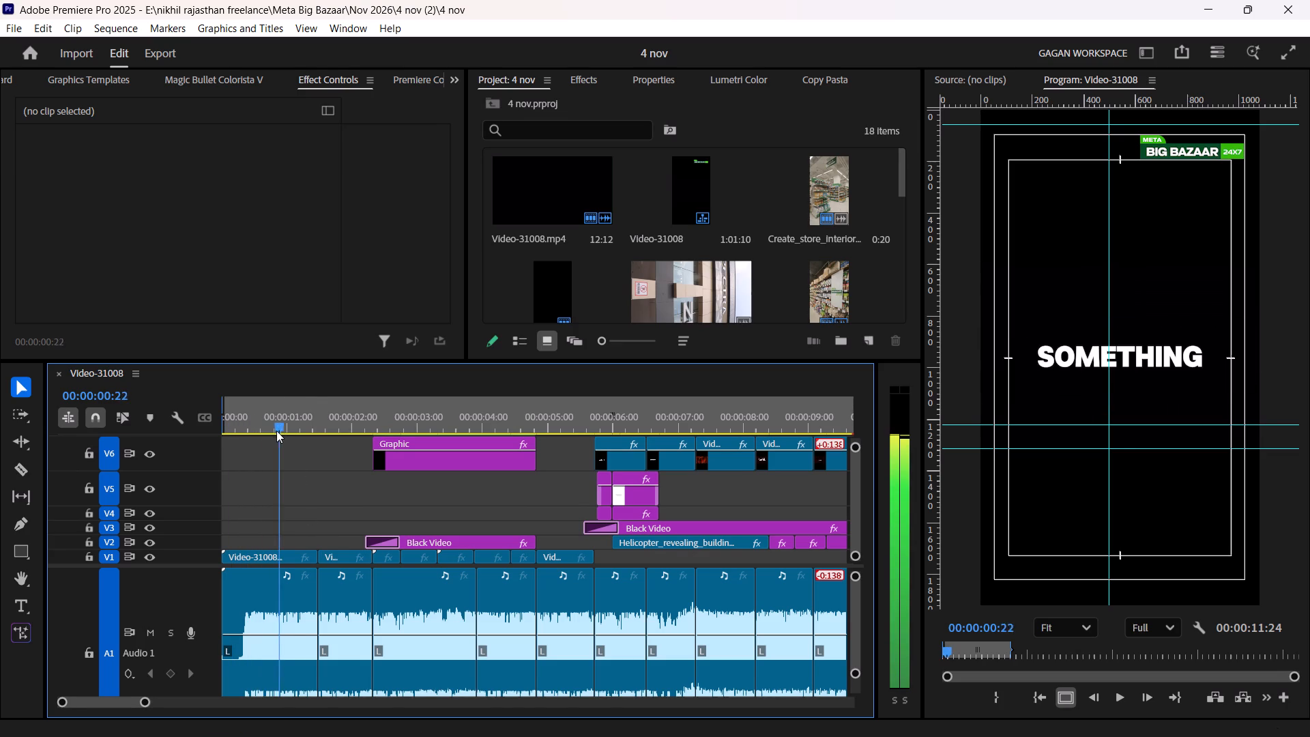
pyautogui.moveTo(276, 431); pyautogui.dragTo(355, 451)
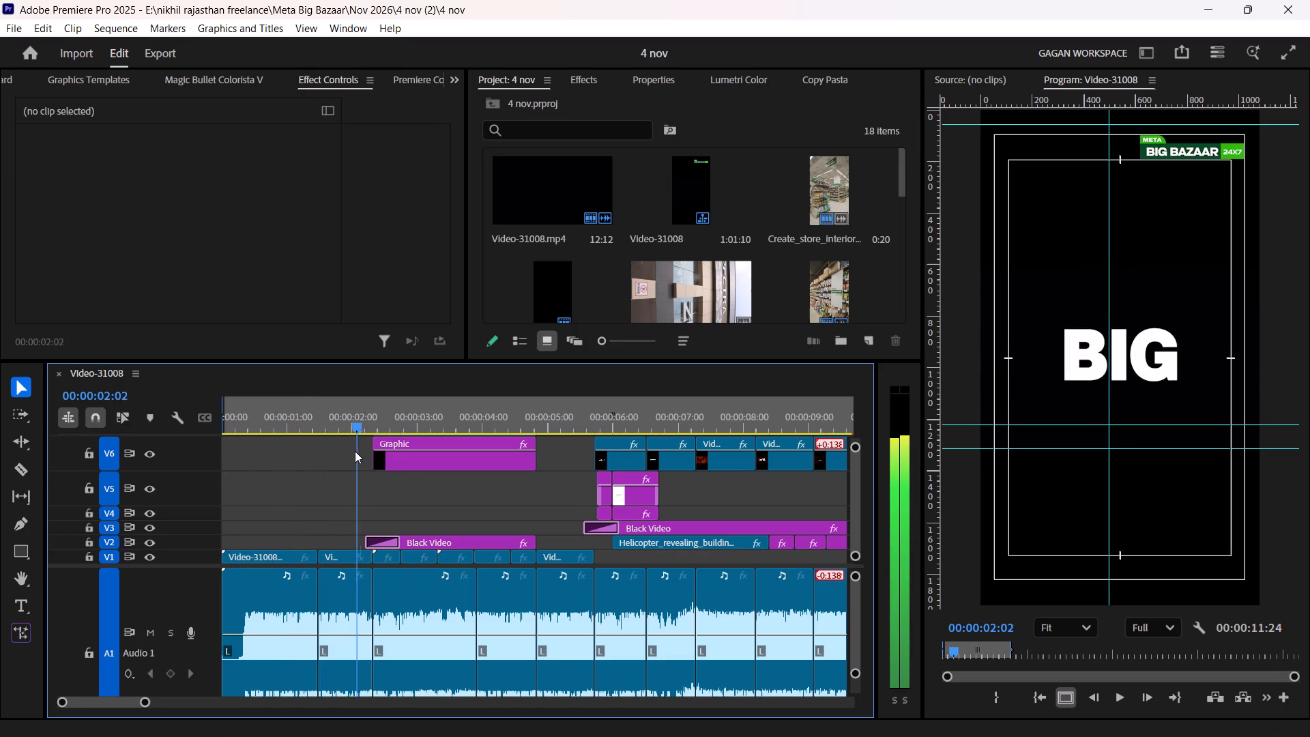
pyautogui.moveTo(355, 451); pyautogui.dragTo(508, 474)
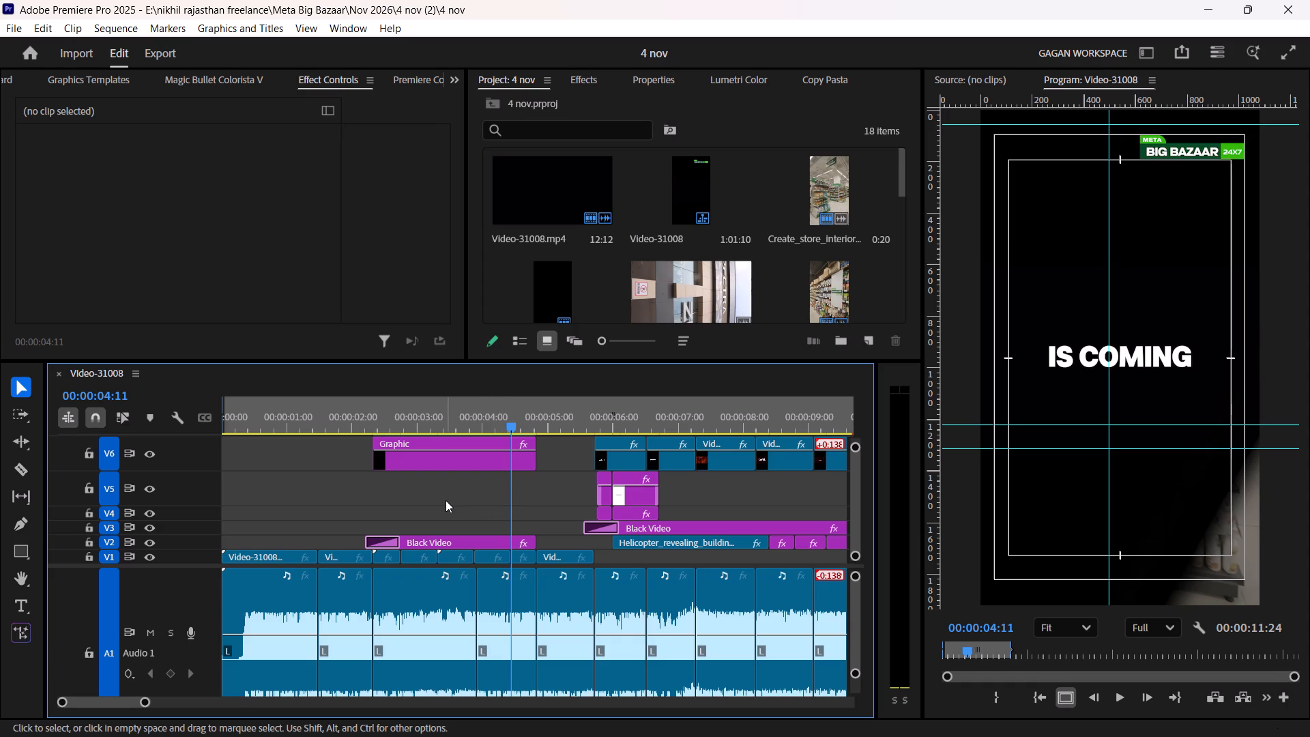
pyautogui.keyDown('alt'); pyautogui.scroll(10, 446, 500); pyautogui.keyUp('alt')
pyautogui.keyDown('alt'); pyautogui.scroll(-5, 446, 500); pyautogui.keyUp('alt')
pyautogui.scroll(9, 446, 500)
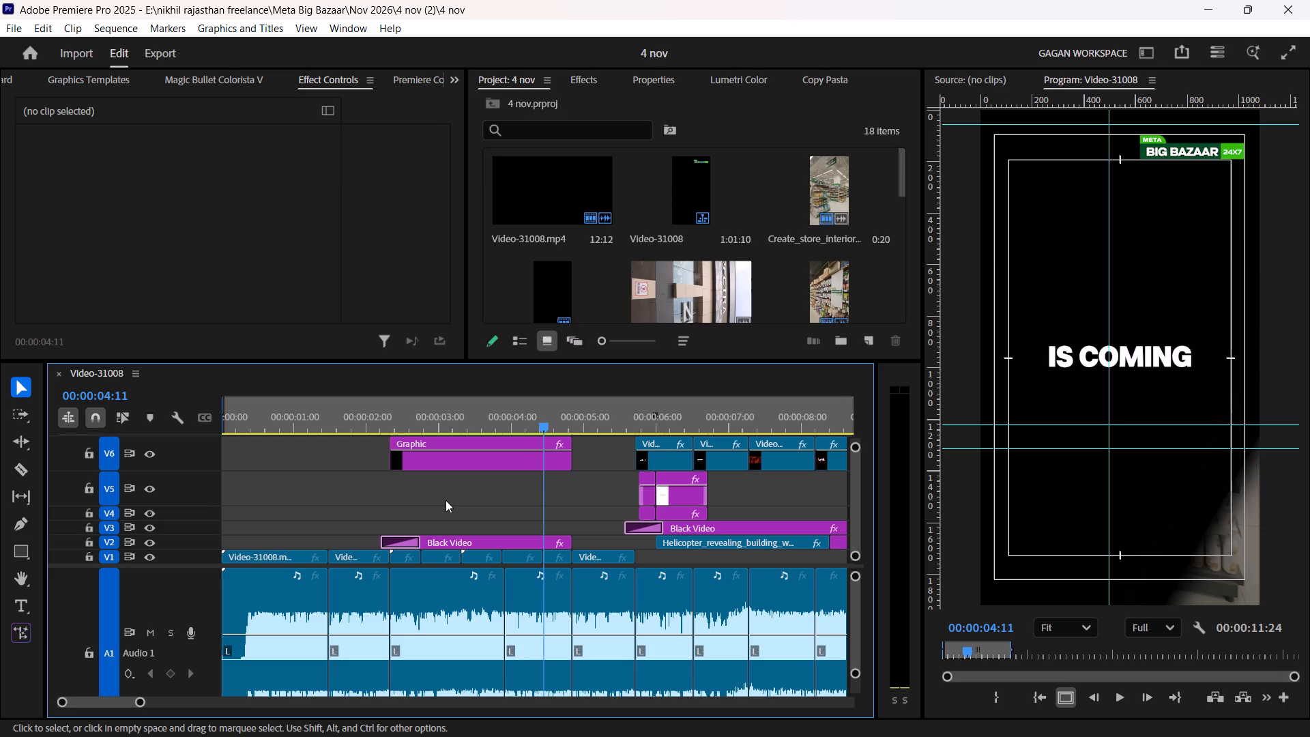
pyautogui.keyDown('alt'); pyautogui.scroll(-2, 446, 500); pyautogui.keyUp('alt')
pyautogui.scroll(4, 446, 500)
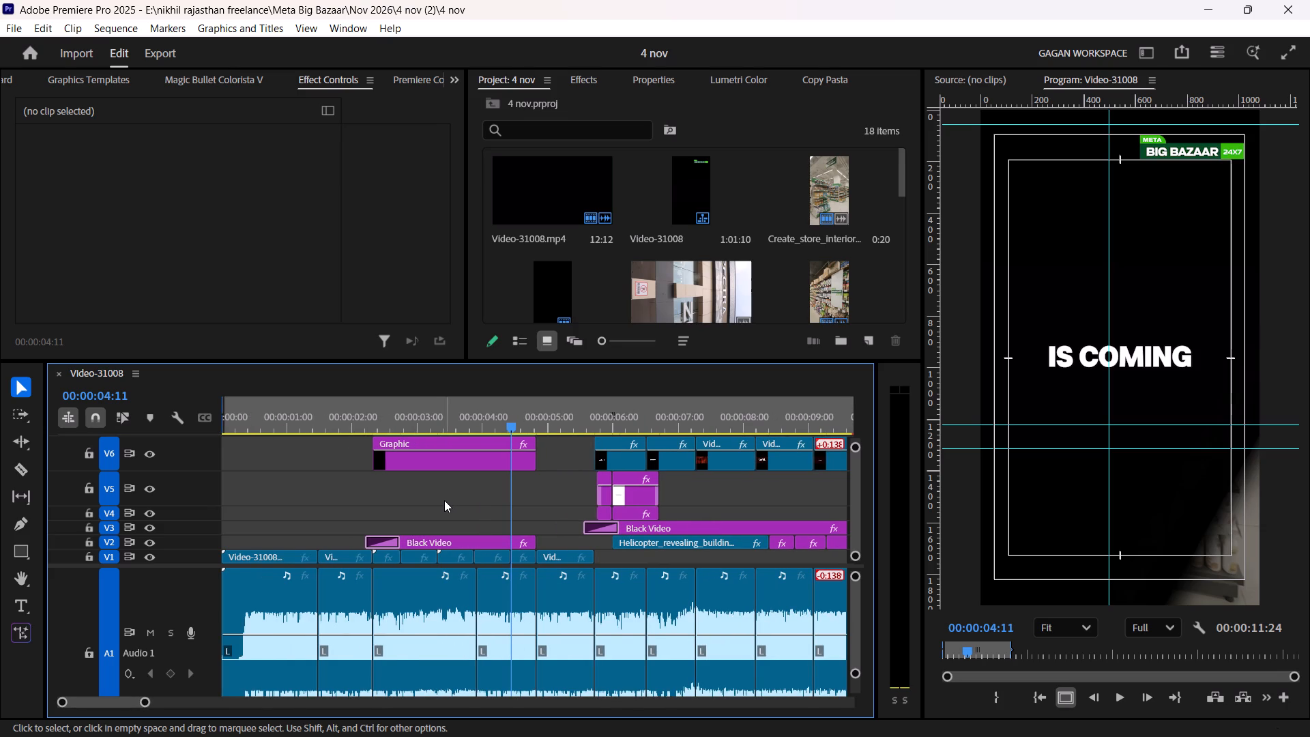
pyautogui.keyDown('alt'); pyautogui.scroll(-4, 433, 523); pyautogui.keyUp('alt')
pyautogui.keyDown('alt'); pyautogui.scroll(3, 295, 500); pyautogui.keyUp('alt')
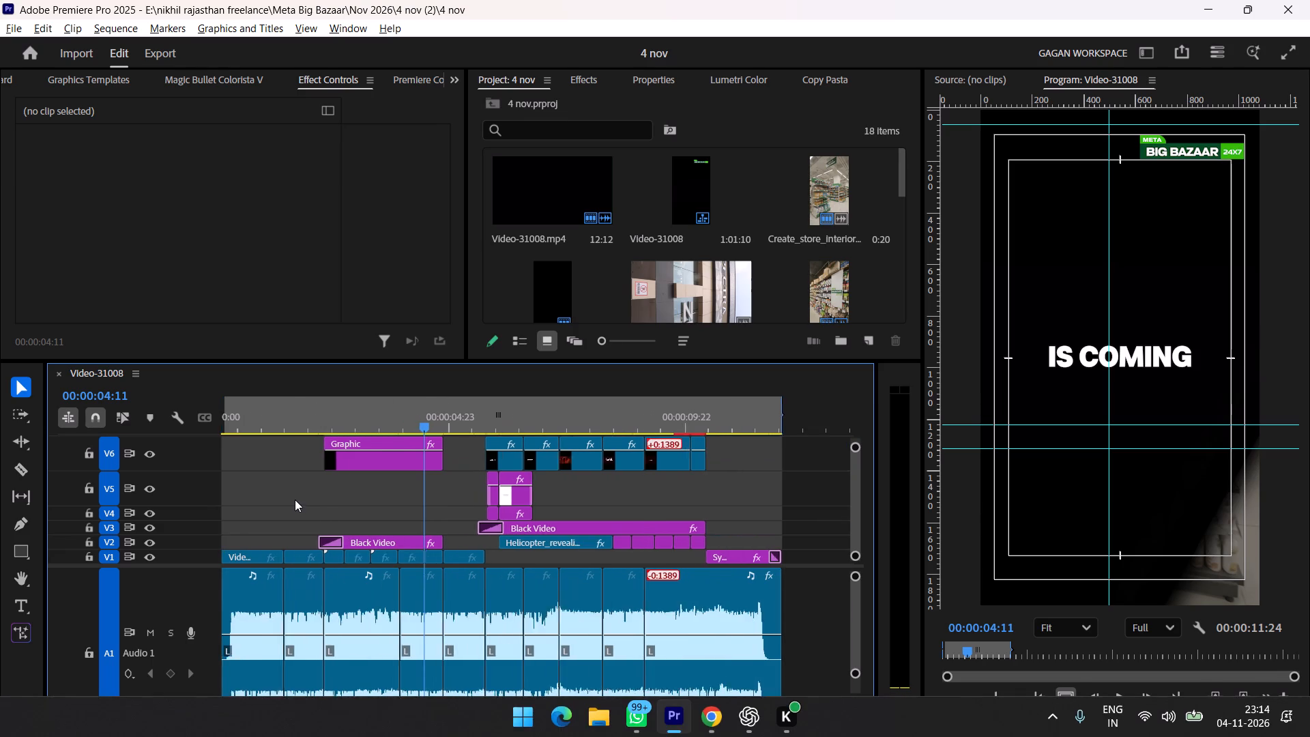
# Play the opening of the sequence in short stretches from 00:00:00:07 to check when the "SOMETHING" text appears and ends.
pyautogui.keyDown('alt'); pyautogui.scroll(5, 295, 500); pyautogui.keyUp('alt')
pyautogui.moveTo(272, 417); pyautogui.dragTo(240, 415)
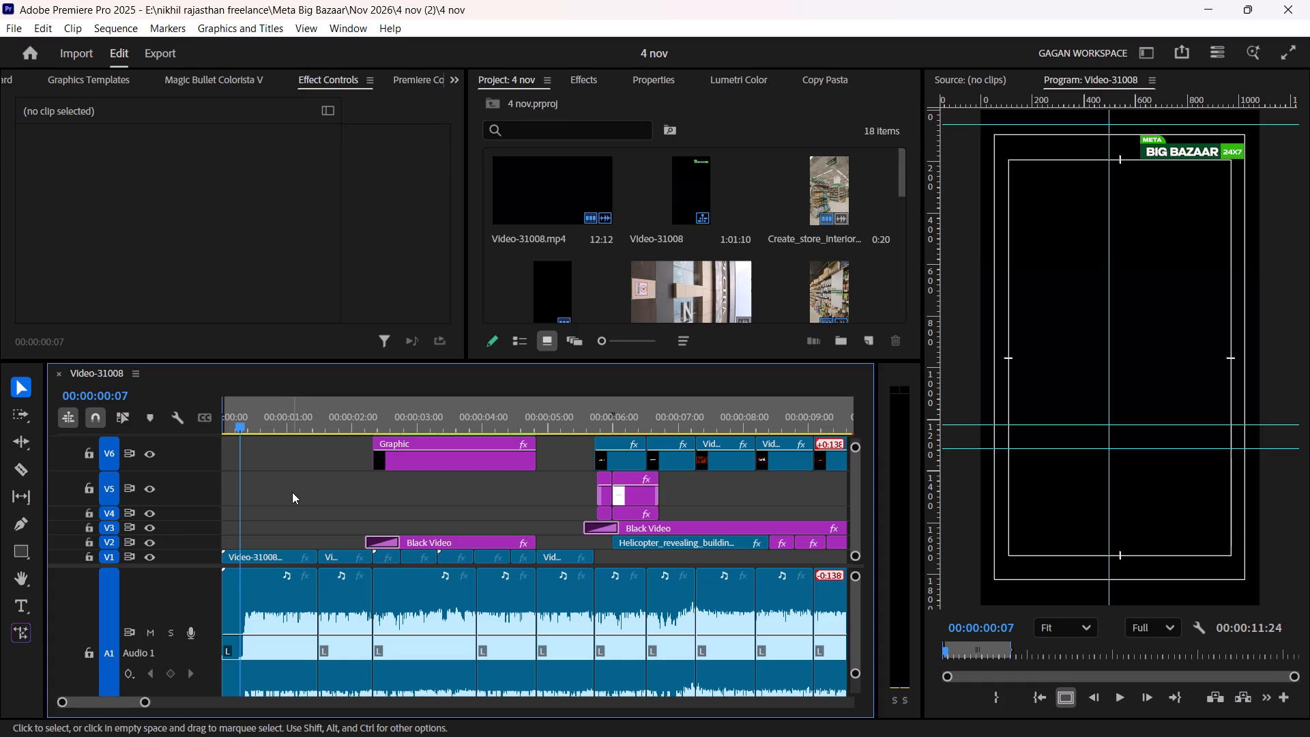
pyautogui.press('space')
pyautogui.press('space')
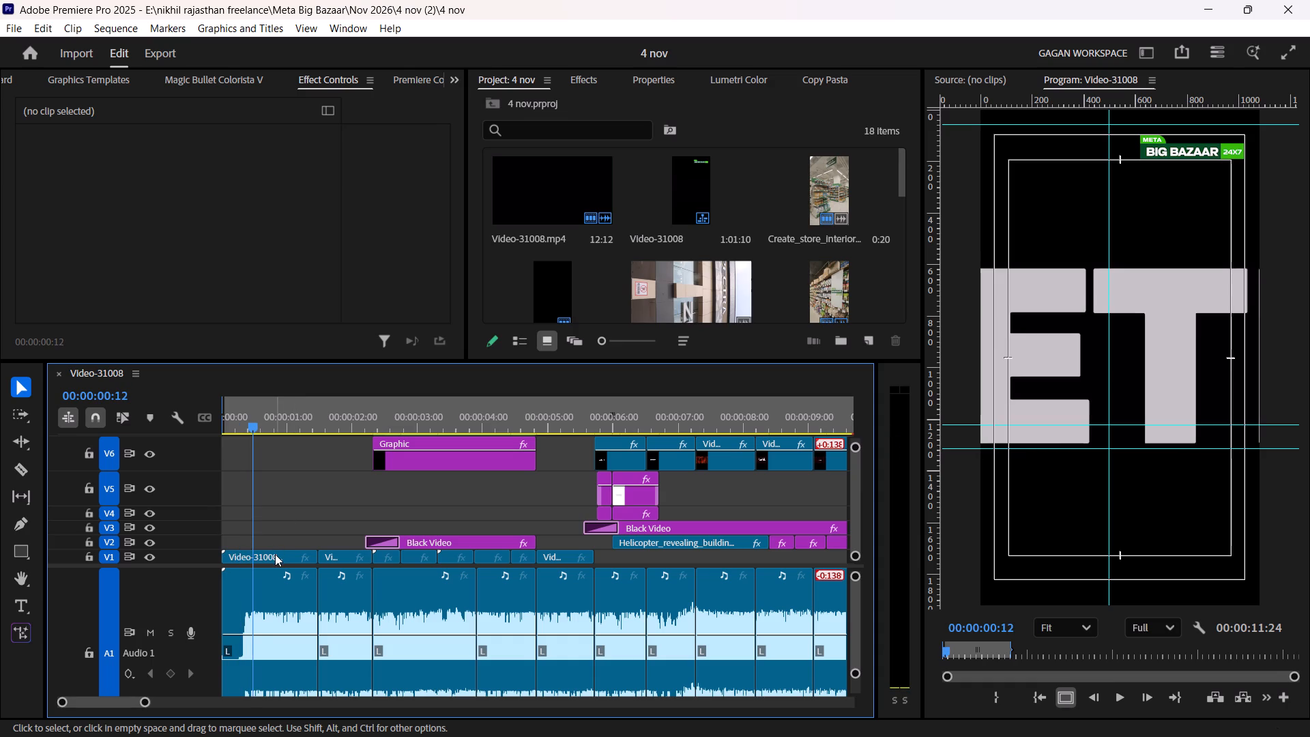
pyautogui.press('space')
pyautogui.press('space')
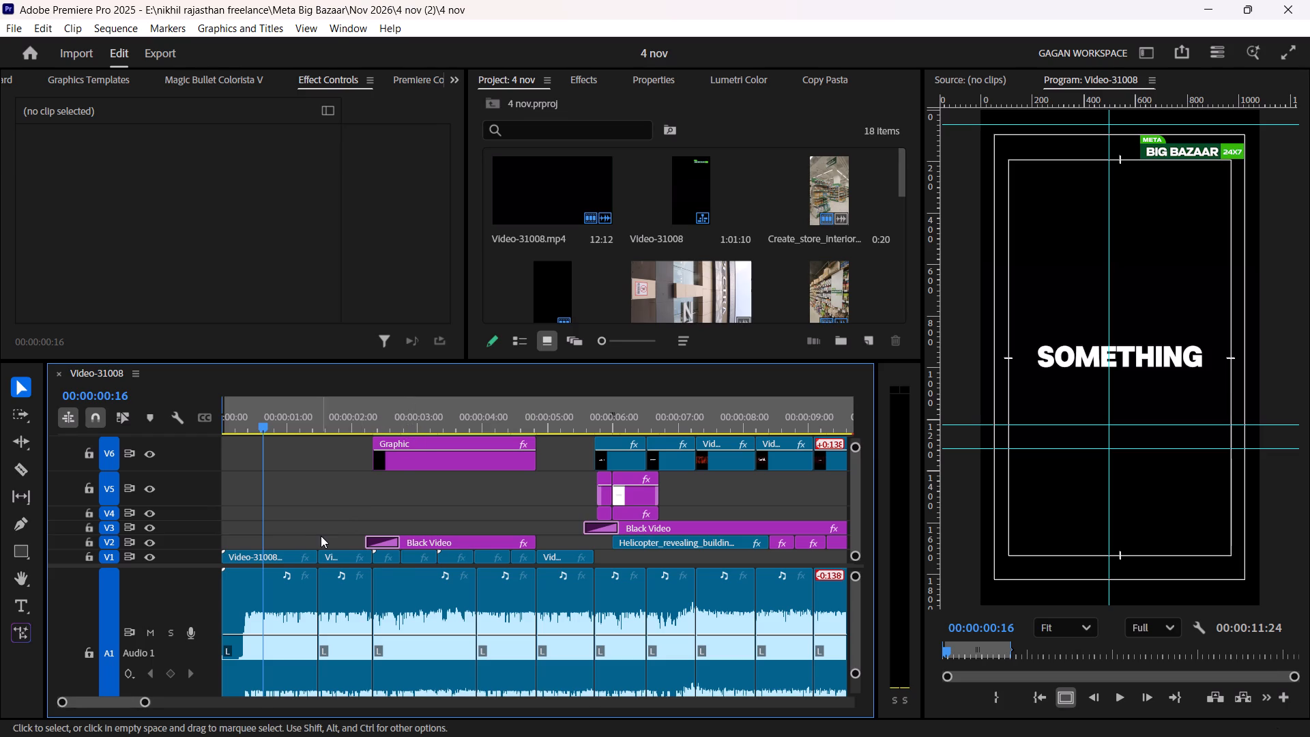
pyautogui.scroll(10, 314, 532)
pyautogui.press('space')
pyautogui.press('space')
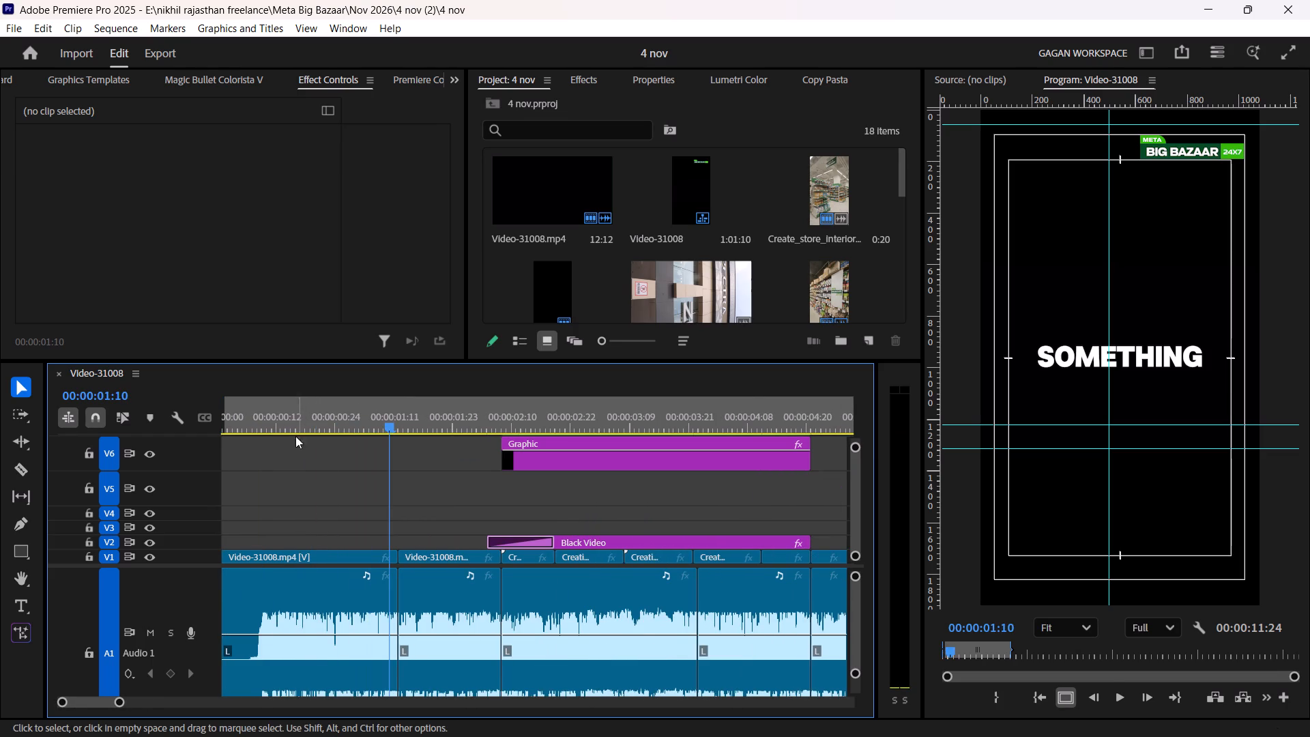
pyautogui.moveTo(289, 411); pyautogui.dragTo(259, 411)
pyautogui.press('space')
pyautogui.press('space')
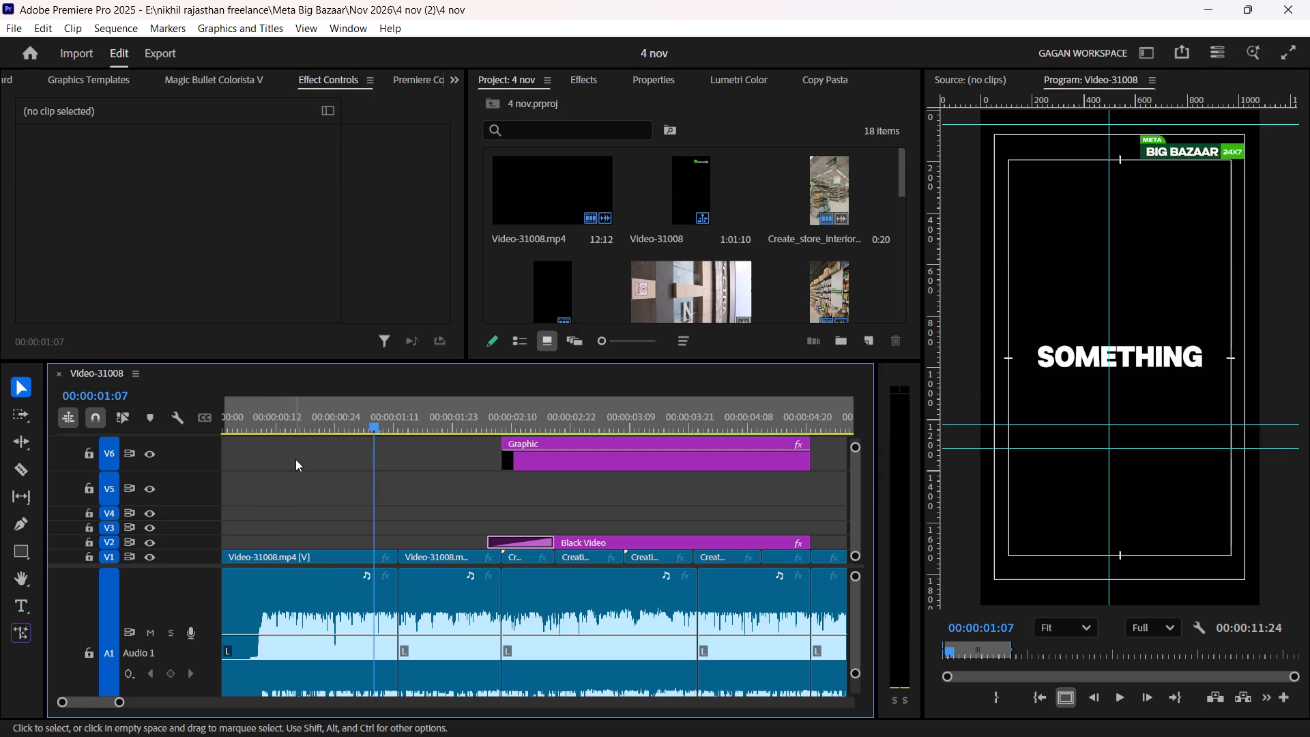
# Add a text graphic reading "THIS DIWALI" in the middle of the frame at 00:00:00:07.
pyautogui.moveTo(274, 415); pyautogui.dragTo(254, 415)
pyautogui.press('t')
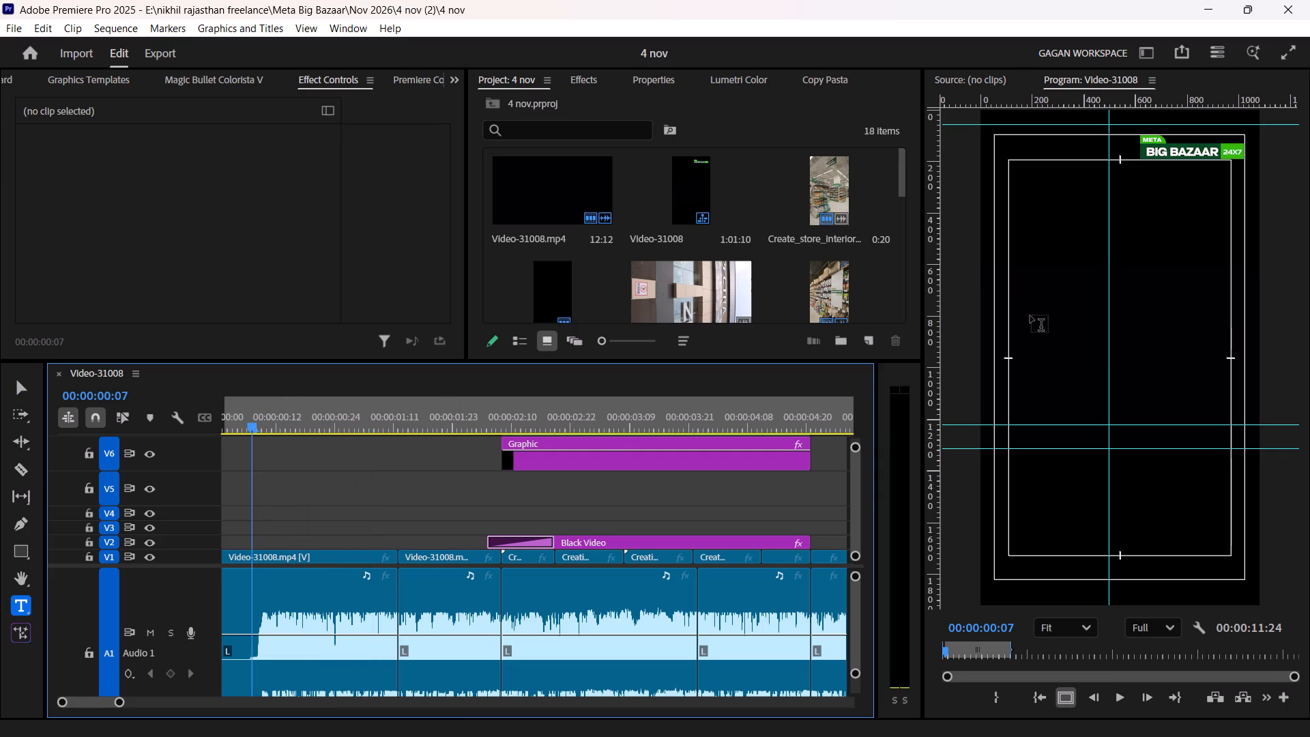
pyautogui.click(1044, 358)
pyautogui.write('THIS DIWALI')
# Set the font of the whole "THIS DIWALI" text to Poppins Bold.
pyautogui.hotkey('ctrl', 'a')
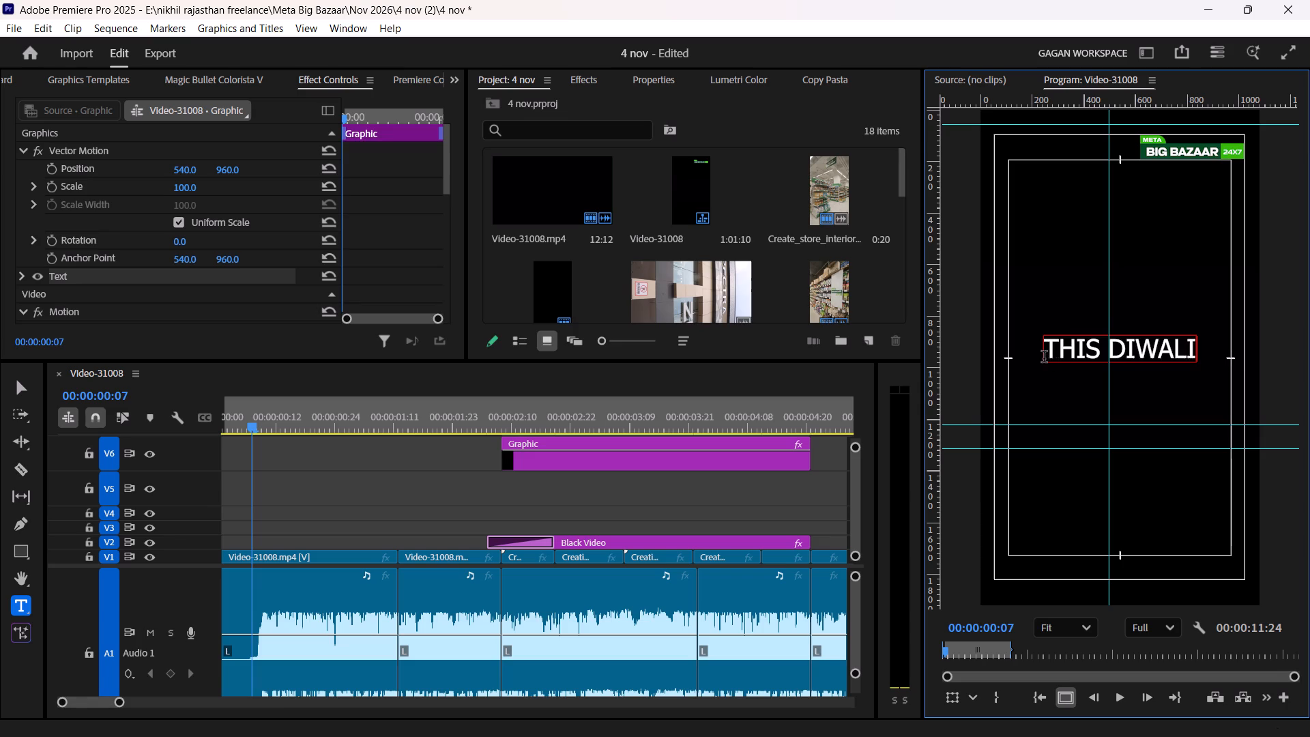
pyautogui.click(670, 86)
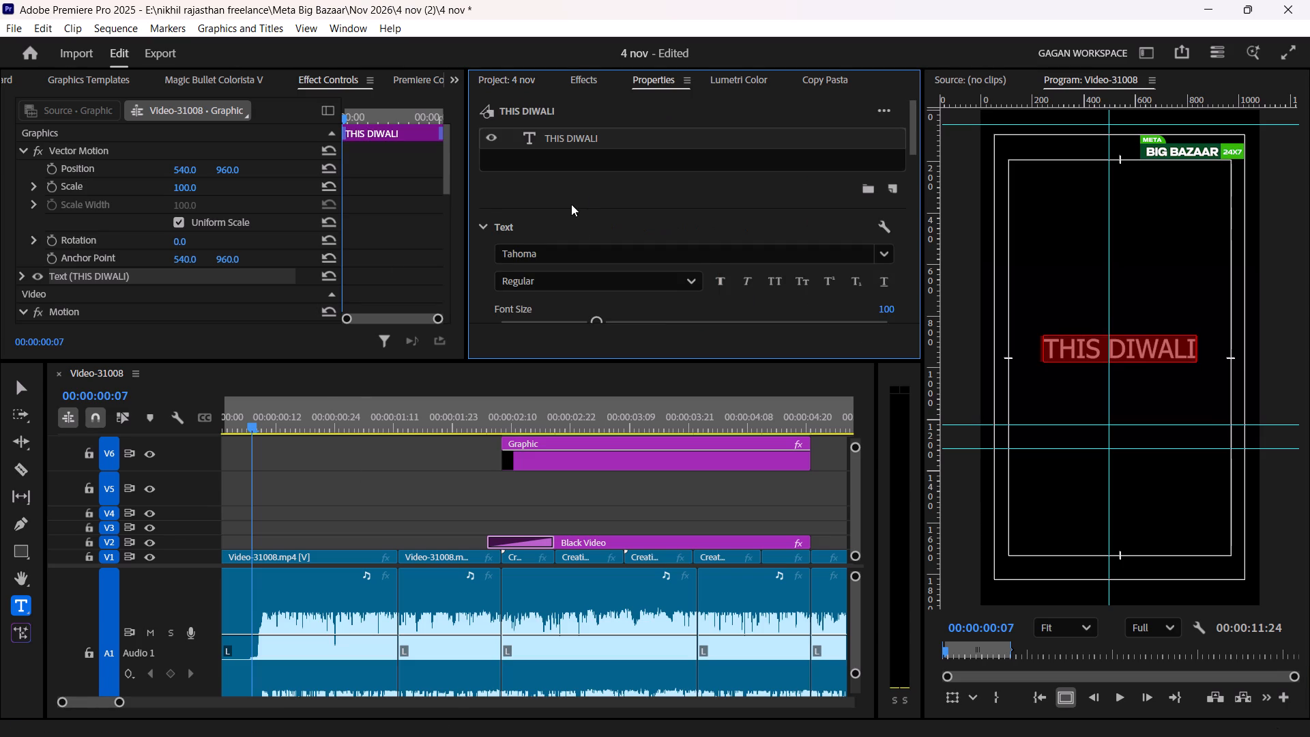
pyautogui.scroll(-6, 567, 197)
pyautogui.click(553, 158)
pyautogui.write('P;OP')
pyautogui.press('p')
pyautogui.press('BackSpace')
pyautogui.press('BackSpace')
pyautogui.press('BackSpace')
pyautogui.press('BackSpace')
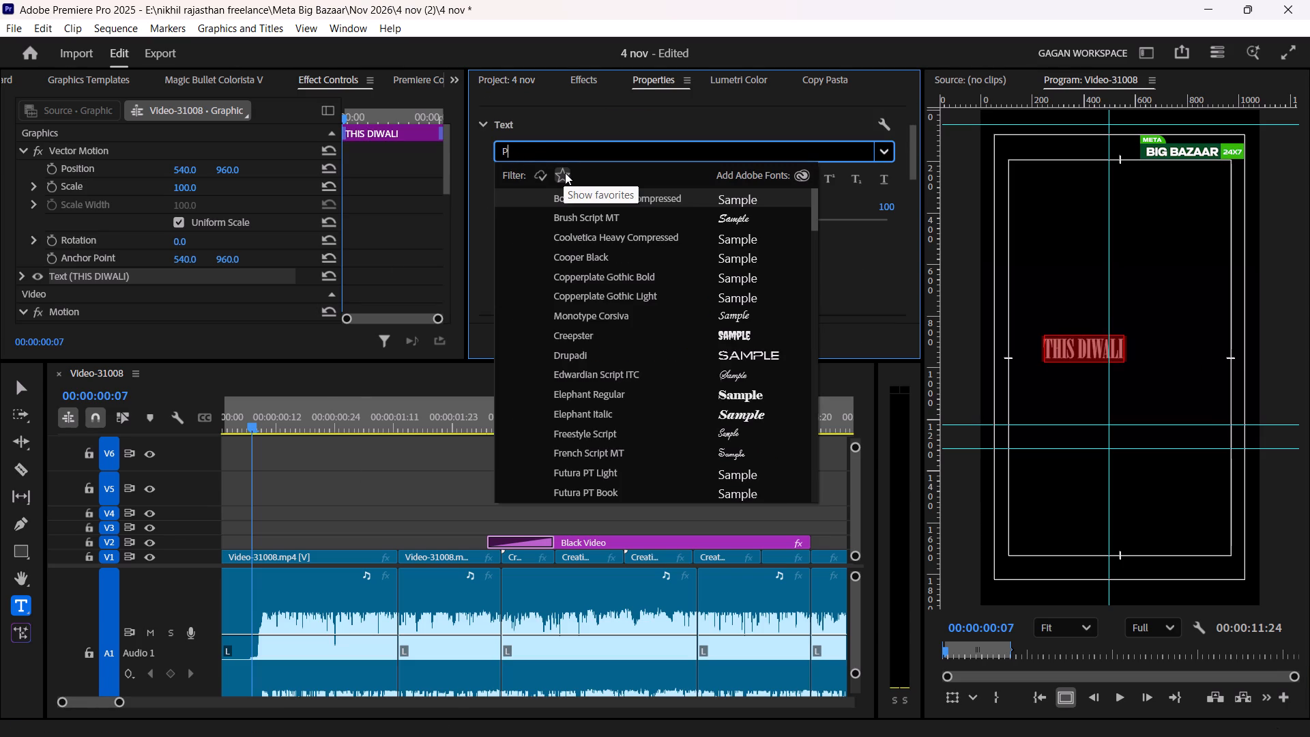
pyautogui.write('OPPI')
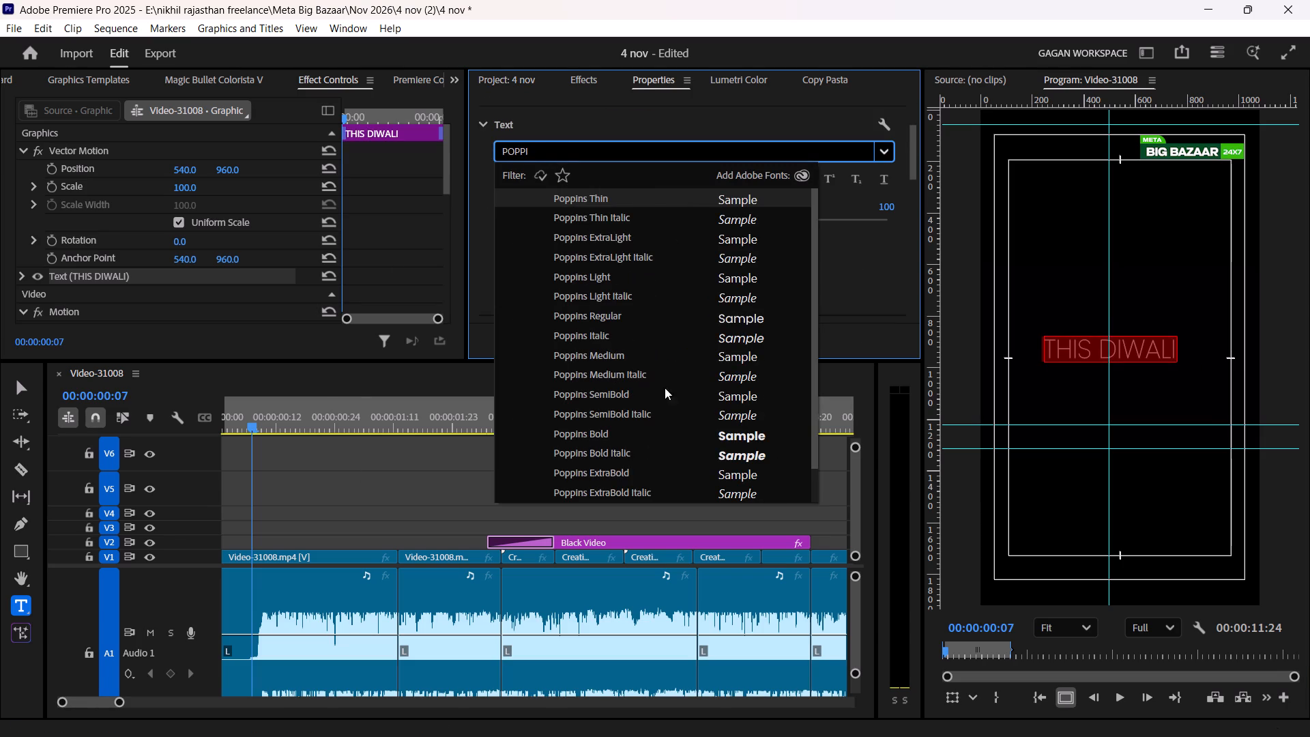
pyautogui.click(711, 432)
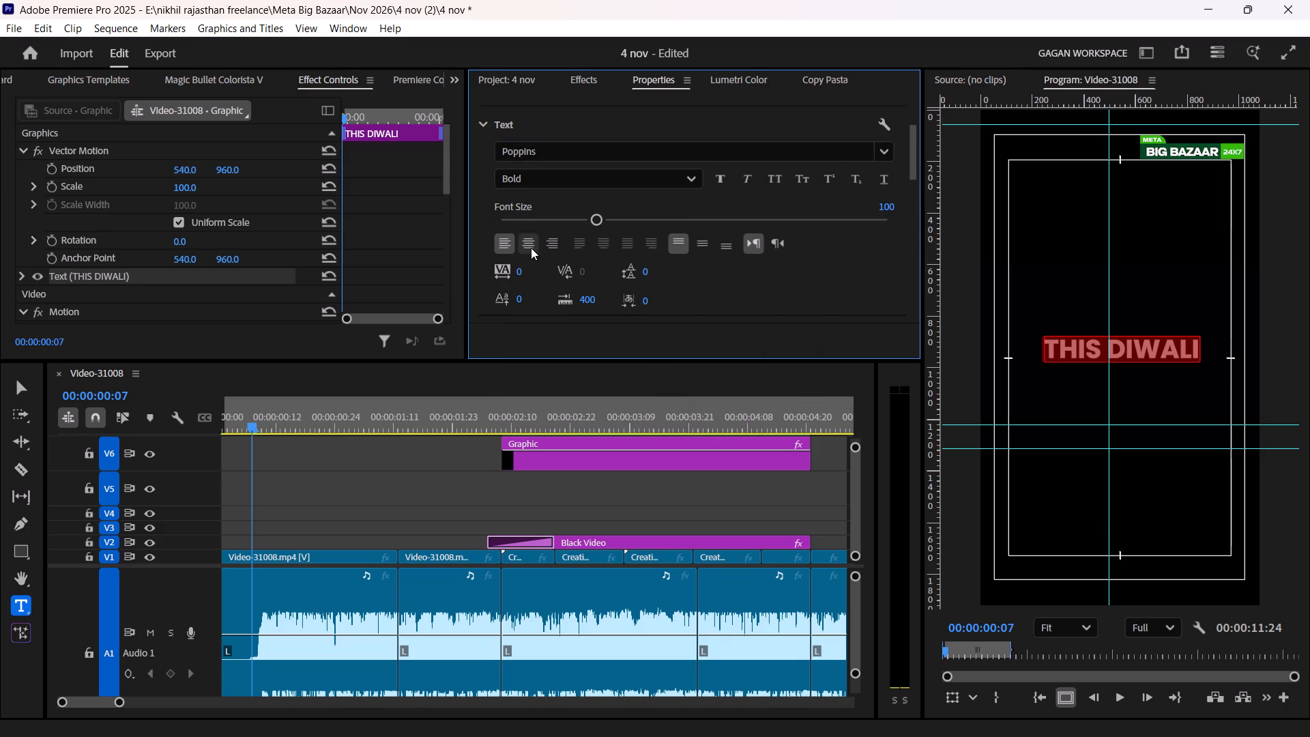
# Center-align the "THIS DIWALI" text and align it horizontally to the center of the frame.
pyautogui.click(528, 247)
pyautogui.scroll(-20, 531, 262)
pyautogui.scroll(-11, 531, 262)
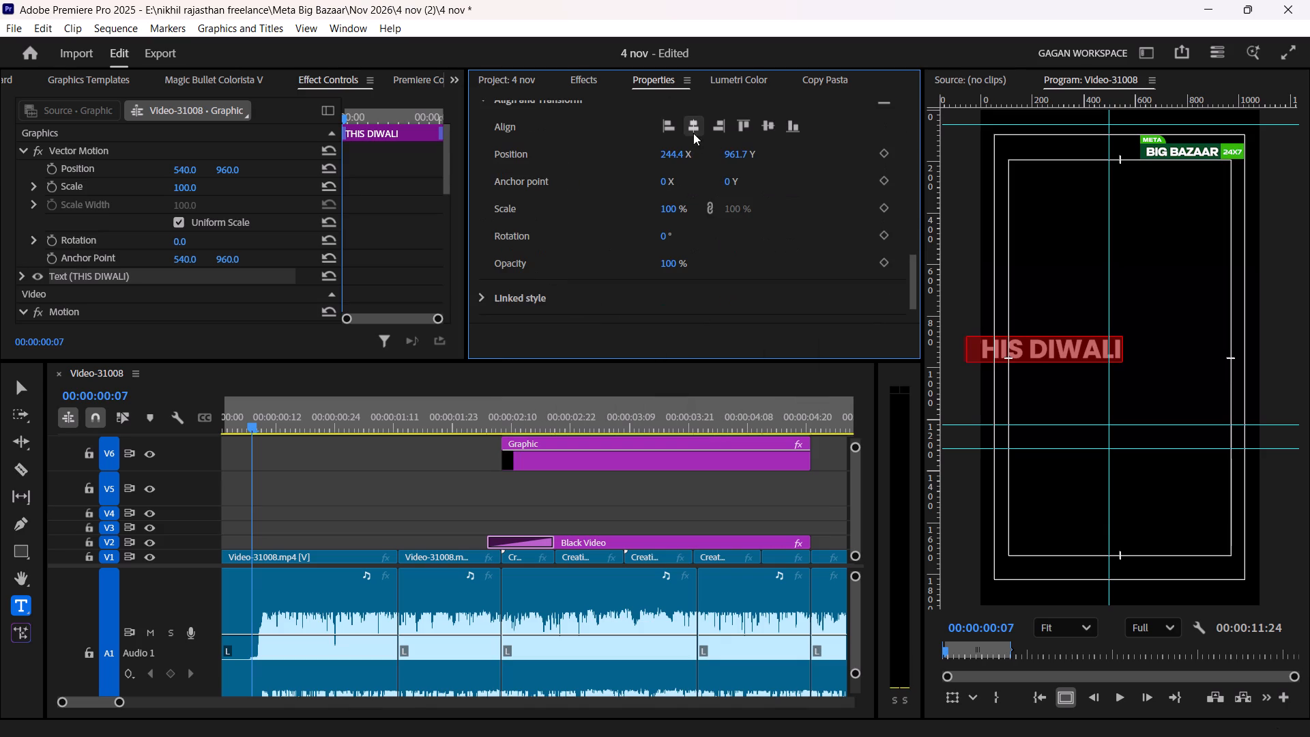
pyautogui.doubleClick(693, 133)
pyautogui.scroll(14, 580, 207)
pyautogui.scroll(-7, 589, 234)
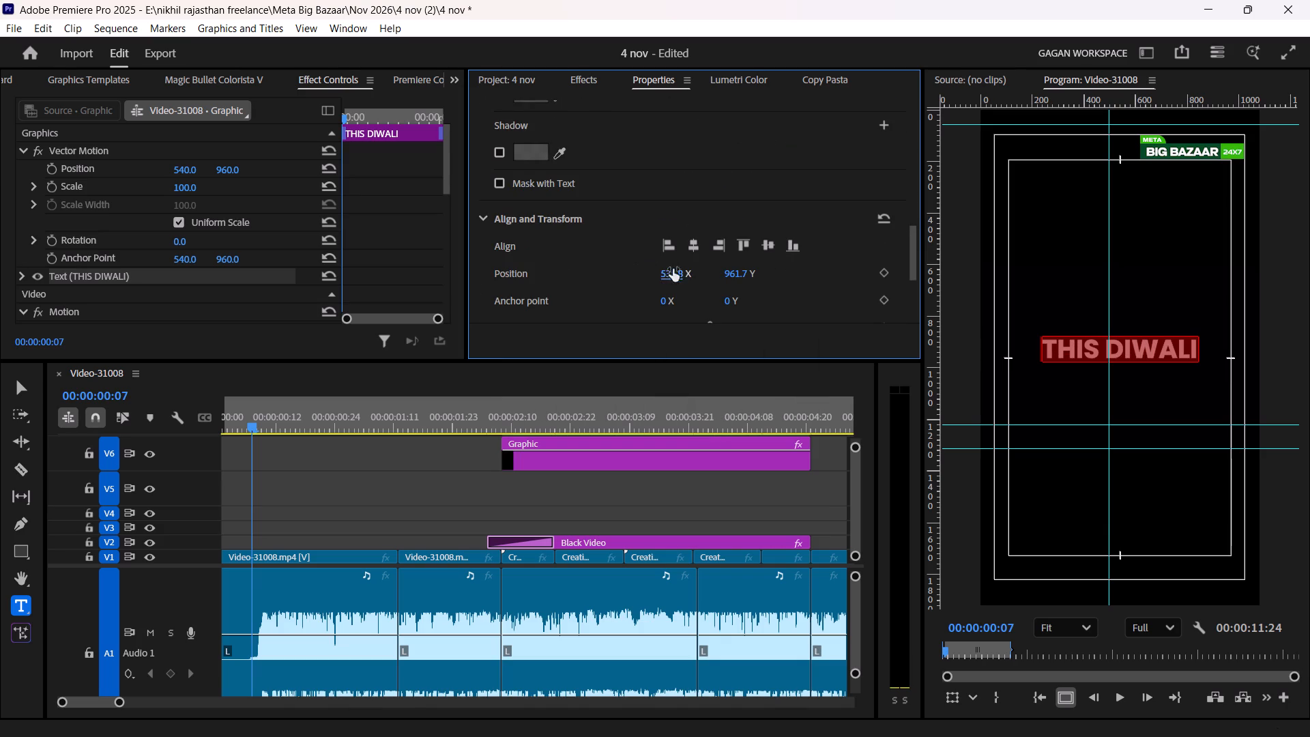
pyautogui.scroll(14, 608, 254)
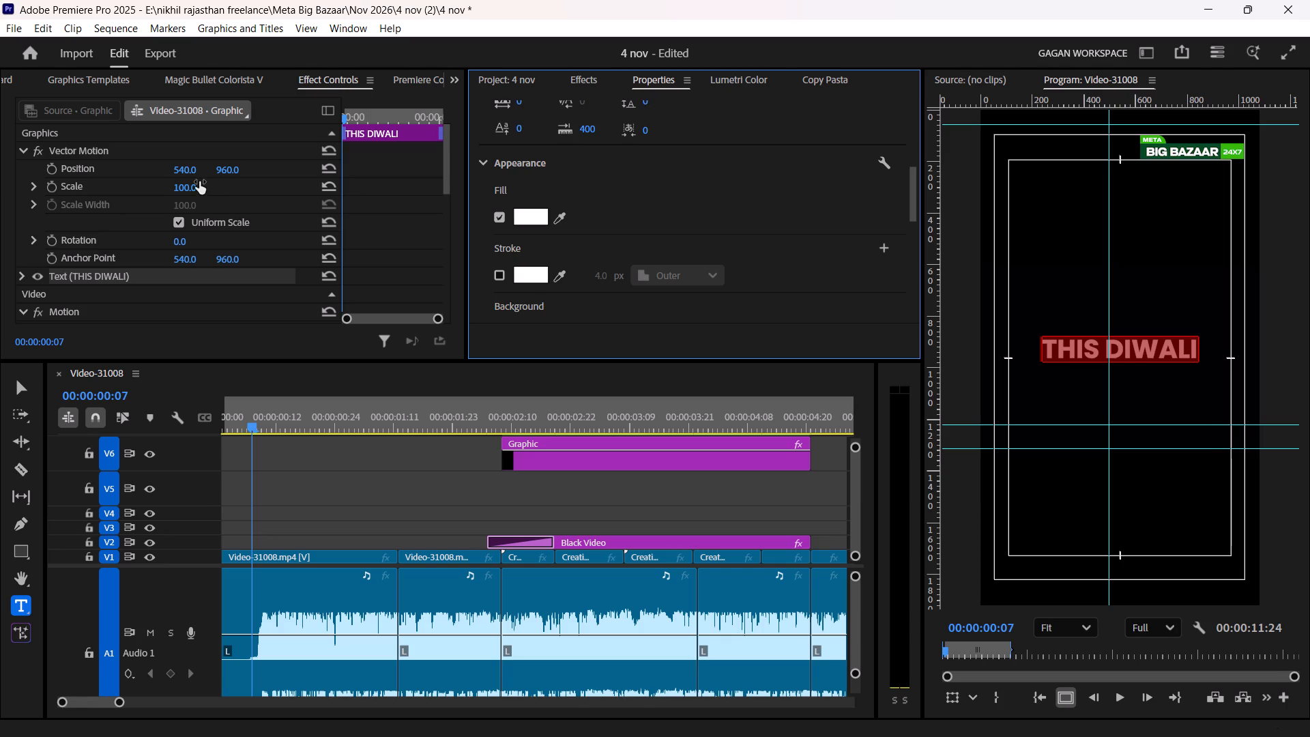
# Scale the "THIS DIWALI" graphic to 124 in its Vector Motion settings.
pyautogui.moveTo(199, 182); pyautogui.dragTo(229, 190)
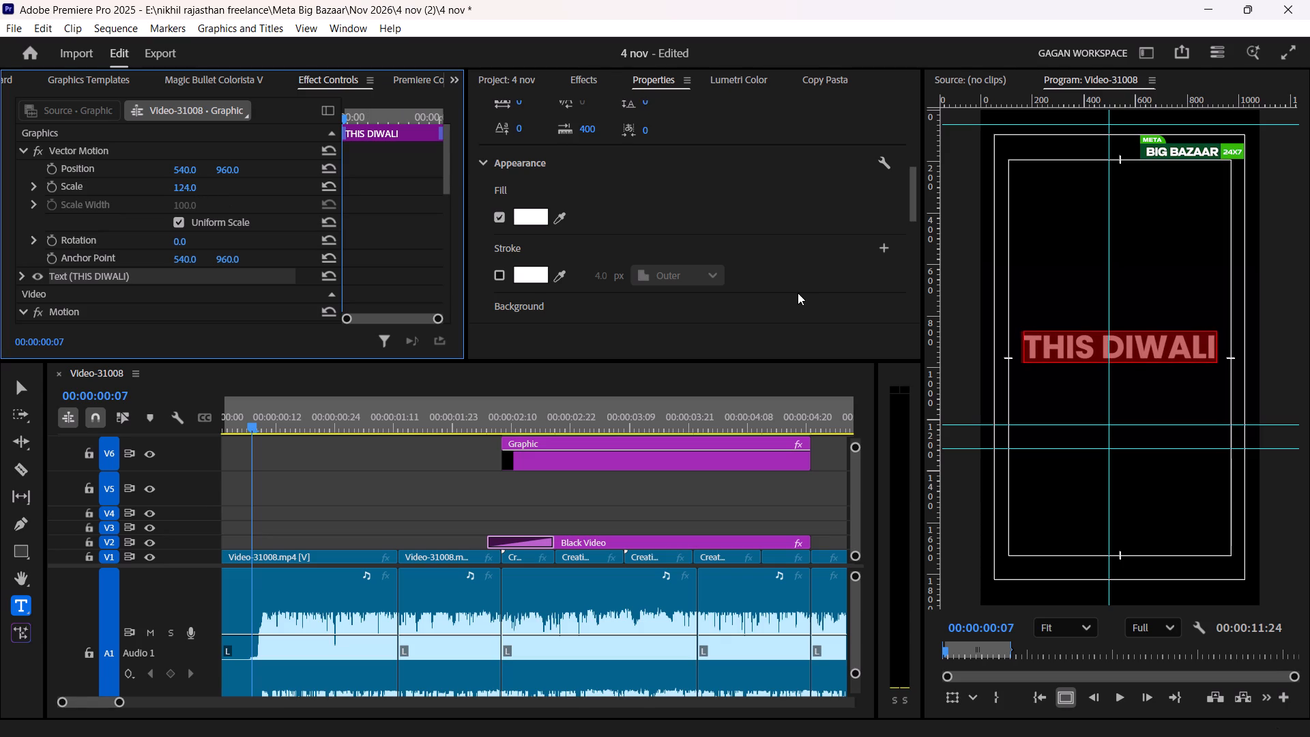
# Set the "THIS DIWALI" text to vertical centering and save the project.
pyautogui.scroll(9, 740, 257)
pyautogui.click(698, 229)
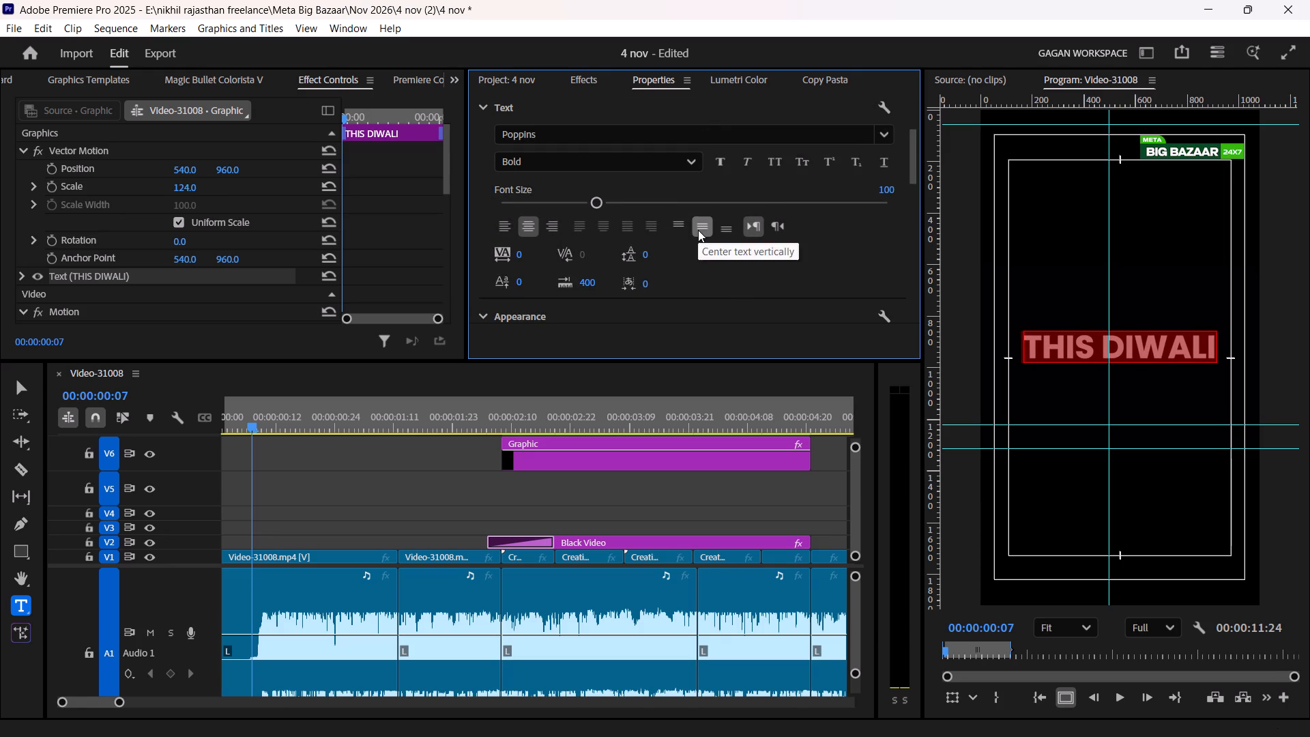
pyautogui.click(698, 231)
pyautogui.click(458, 491)
pyautogui.hotkey('ctrl', 's')
# Move the "THIS DIWALI" graphic clip from track V9 down to V4, keeping its start at 00:00:00:07.
pyautogui.keyDown('ctrl'); pyautogui.scroll(-6, 422, 517); pyautogui.keyUp('ctrl')
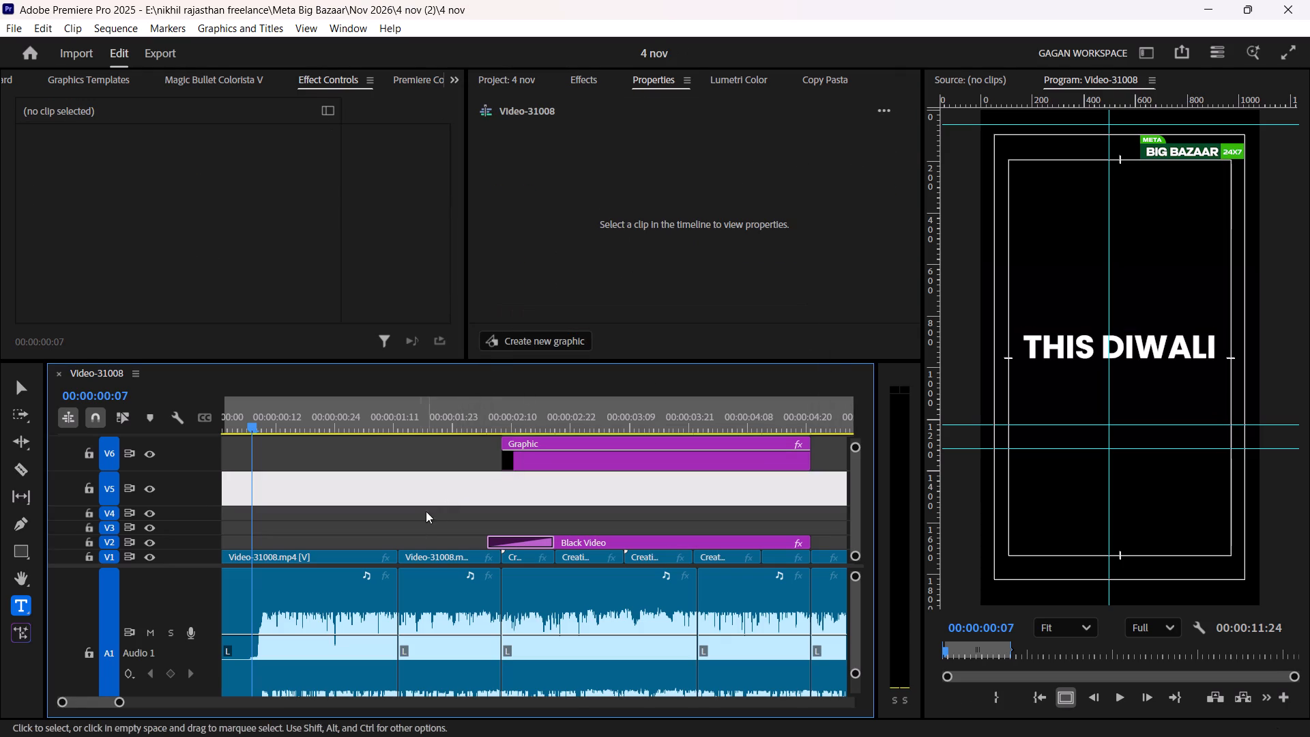
pyautogui.keyDown('ctrl'); pyautogui.scroll(-2, 426, 511); pyautogui.keyUp('ctrl')
pyautogui.keyDown('ctrl'); pyautogui.scroll(6, 397, 512); pyautogui.keyUp('ctrl')
pyautogui.press('`')
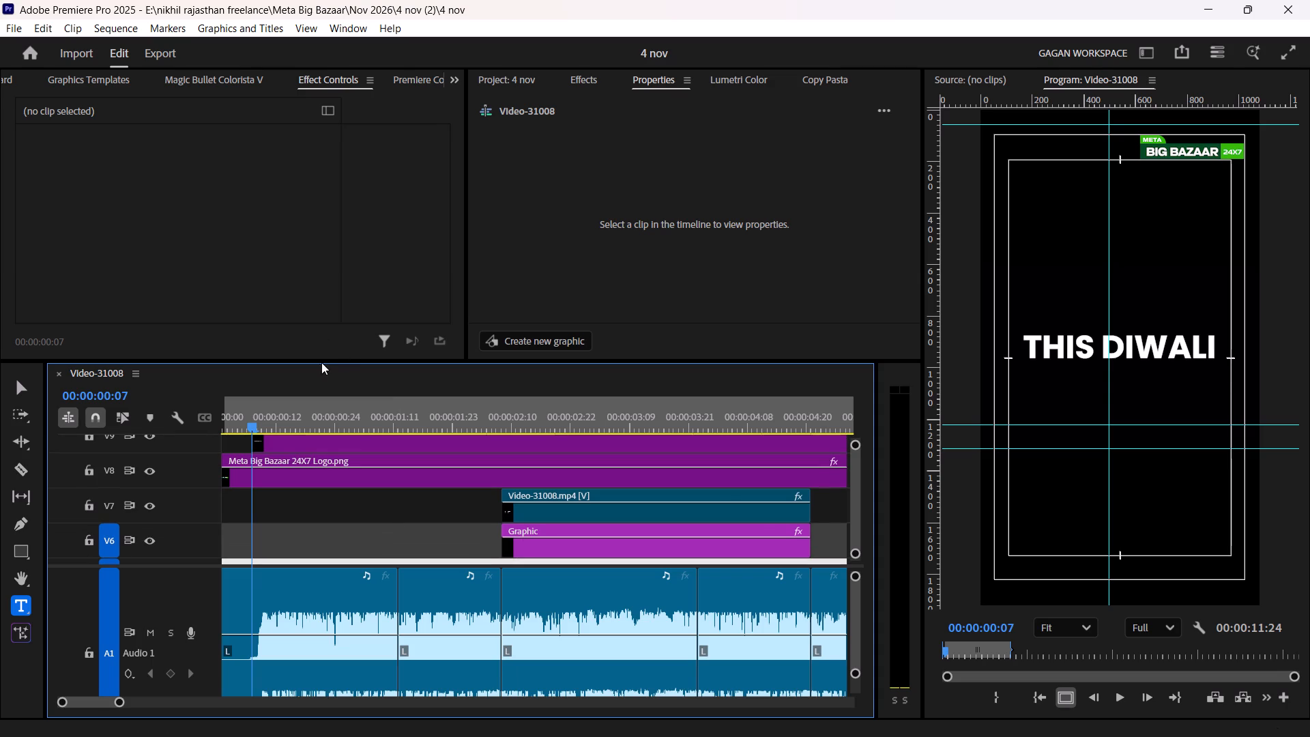
pyautogui.click(373, 495)
pyautogui.press('`')
pyautogui.moveTo(325, 216); pyautogui.dragTo(325, 320)
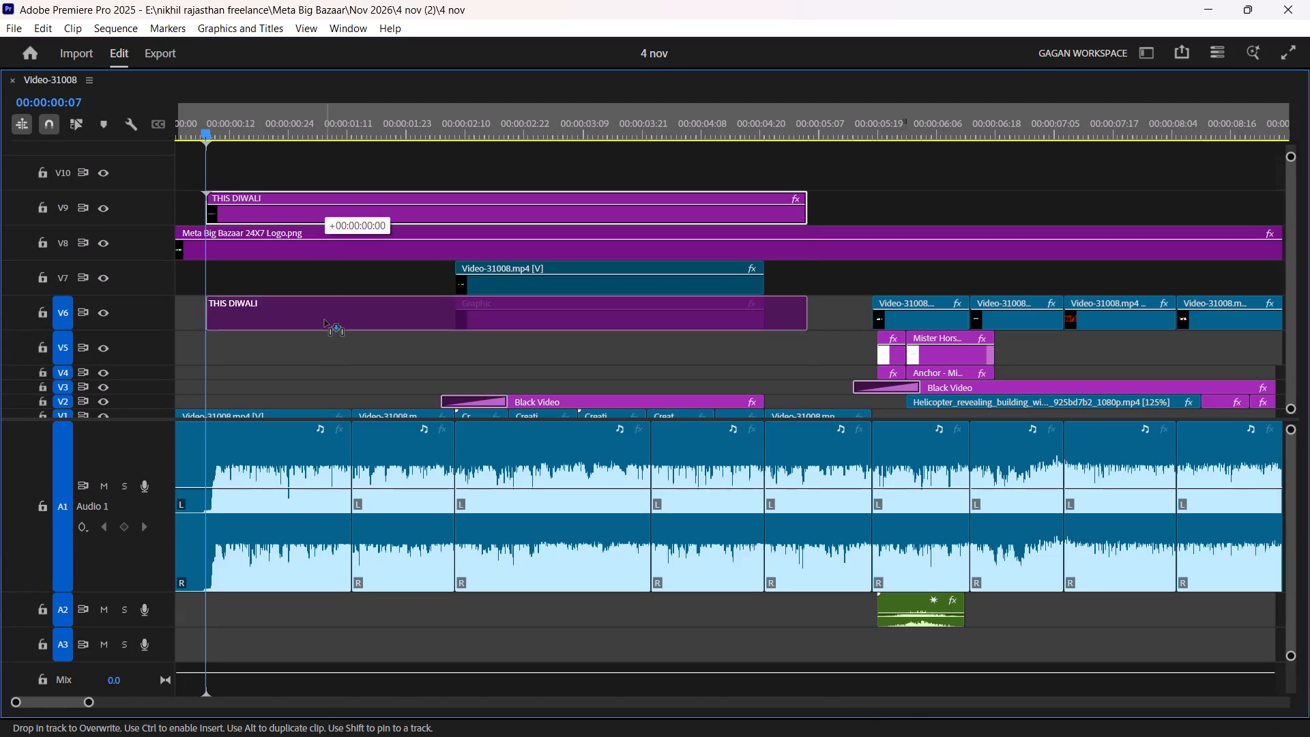
pyautogui.moveTo(325, 320); pyautogui.dragTo(319, 374)
pyautogui.press('`')
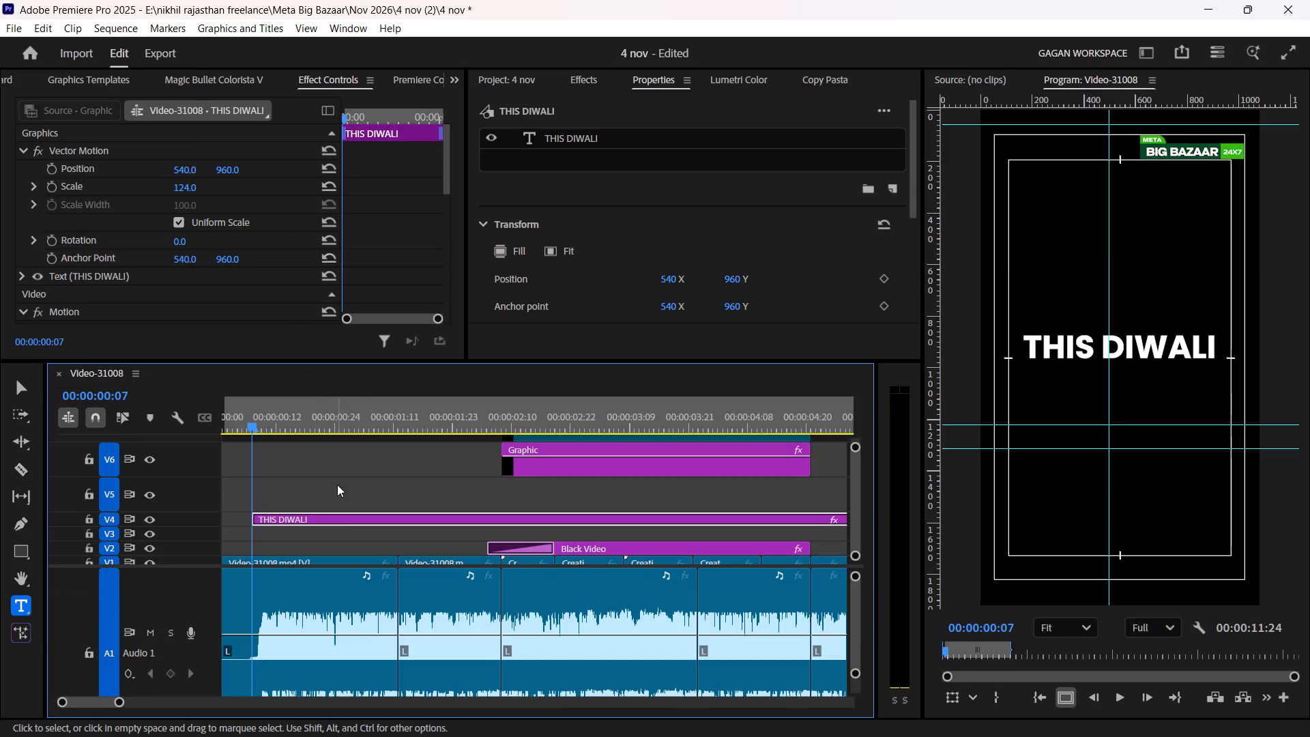
# Cut the "THIS DIWALI" clip at 00:00:01:12, where the first V1 clip ends, and delete the remainder.
pyautogui.click(428, 550)
pyautogui.press('space')
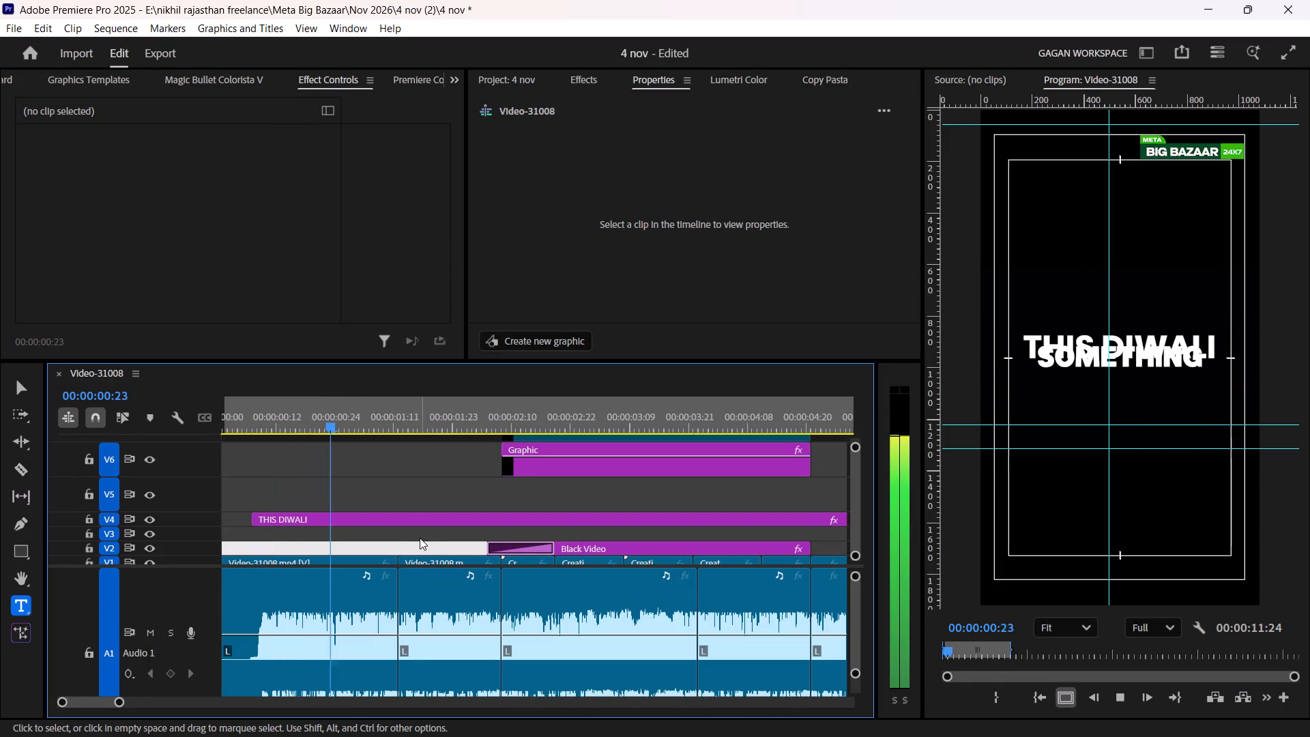
pyautogui.press('space')
pyautogui.press('Up')
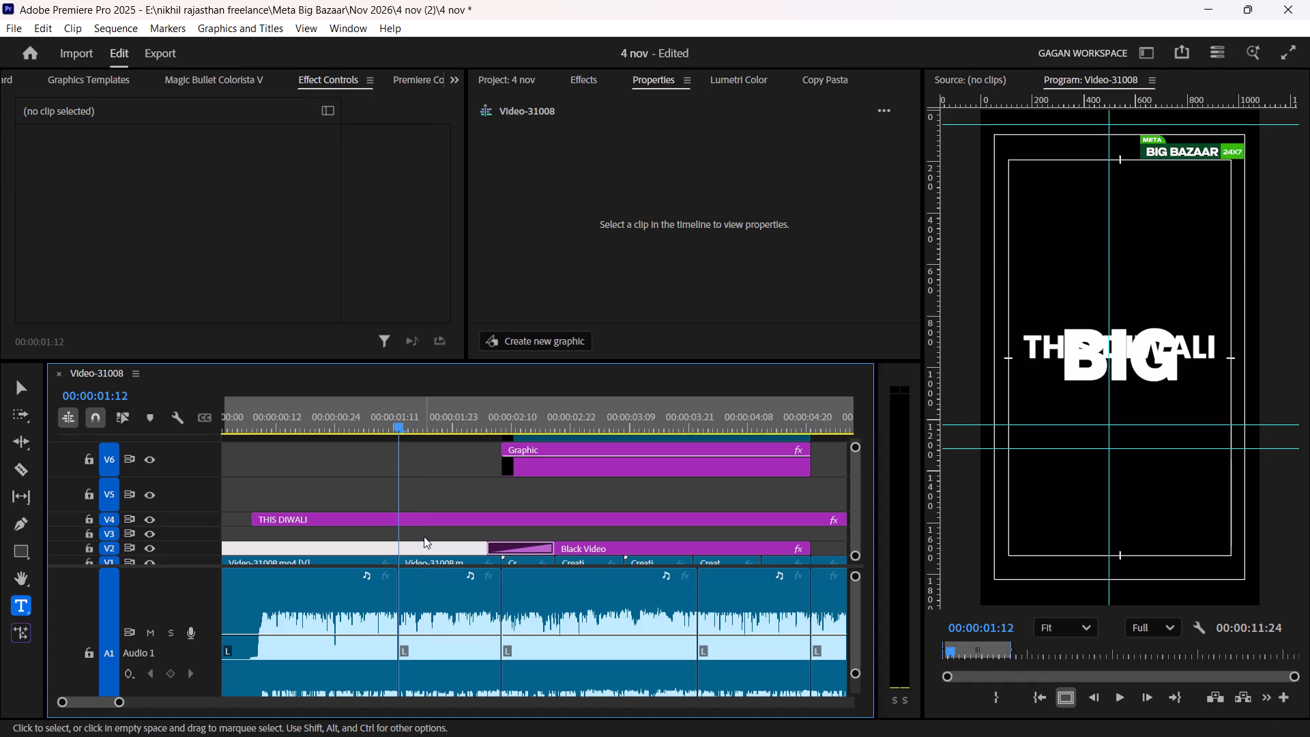
pyautogui.click(448, 525)
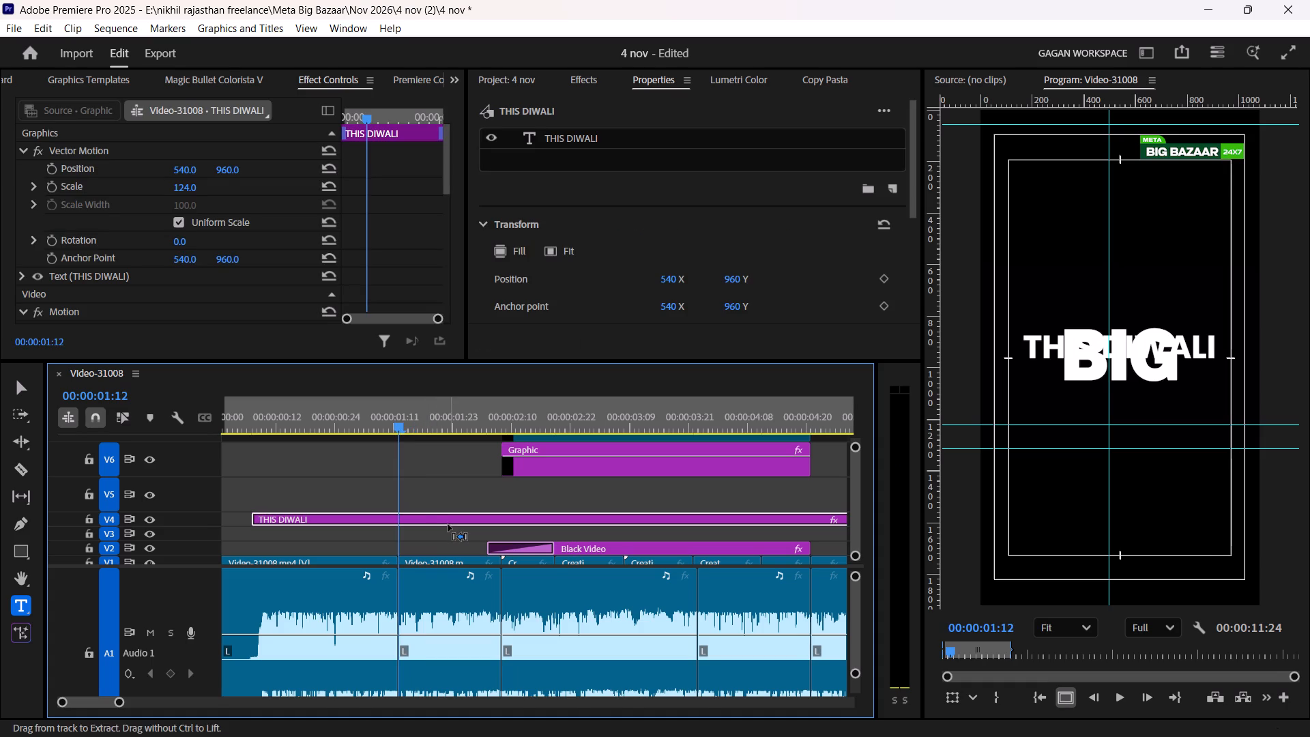
pyautogui.hotkey('ctrl', 'l')
pyautogui.hotkey('ctrl', 'k')
pyautogui.click(433, 523)
pyautogui.press('Delete')
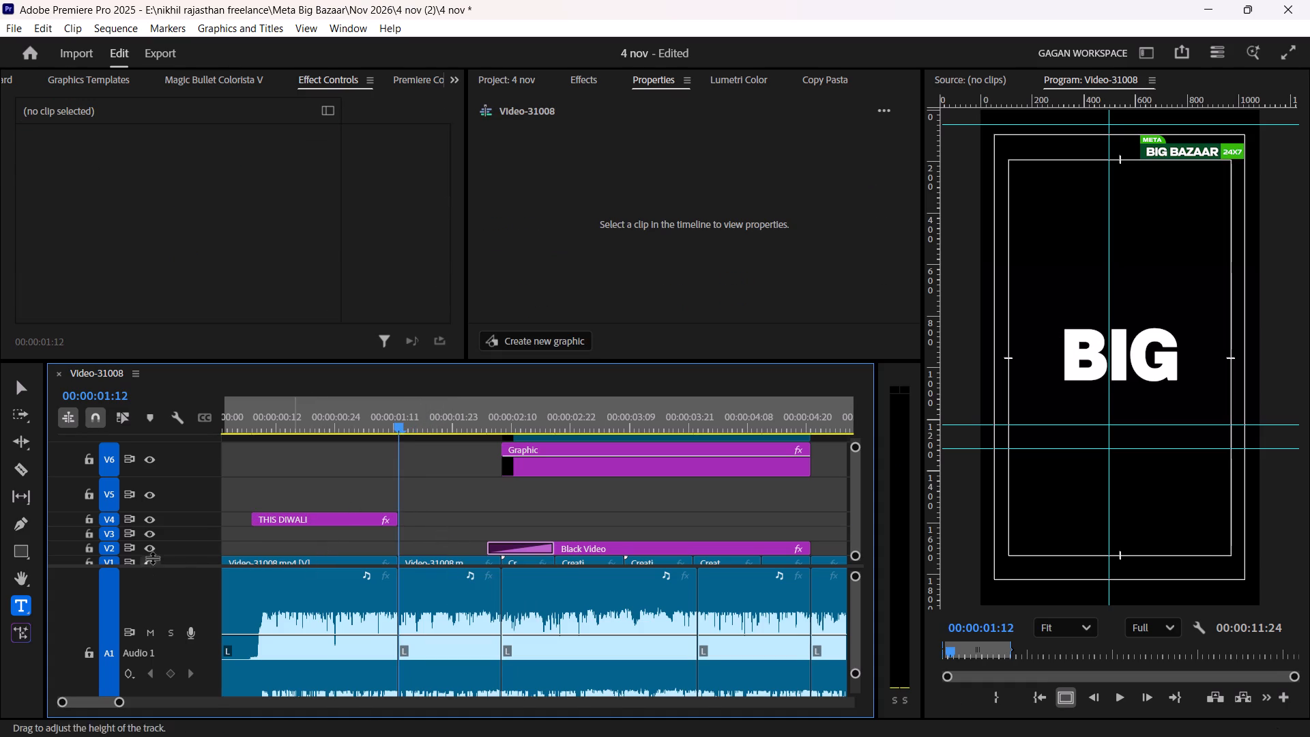
# Move the opening Video-31008.mp4 clip from track V1 up to V3, keeping its start at 00:00:00:00, and play the opening.
pyautogui.click(282, 557)
pyautogui.scroll(9, 298, 558)
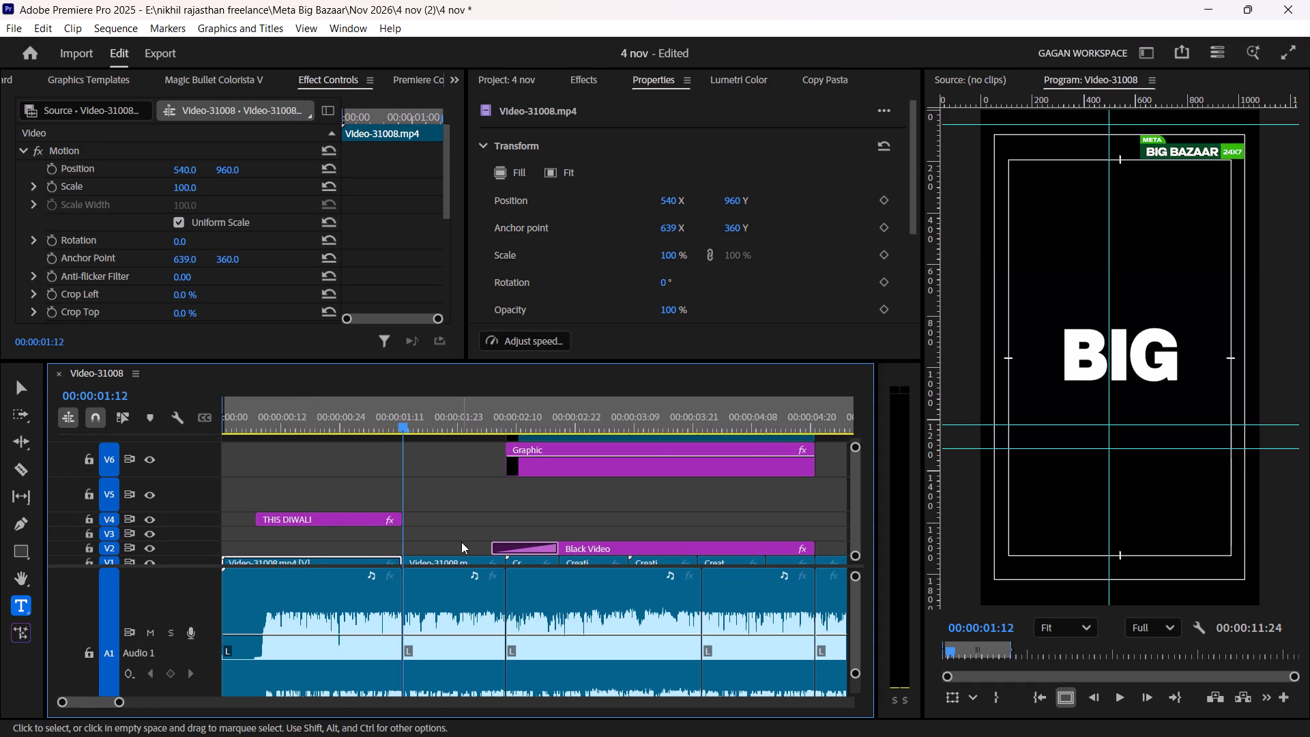
pyautogui.keyDown('alt'); pyautogui.scroll(-13, 458, 537); pyautogui.keyUp('alt')
pyautogui.keyDown('ctrl'); pyautogui.scroll(-2, 466, 540); pyautogui.keyUp('ctrl')
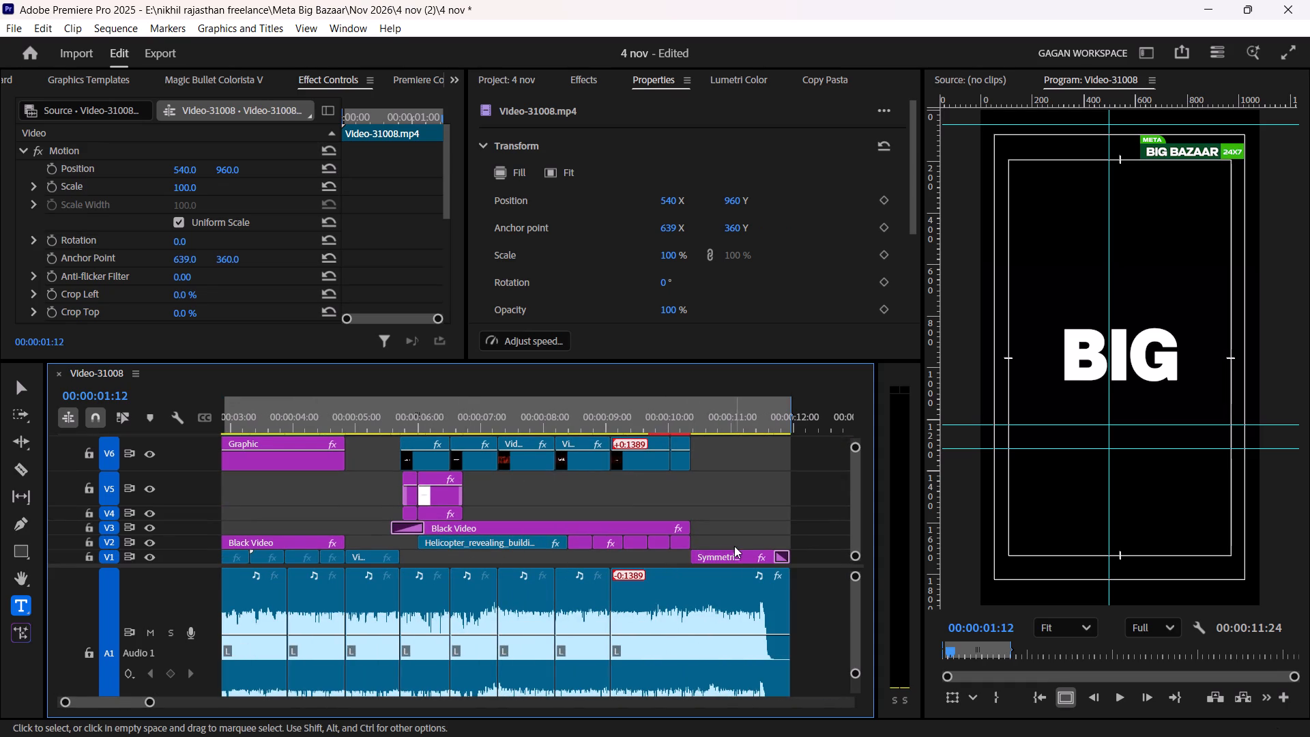
pyautogui.moveTo(726, 555); pyautogui.dragTo(718, 545)
pyautogui.scroll(8, 525, 559)
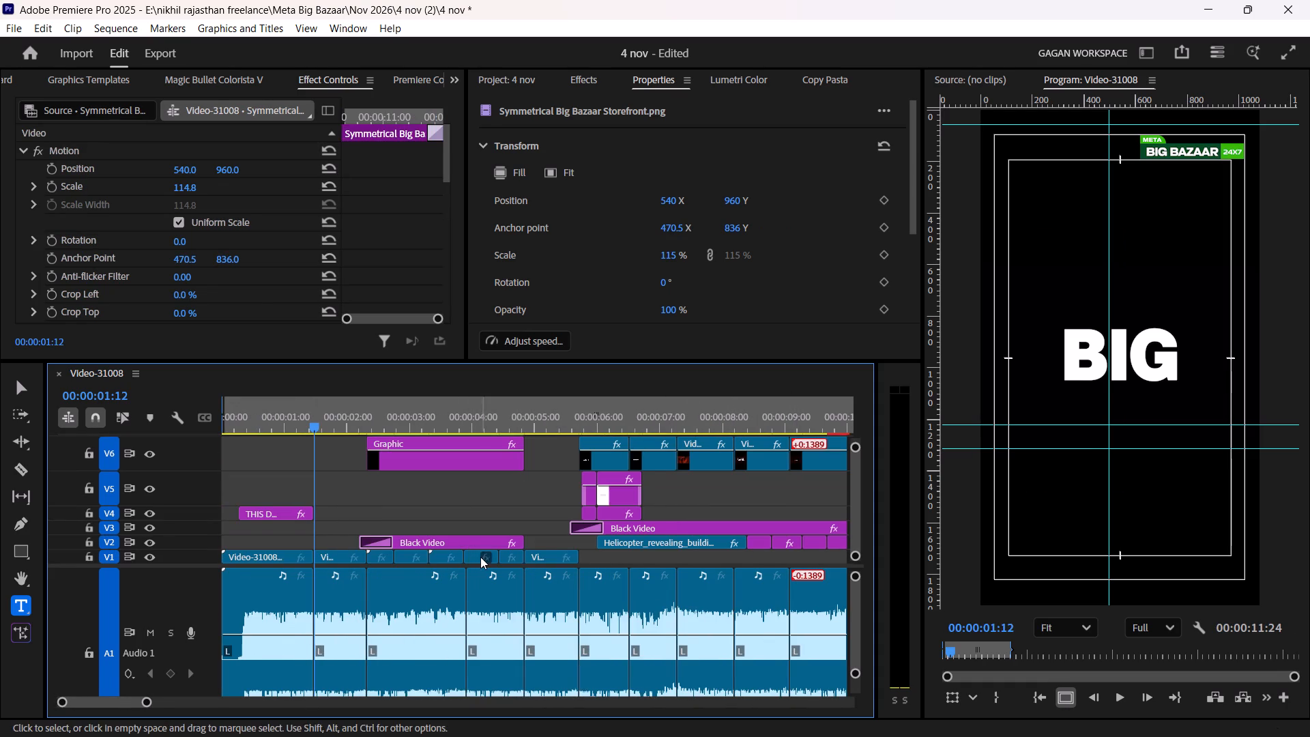
pyautogui.click(271, 548)
pyautogui.moveTo(270, 557); pyautogui.dragTo(277, 534)
pyautogui.moveTo(265, 413); pyautogui.dragTo(203, 427)
pyautogui.press('space')
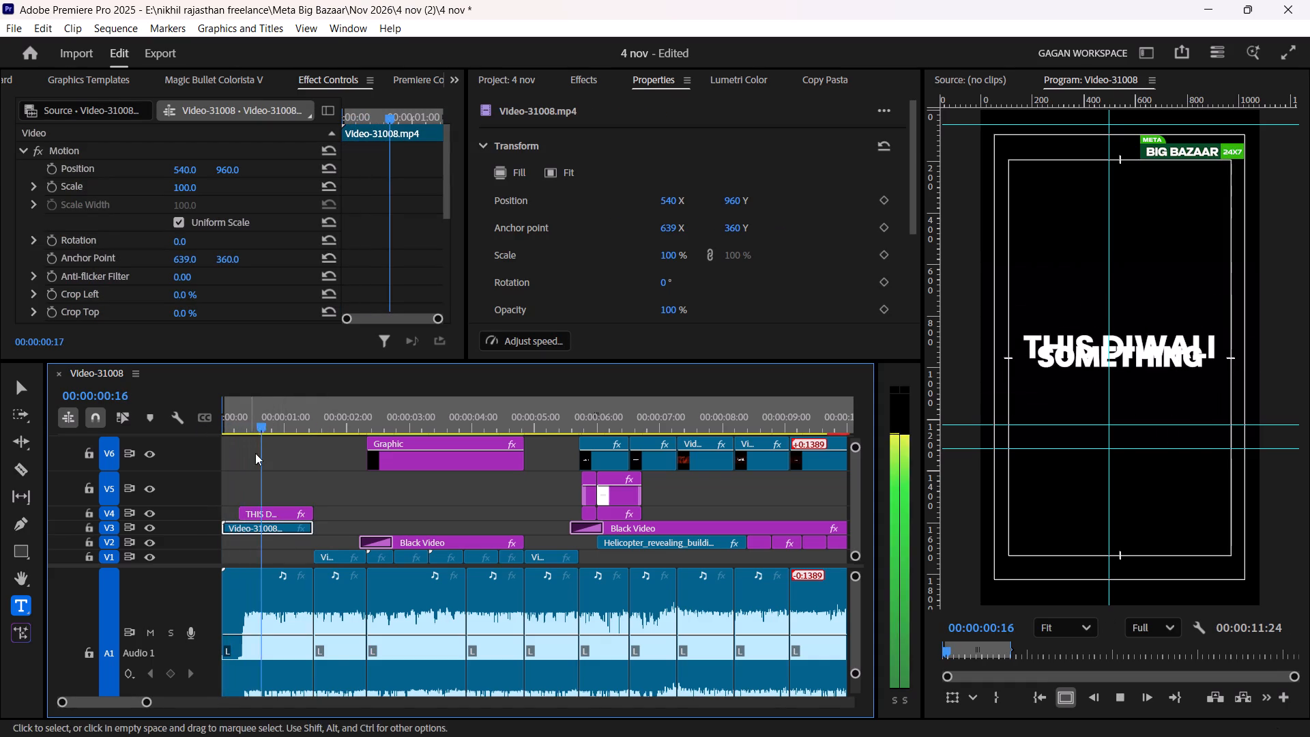
pyautogui.press('space')
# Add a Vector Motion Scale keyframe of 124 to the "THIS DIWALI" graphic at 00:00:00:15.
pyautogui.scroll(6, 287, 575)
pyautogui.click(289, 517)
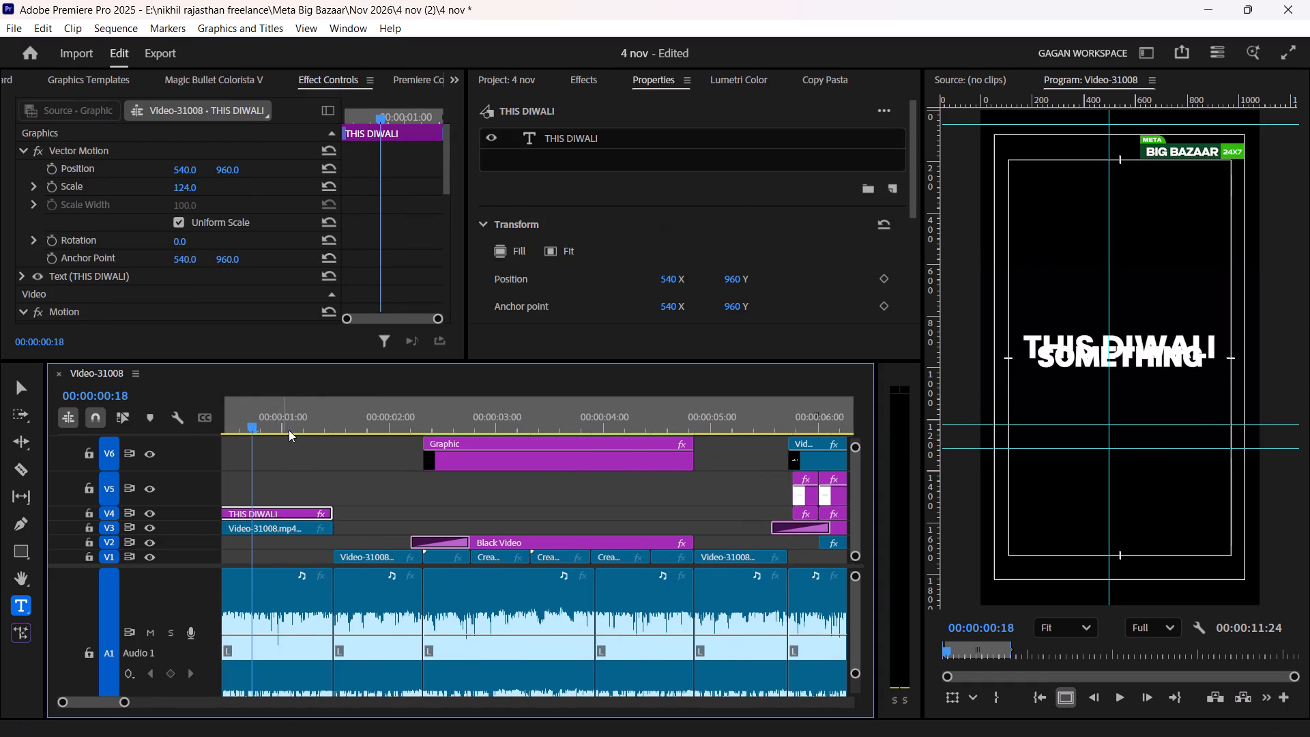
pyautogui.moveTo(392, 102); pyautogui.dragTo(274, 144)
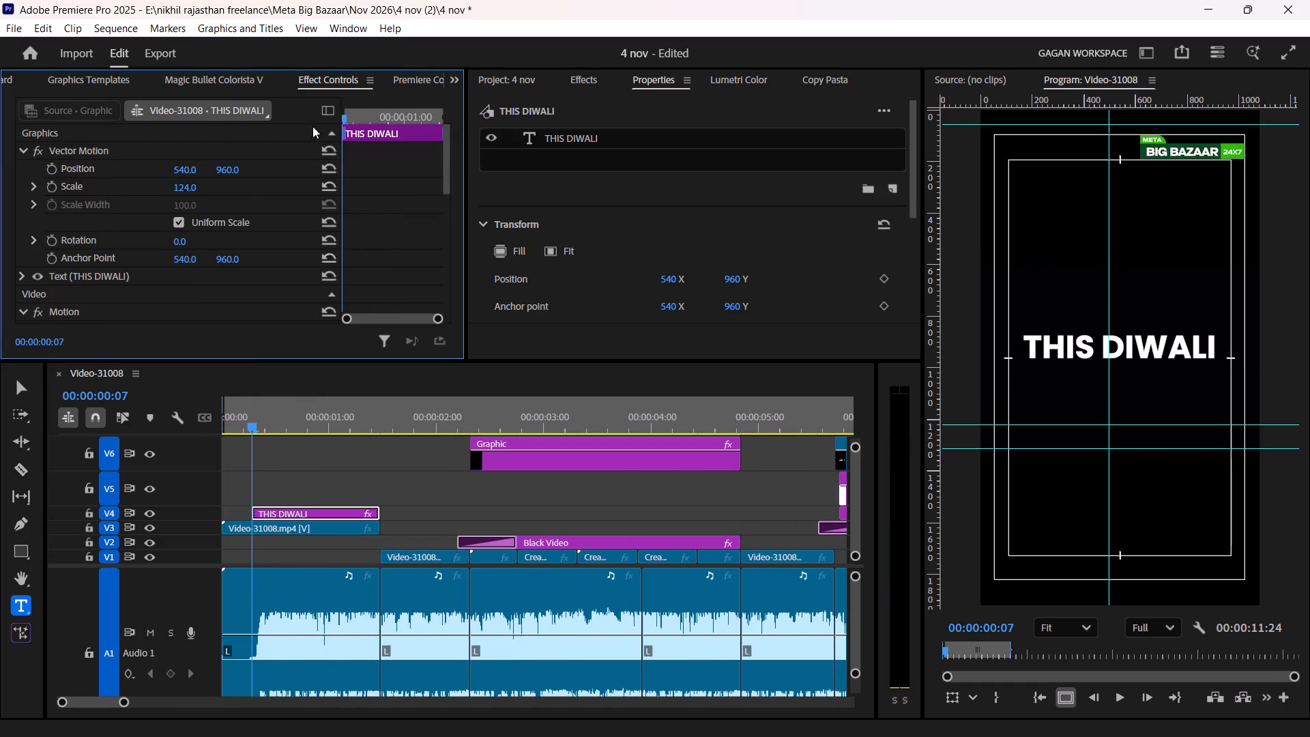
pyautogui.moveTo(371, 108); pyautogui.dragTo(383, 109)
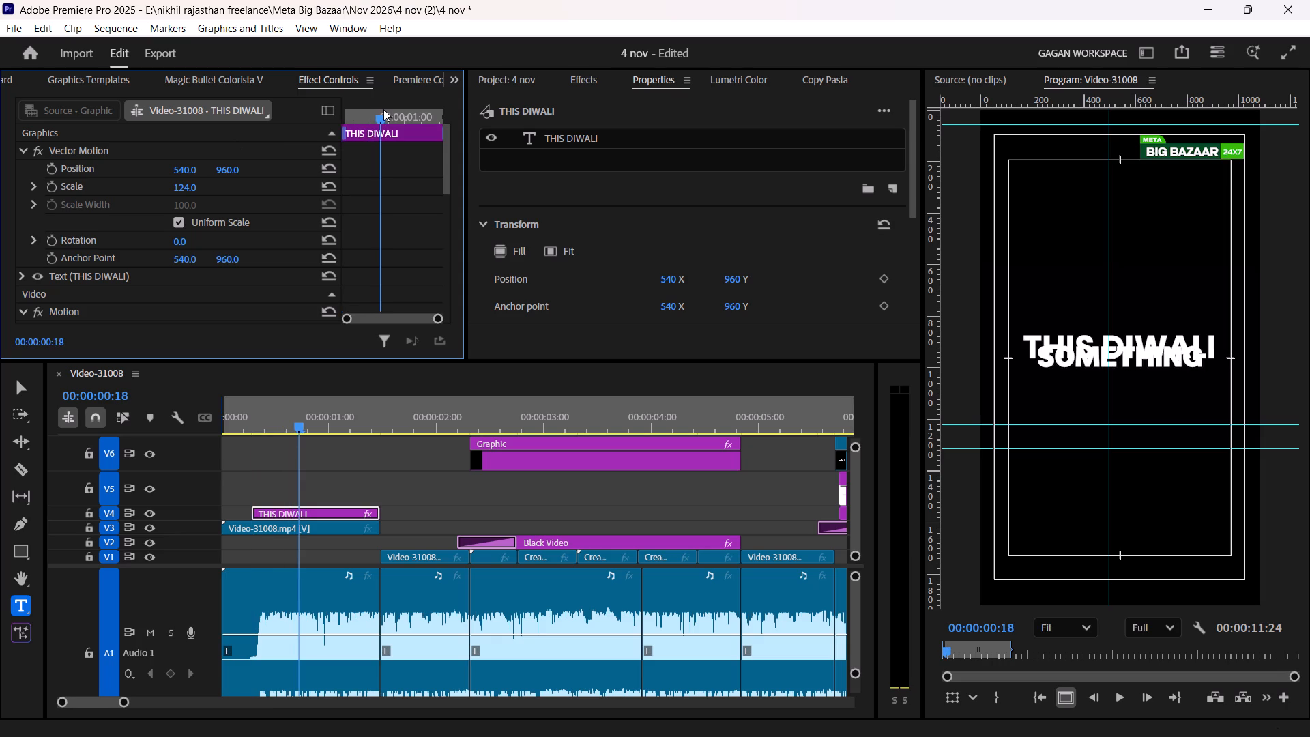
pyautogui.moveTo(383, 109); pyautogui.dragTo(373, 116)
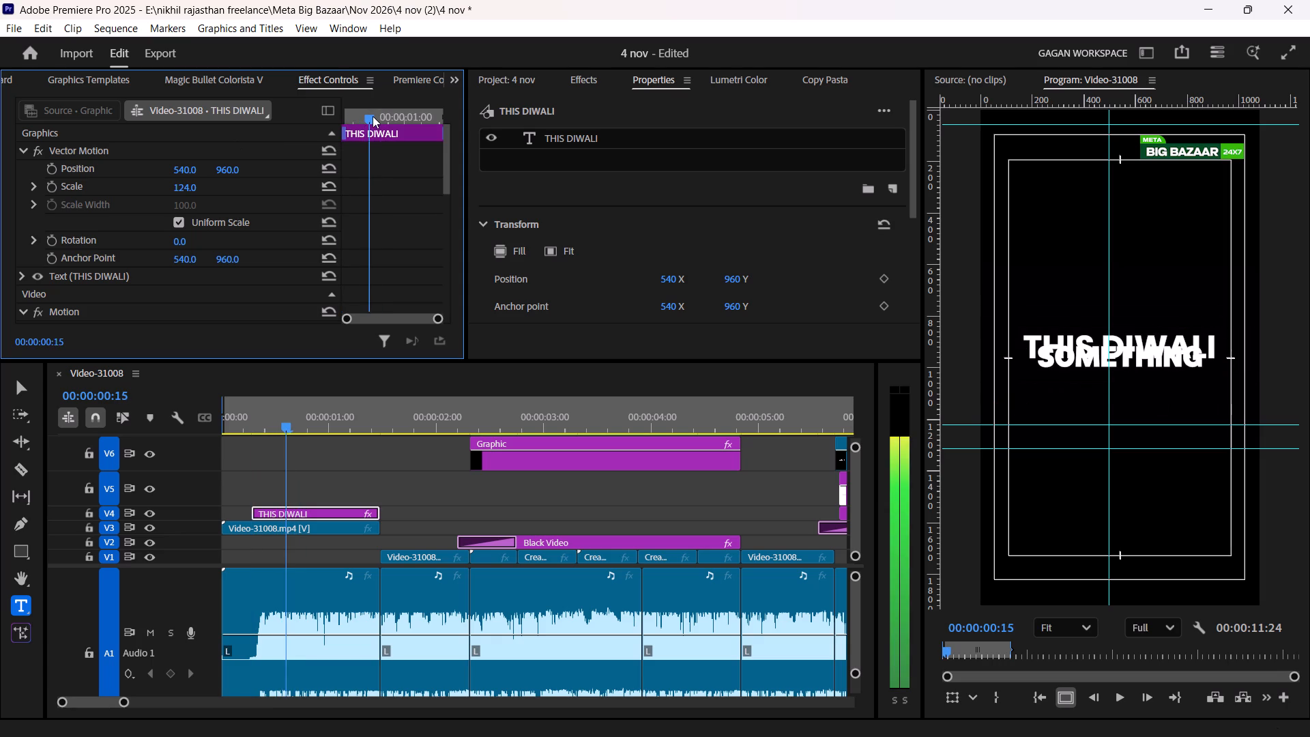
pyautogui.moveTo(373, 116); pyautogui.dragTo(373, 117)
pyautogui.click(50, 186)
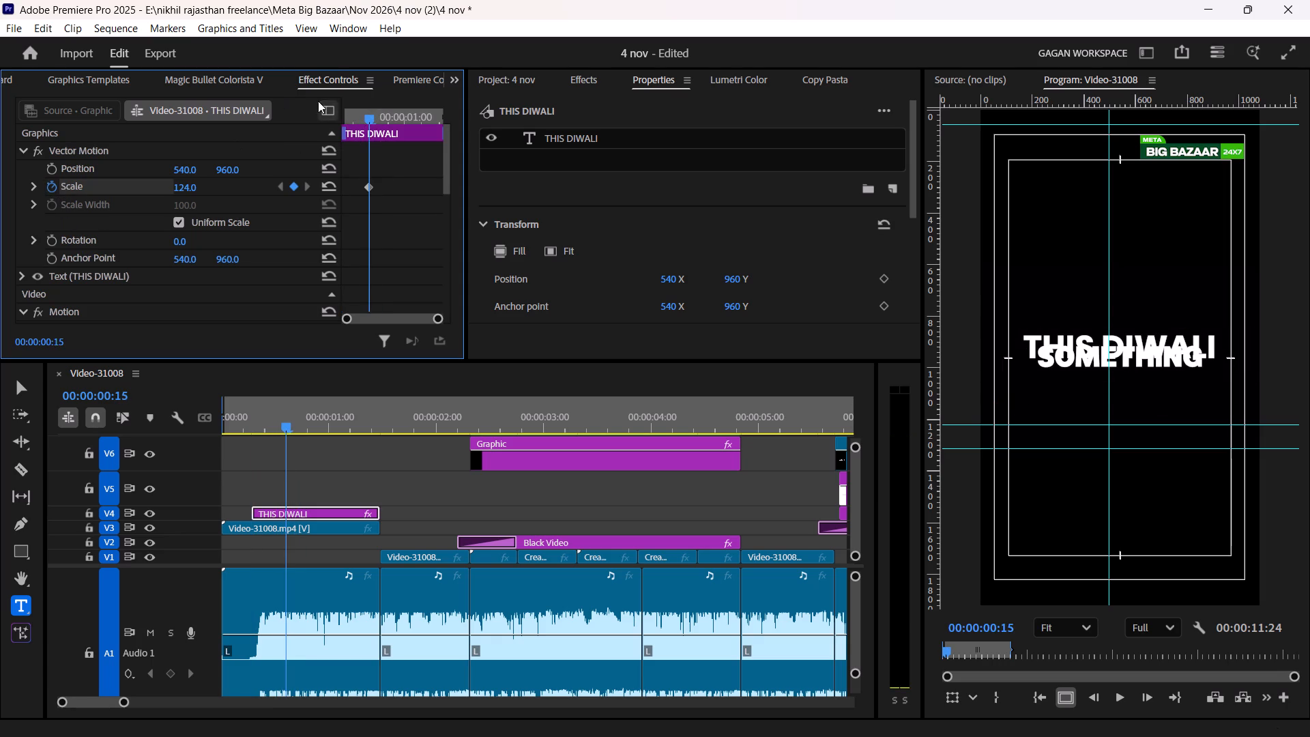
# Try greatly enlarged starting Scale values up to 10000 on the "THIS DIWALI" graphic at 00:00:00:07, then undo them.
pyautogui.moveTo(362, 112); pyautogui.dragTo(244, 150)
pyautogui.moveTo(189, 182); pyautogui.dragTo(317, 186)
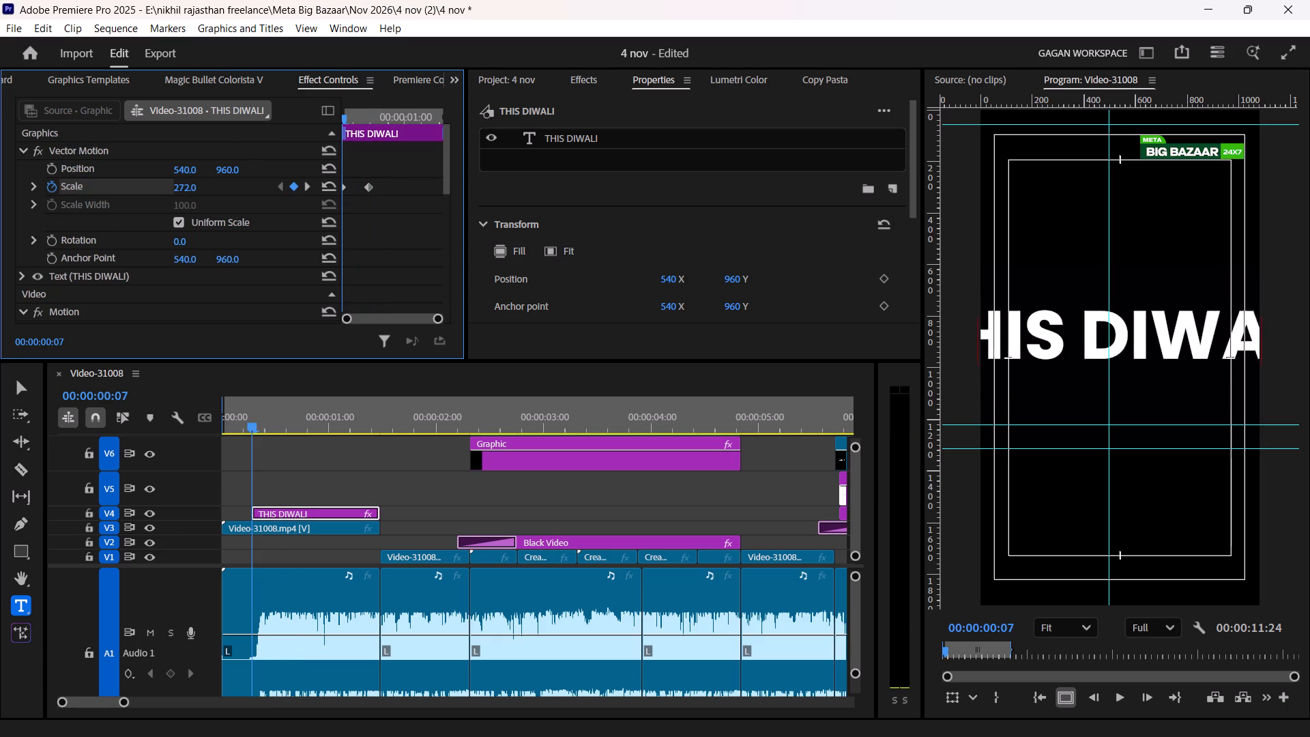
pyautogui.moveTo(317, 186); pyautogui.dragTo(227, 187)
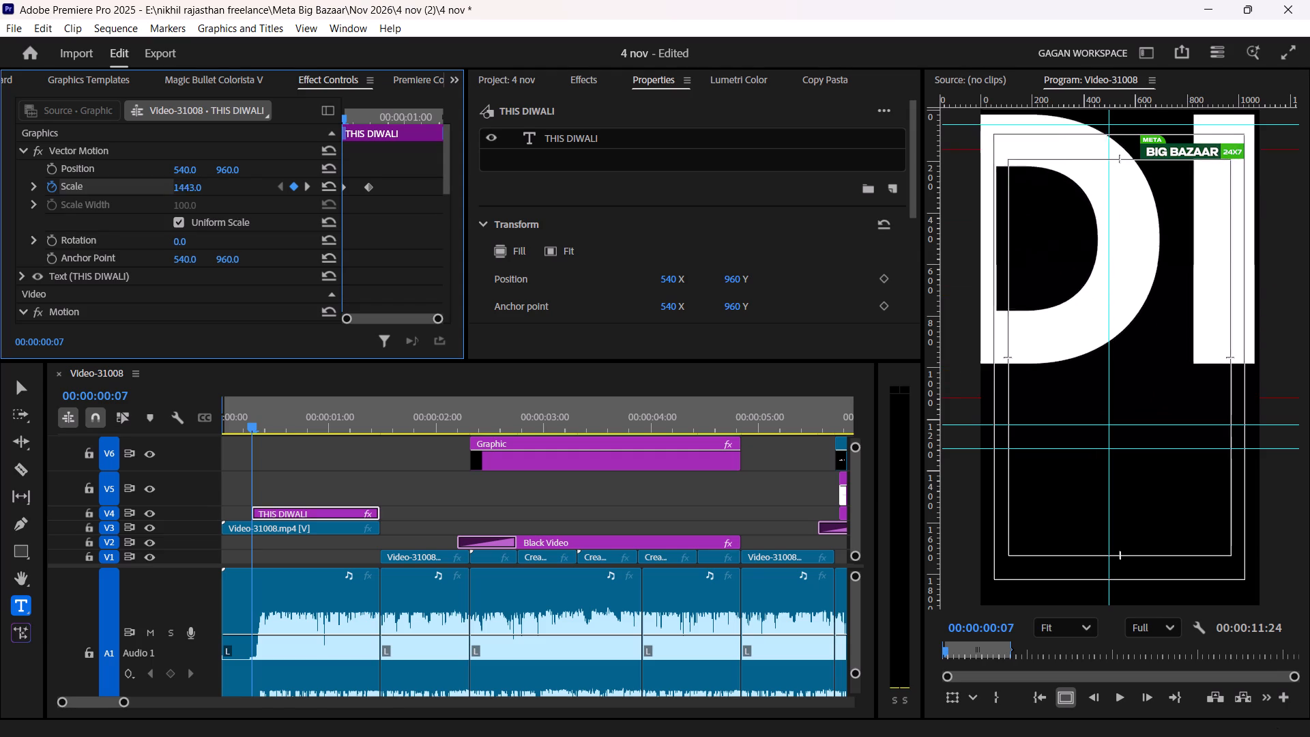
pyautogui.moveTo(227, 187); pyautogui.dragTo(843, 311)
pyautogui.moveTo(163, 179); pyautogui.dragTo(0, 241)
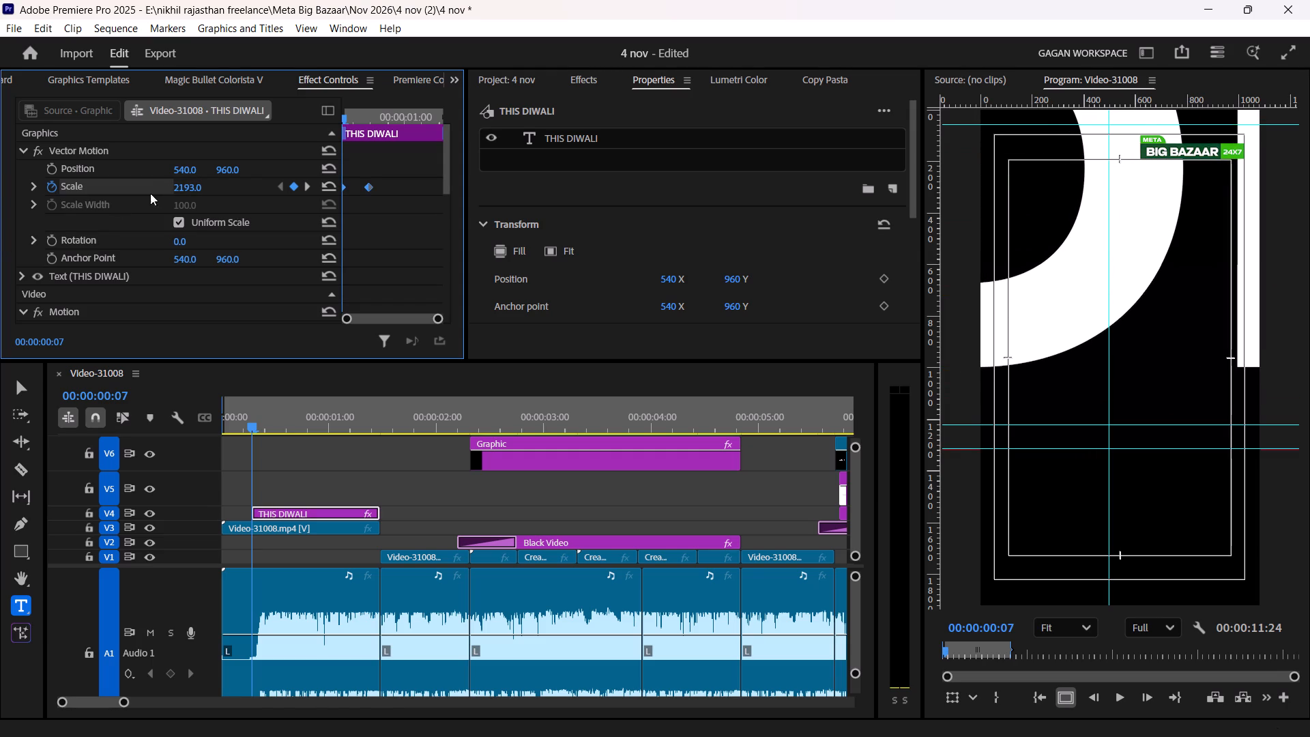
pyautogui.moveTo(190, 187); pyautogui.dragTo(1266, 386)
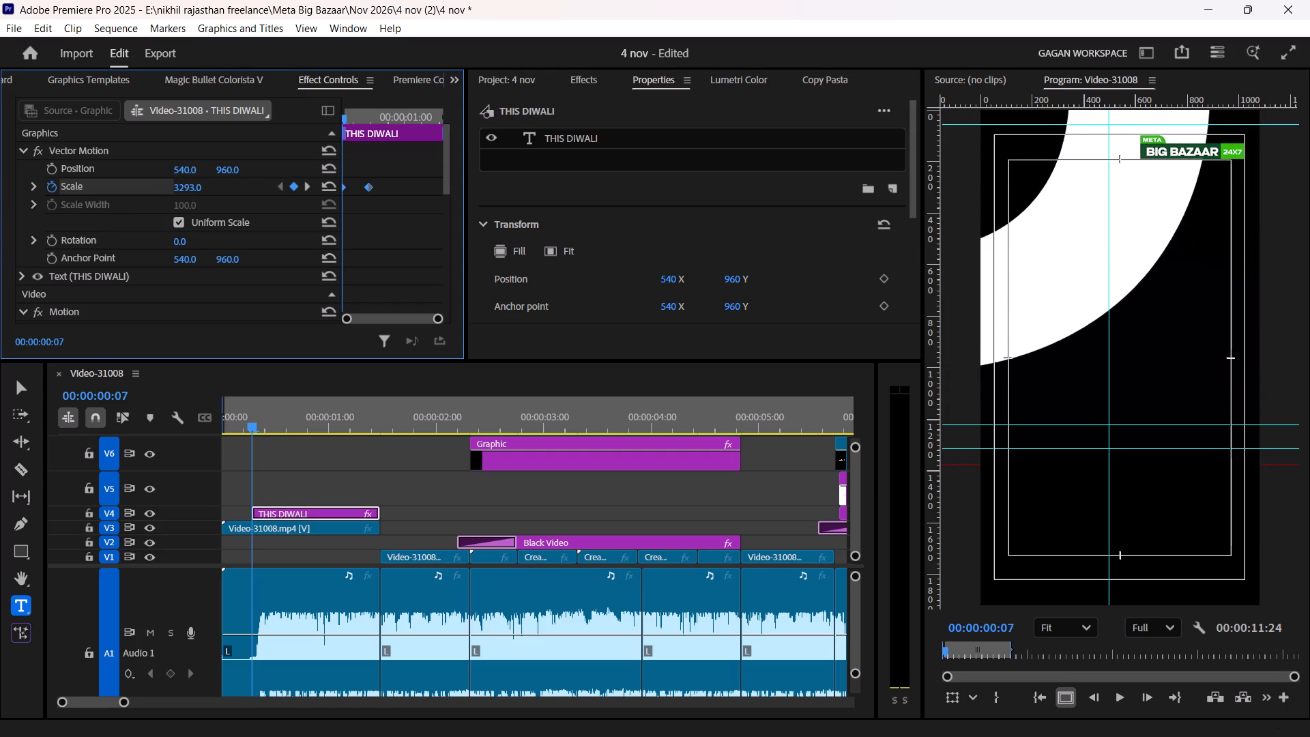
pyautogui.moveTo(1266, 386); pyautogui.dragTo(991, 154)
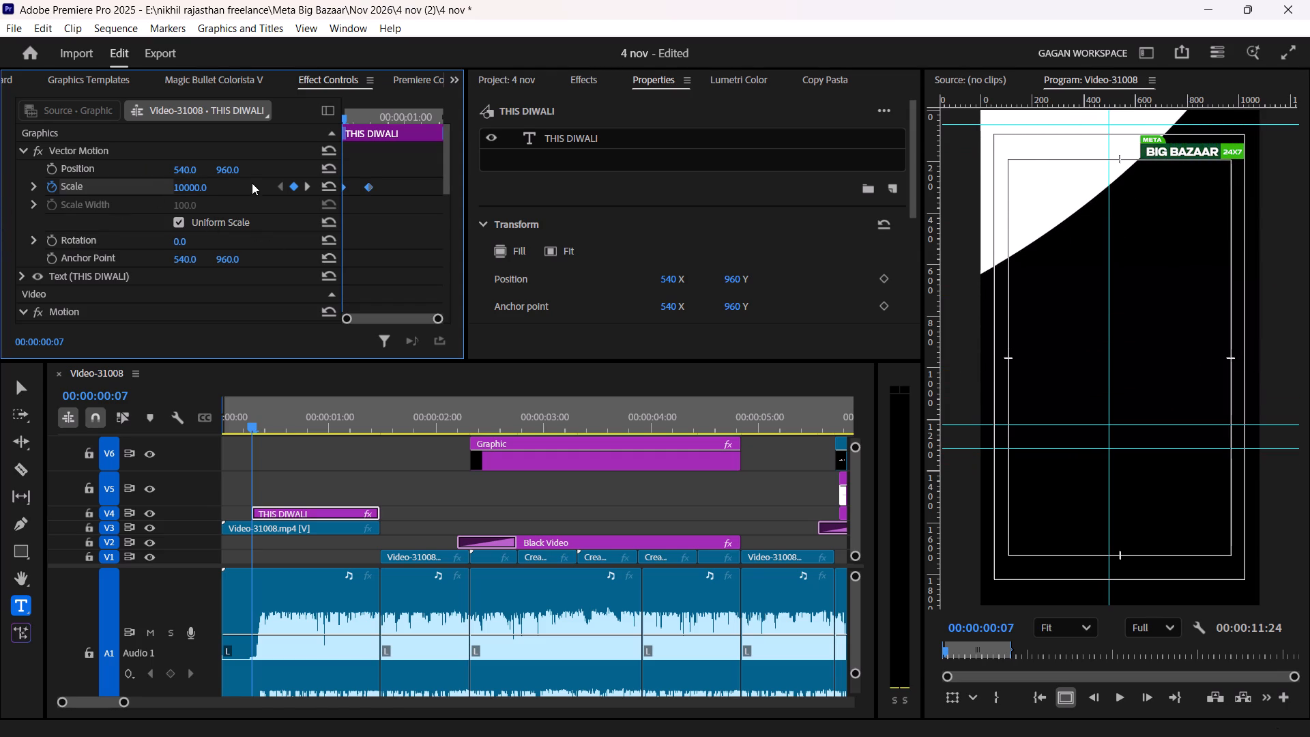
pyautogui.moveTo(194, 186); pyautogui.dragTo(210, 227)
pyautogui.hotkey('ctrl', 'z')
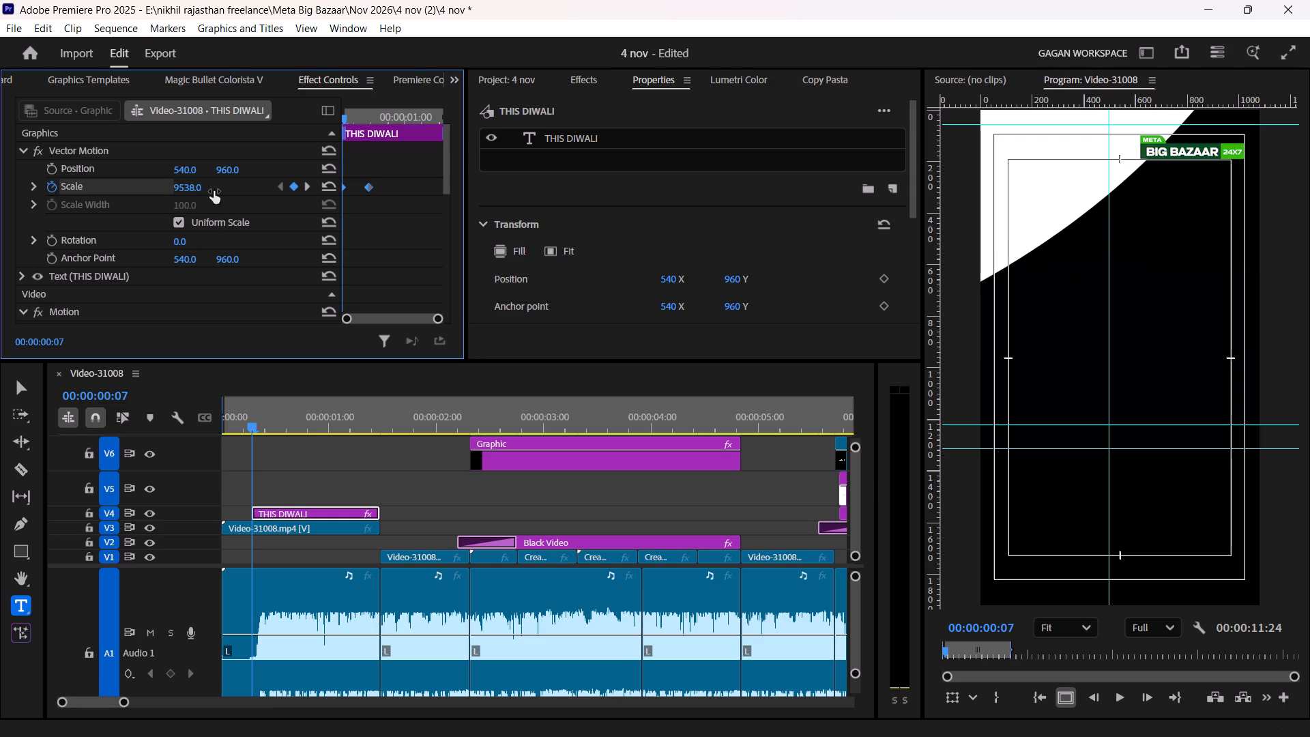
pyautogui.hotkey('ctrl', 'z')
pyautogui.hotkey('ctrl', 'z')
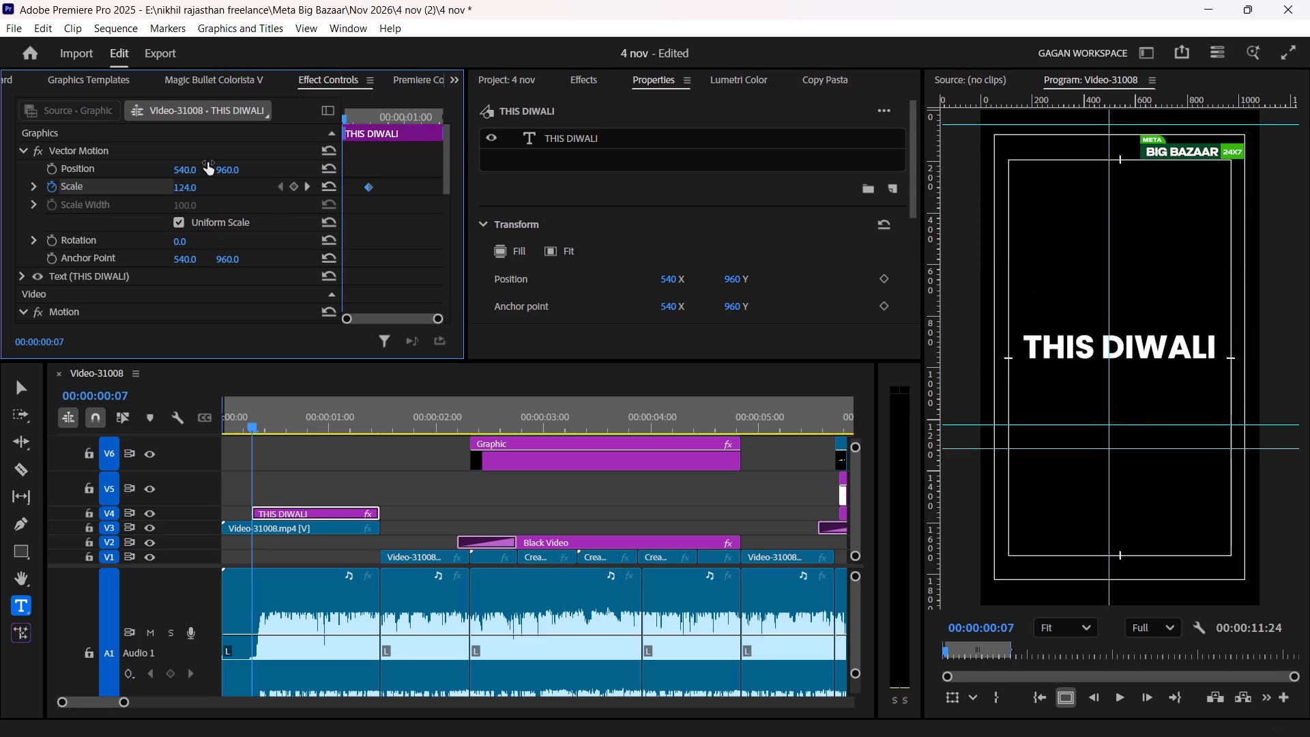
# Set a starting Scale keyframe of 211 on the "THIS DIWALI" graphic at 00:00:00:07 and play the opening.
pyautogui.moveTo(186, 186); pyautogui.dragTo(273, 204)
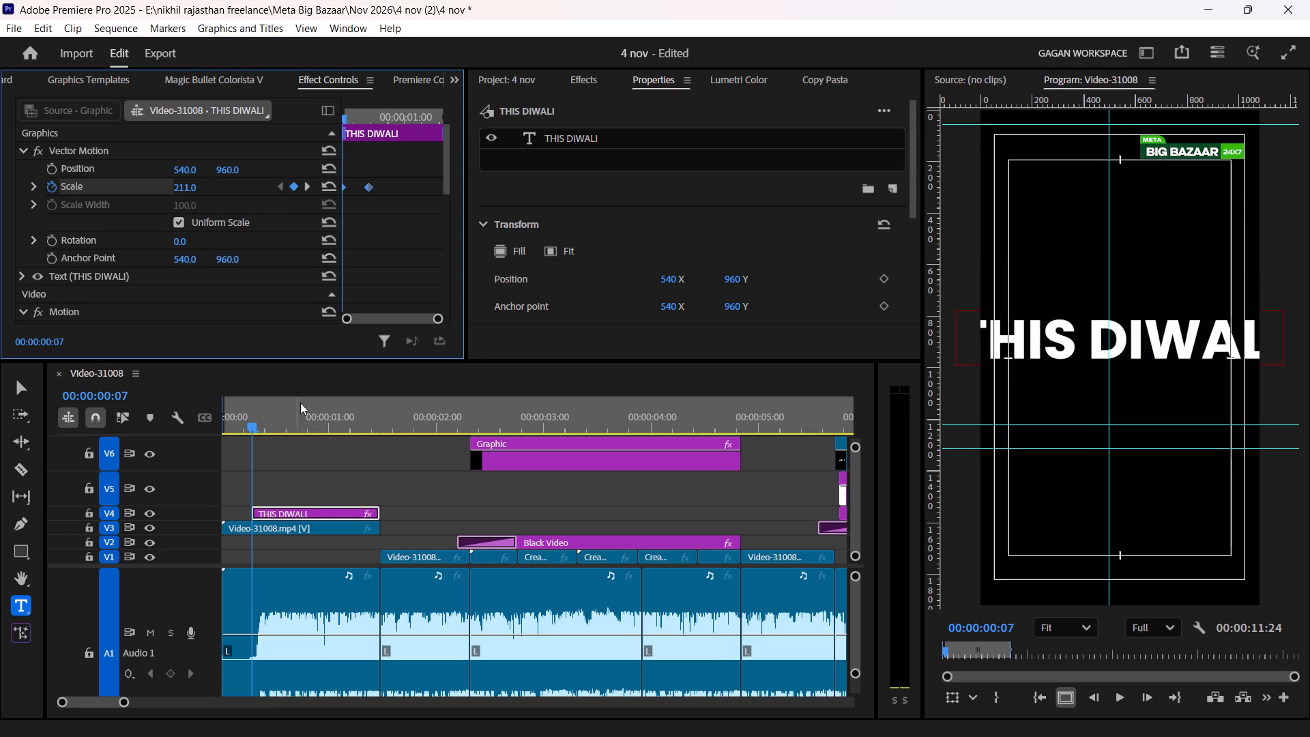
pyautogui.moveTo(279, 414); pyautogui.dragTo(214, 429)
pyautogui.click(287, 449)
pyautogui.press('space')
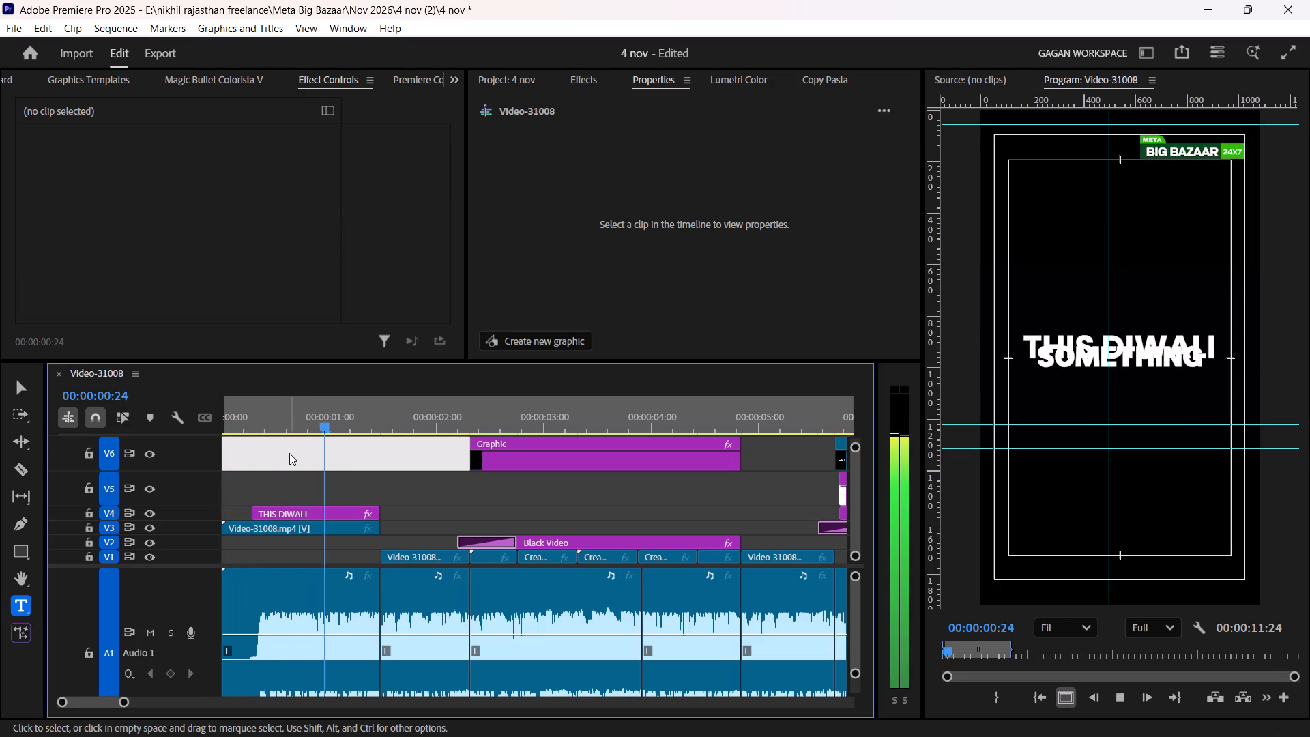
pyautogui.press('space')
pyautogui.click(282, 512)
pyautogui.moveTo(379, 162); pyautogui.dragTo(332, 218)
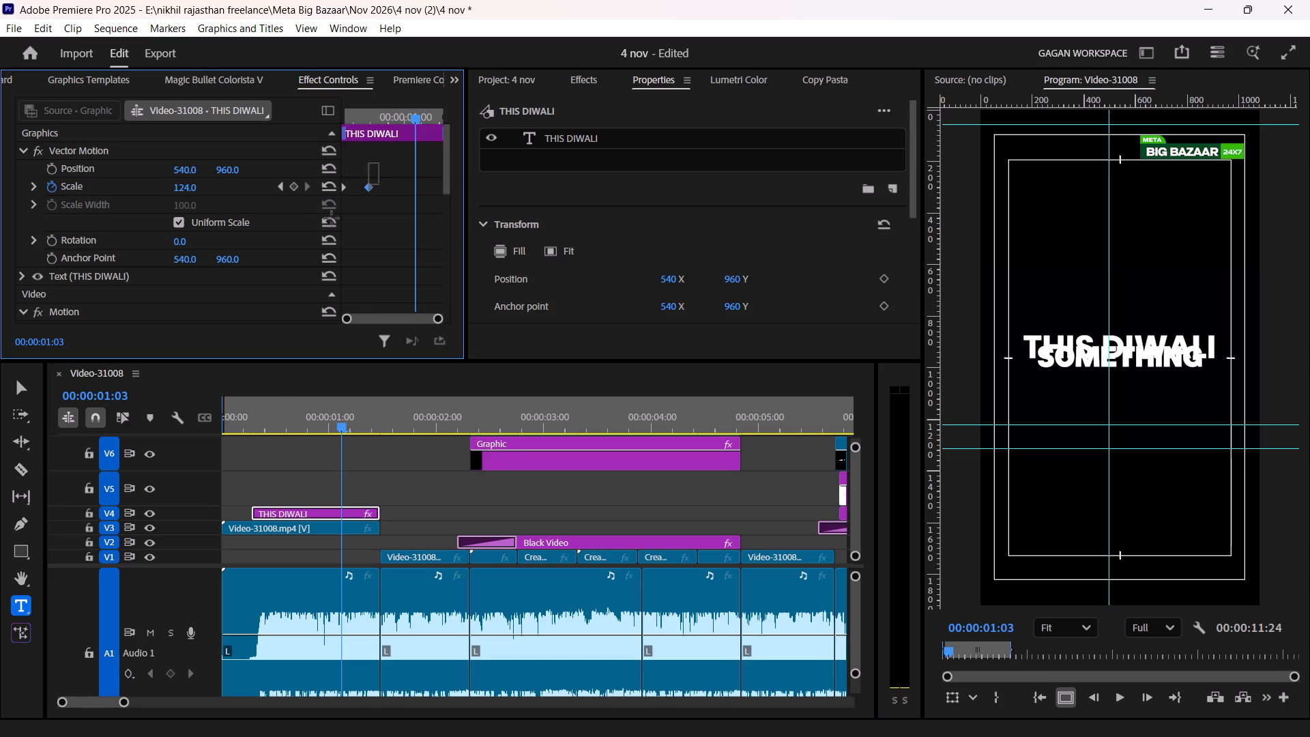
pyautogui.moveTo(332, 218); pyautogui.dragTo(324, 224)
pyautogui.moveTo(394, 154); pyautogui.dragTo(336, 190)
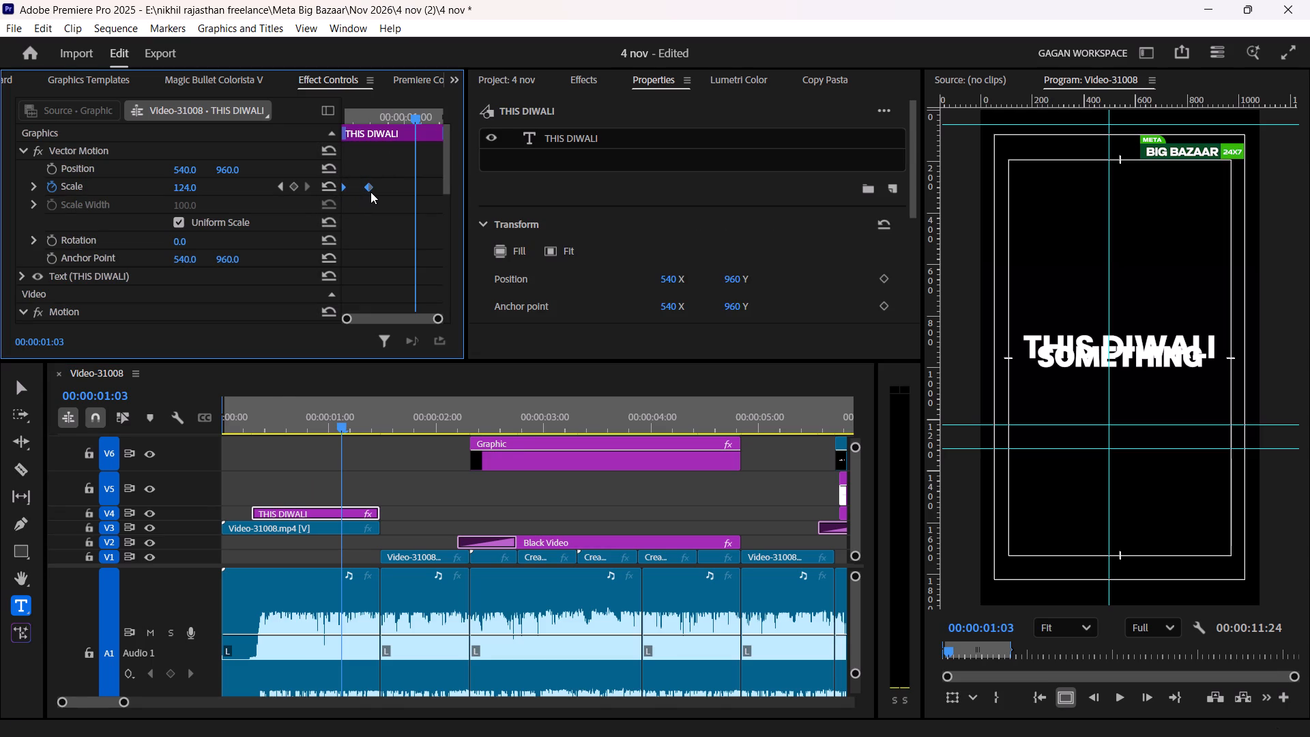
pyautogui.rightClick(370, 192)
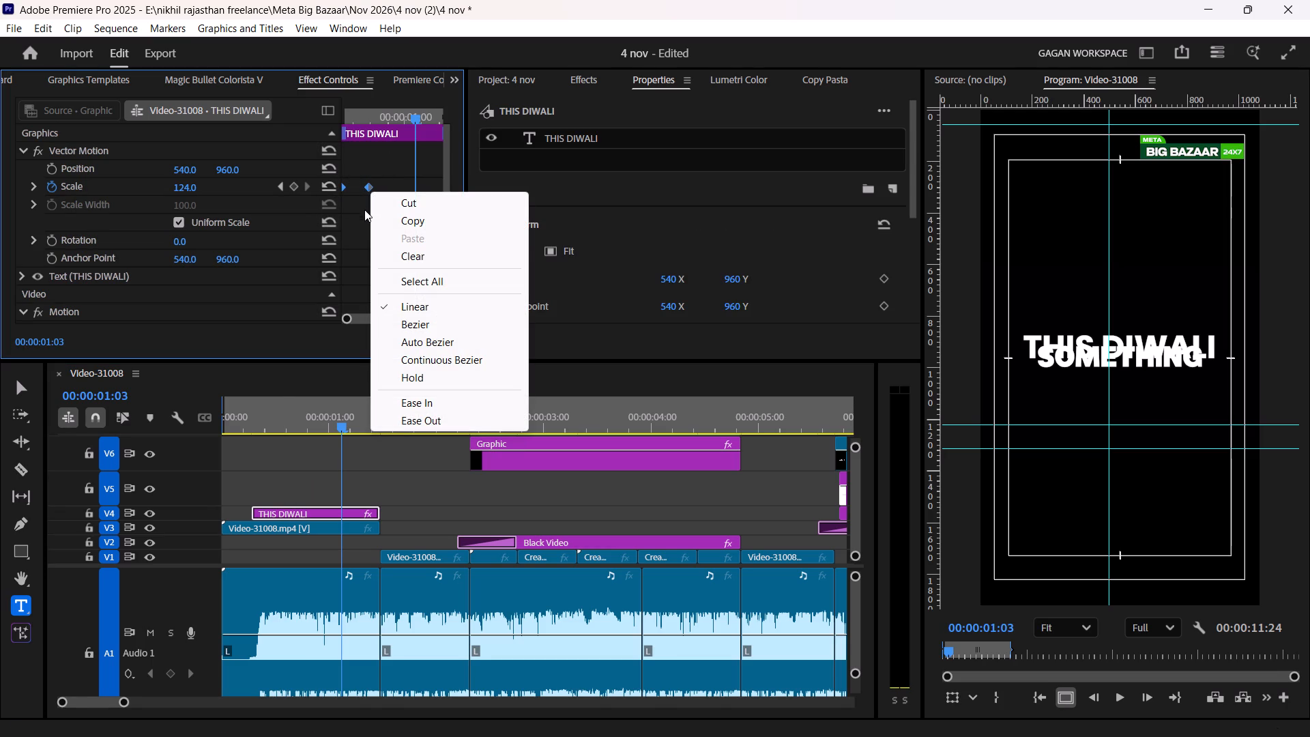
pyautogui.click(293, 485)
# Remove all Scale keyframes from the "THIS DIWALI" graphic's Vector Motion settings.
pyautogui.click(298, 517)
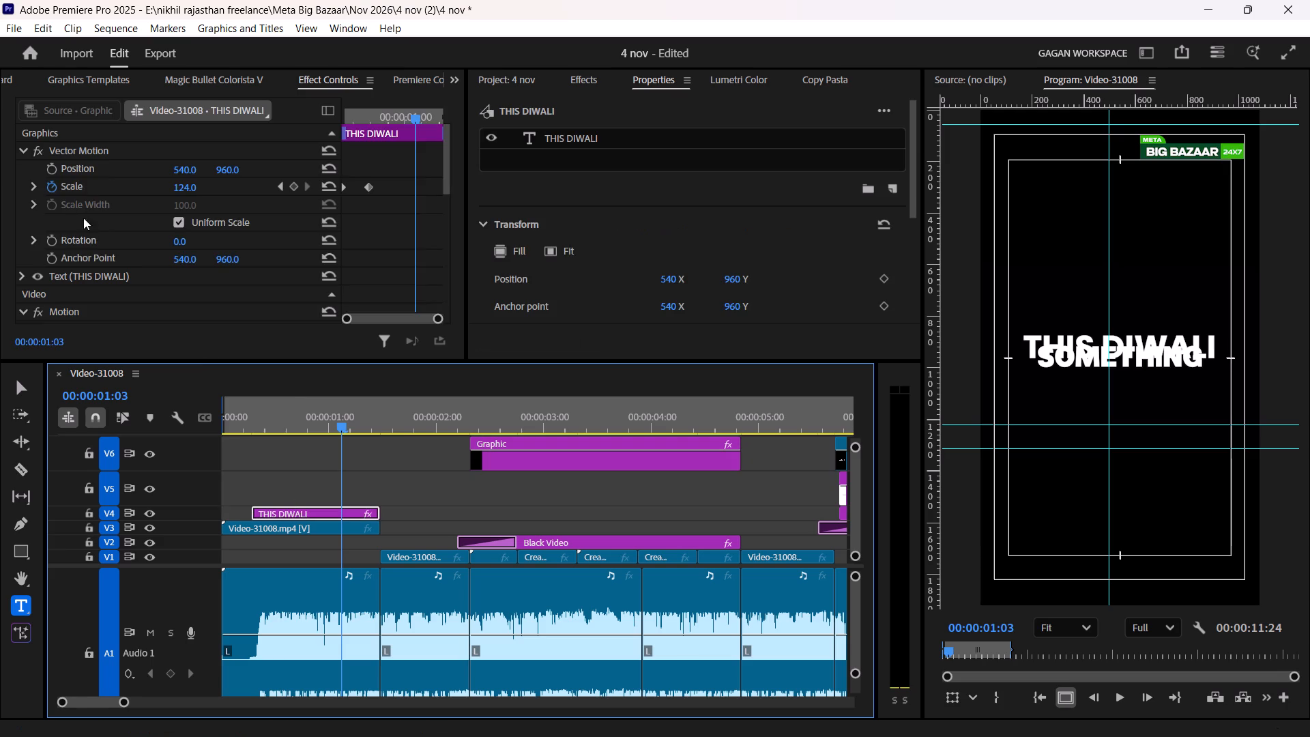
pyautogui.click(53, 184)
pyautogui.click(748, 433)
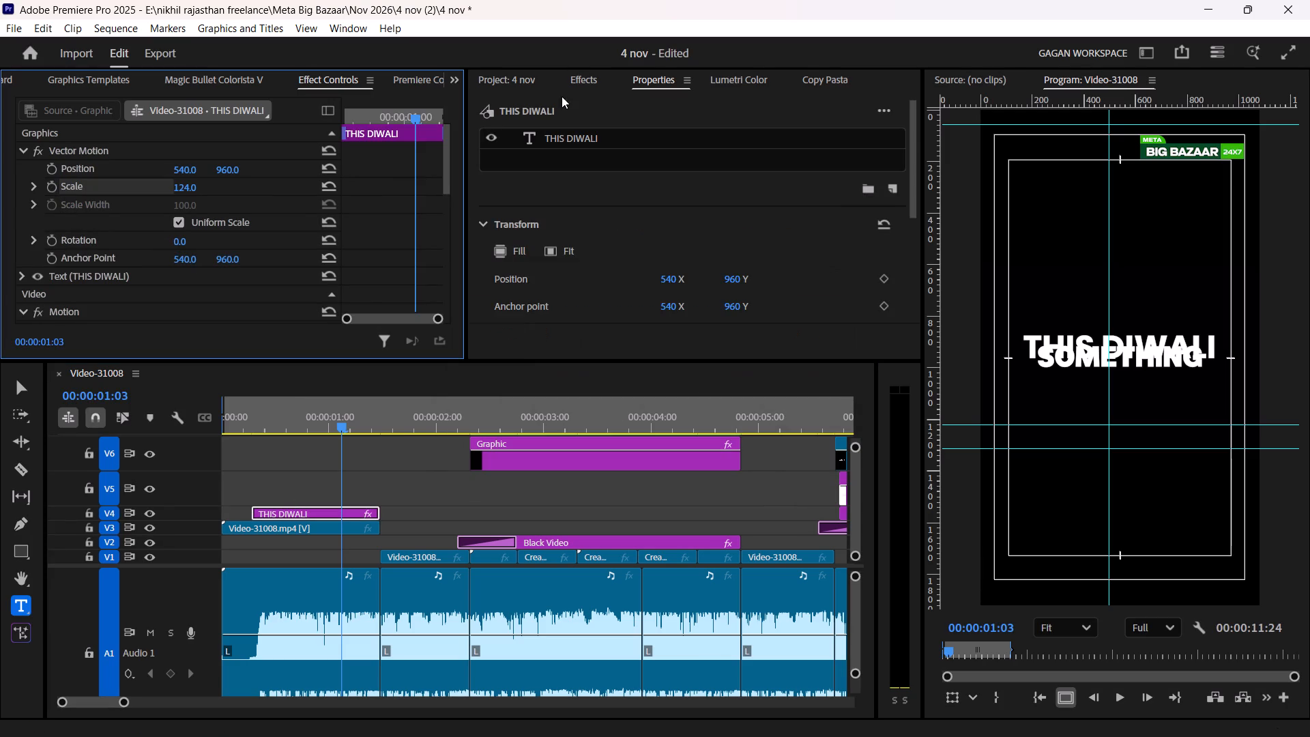
# Search the effects for "POP" and apply the POP TEXT preset to the "THIS DIWALI" clip.
pyautogui.click(562, 85)
pyautogui.click(582, 111)
pyautogui.write('POP')
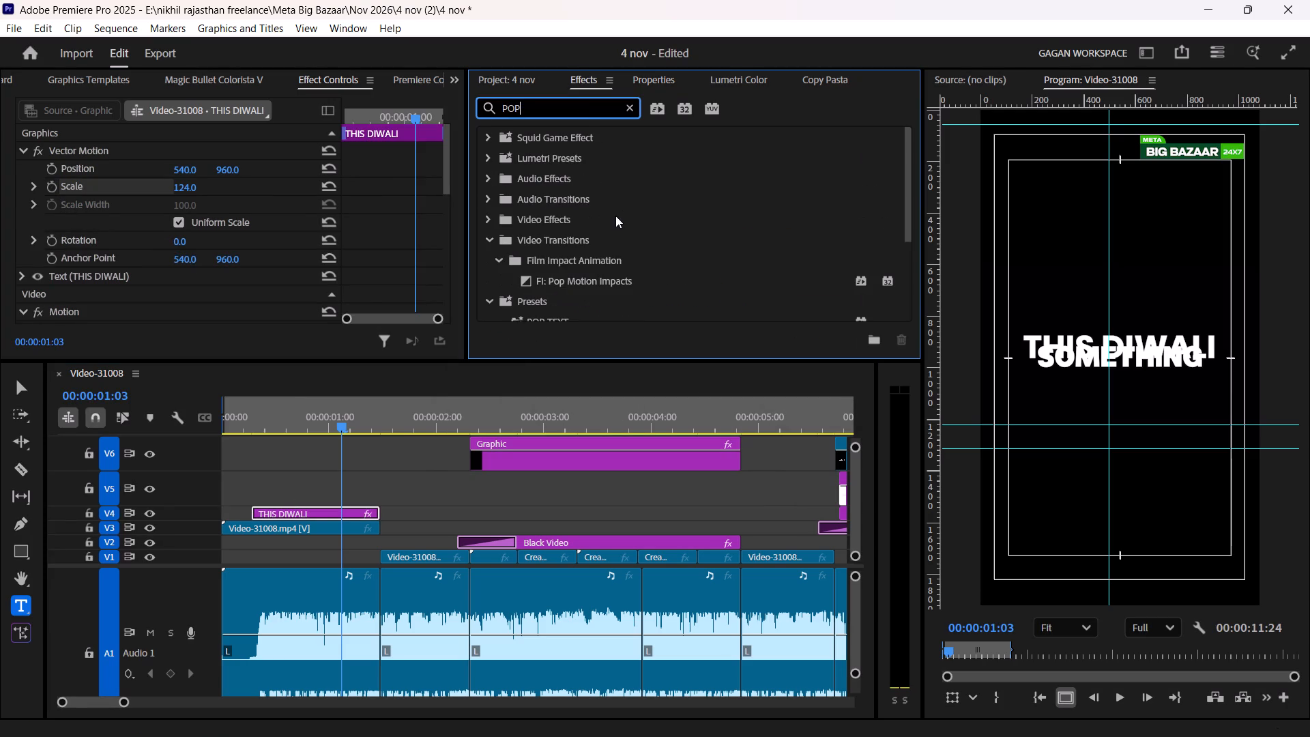
pyautogui.scroll(-4, 608, 227)
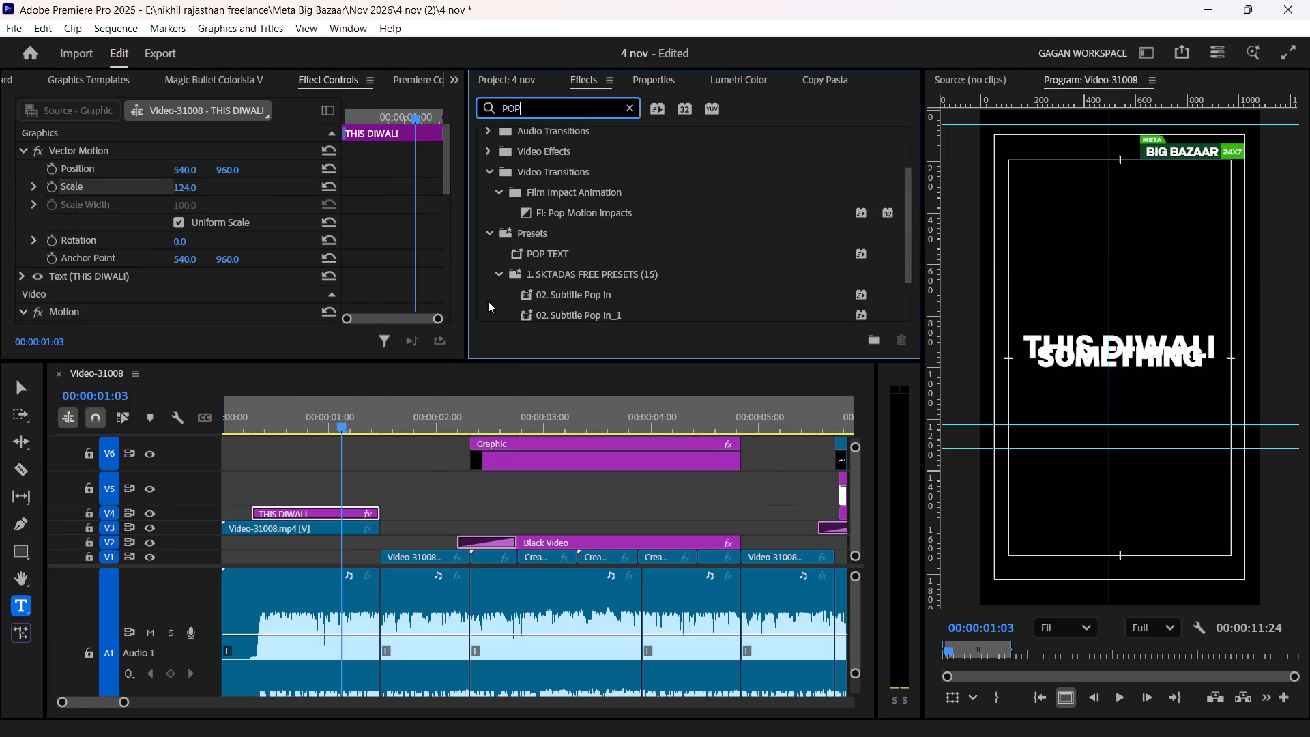
pyautogui.moveTo(568, 246); pyautogui.dragTo(318, 513)
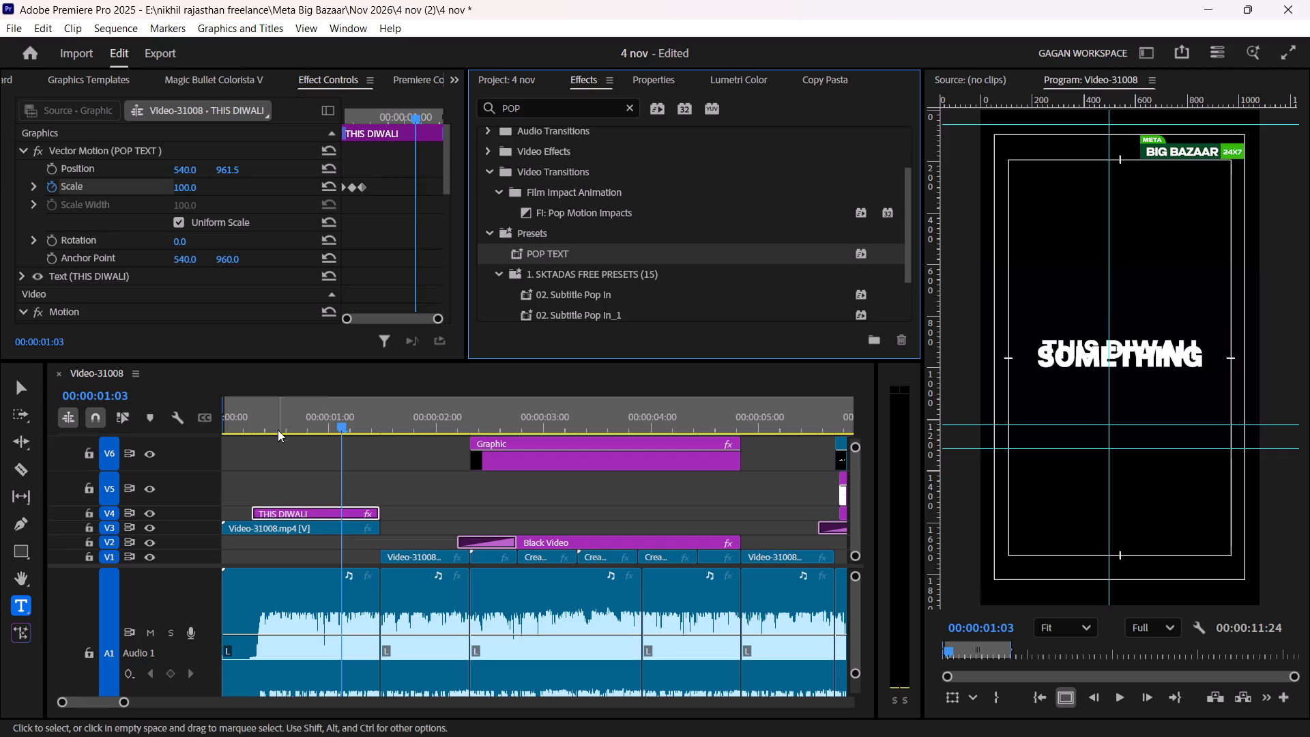
# Preview the "THIS DIWALI" pop animation with track V3 hidden, then make V3 visible again.
pyautogui.moveTo(270, 411); pyautogui.dragTo(231, 423)
pyautogui.click(329, 479)
pyautogui.click(153, 527)
pyautogui.press('space')
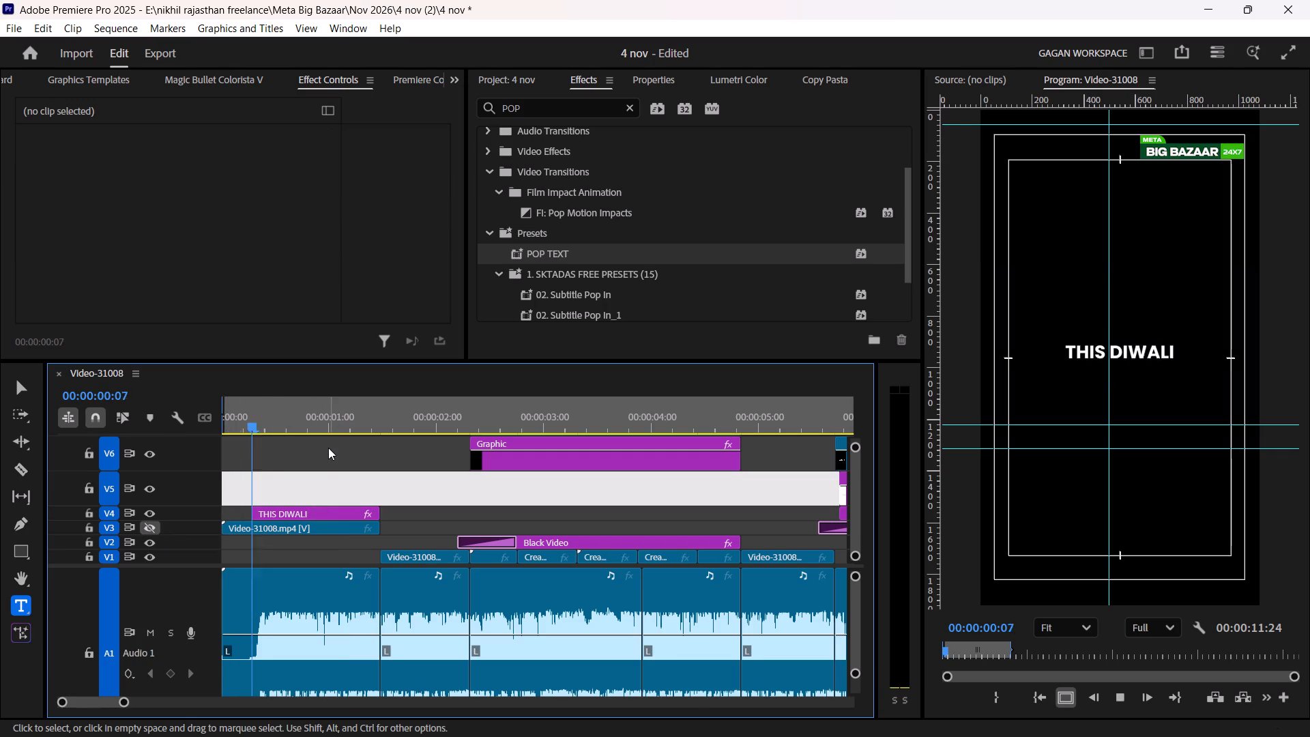
pyautogui.press('space')
pyautogui.click(147, 530)
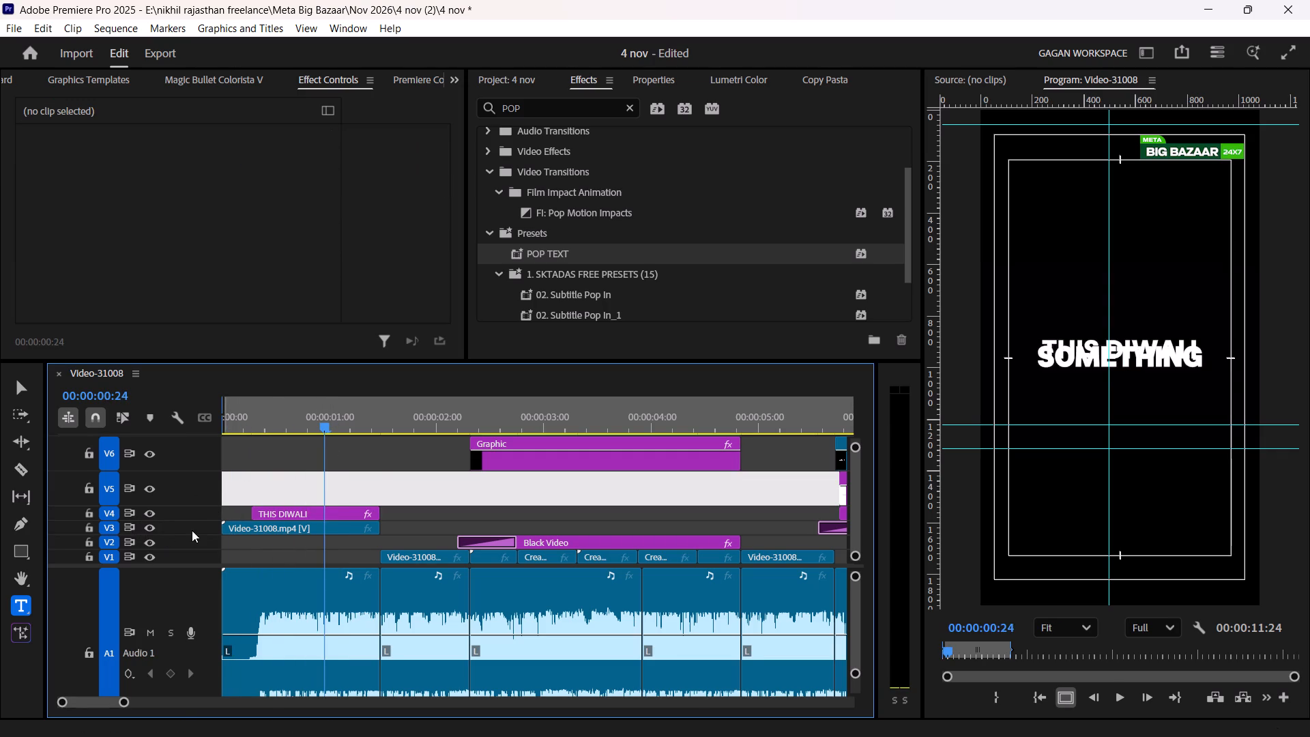
# Play back the opening titles to compare the "THIS DIWALI" animation with the "SOMETHING", "BIG" and "IS COMING" titles.
pyautogui.press('space')
pyautogui.press('space')
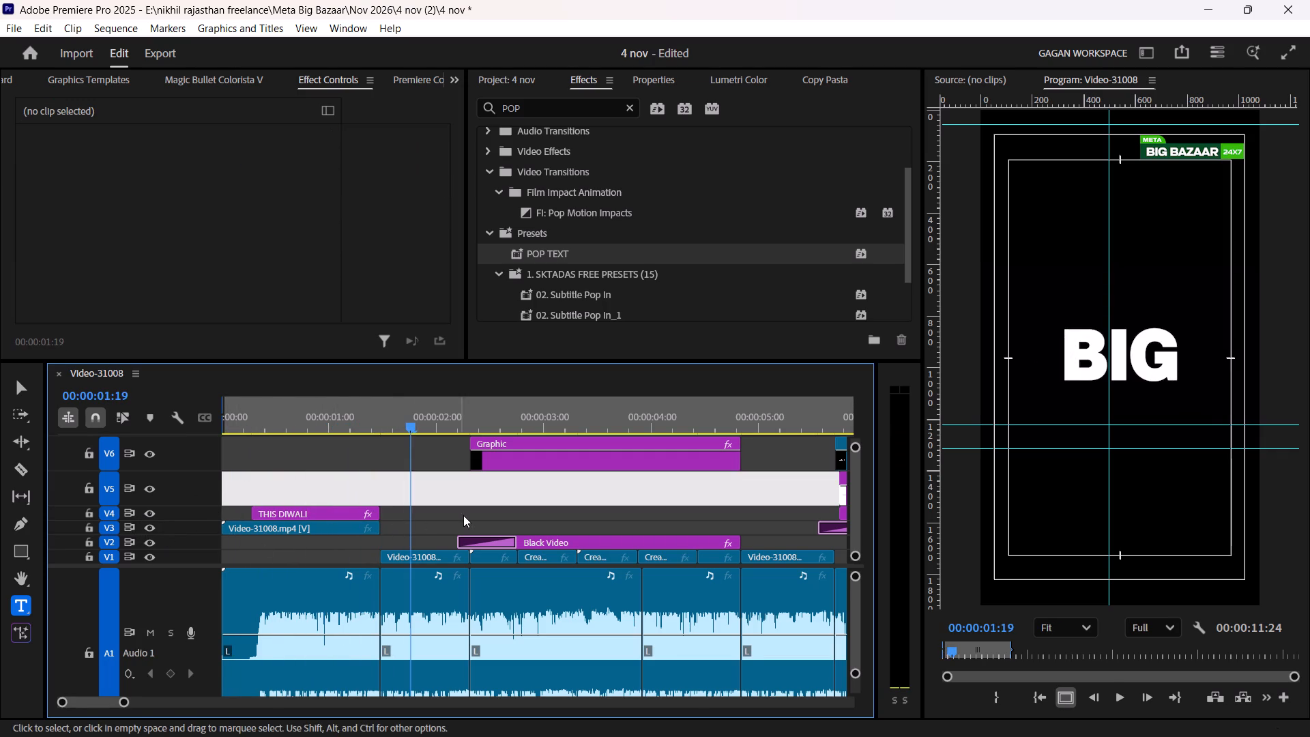
pyautogui.press('space')
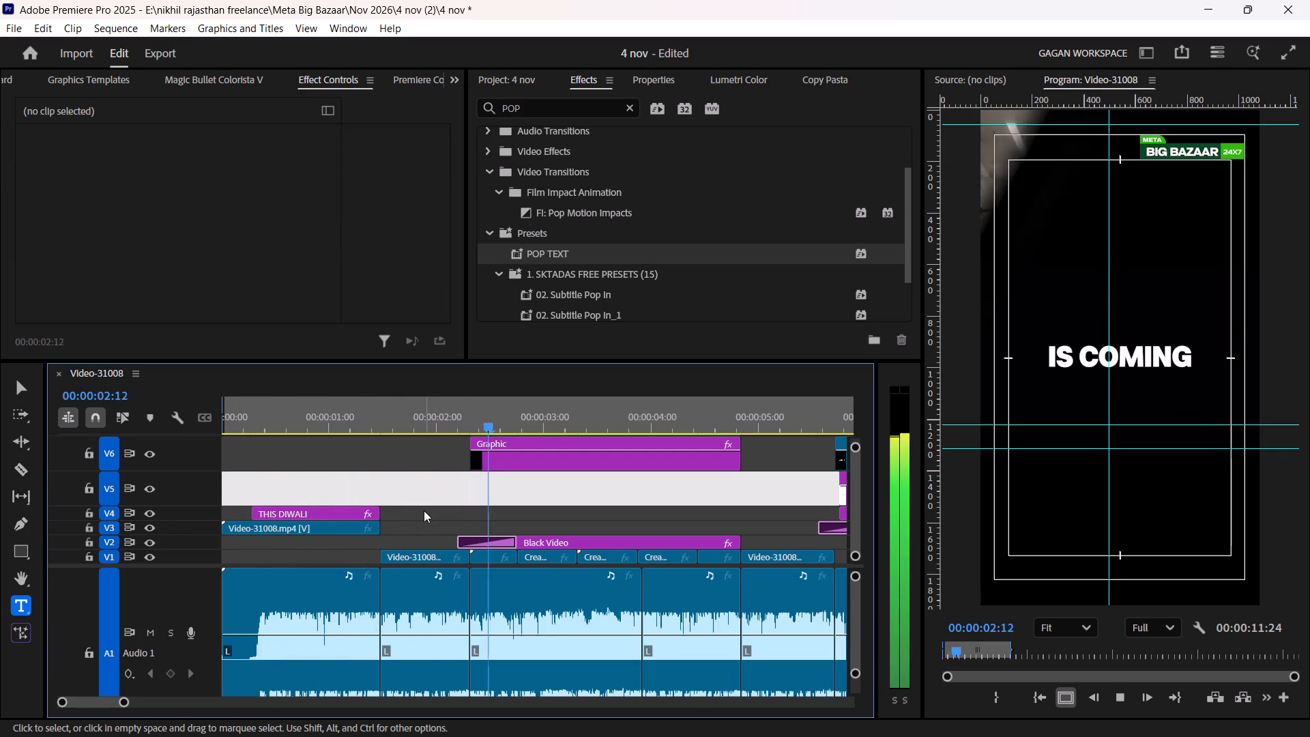
pyautogui.press('space')
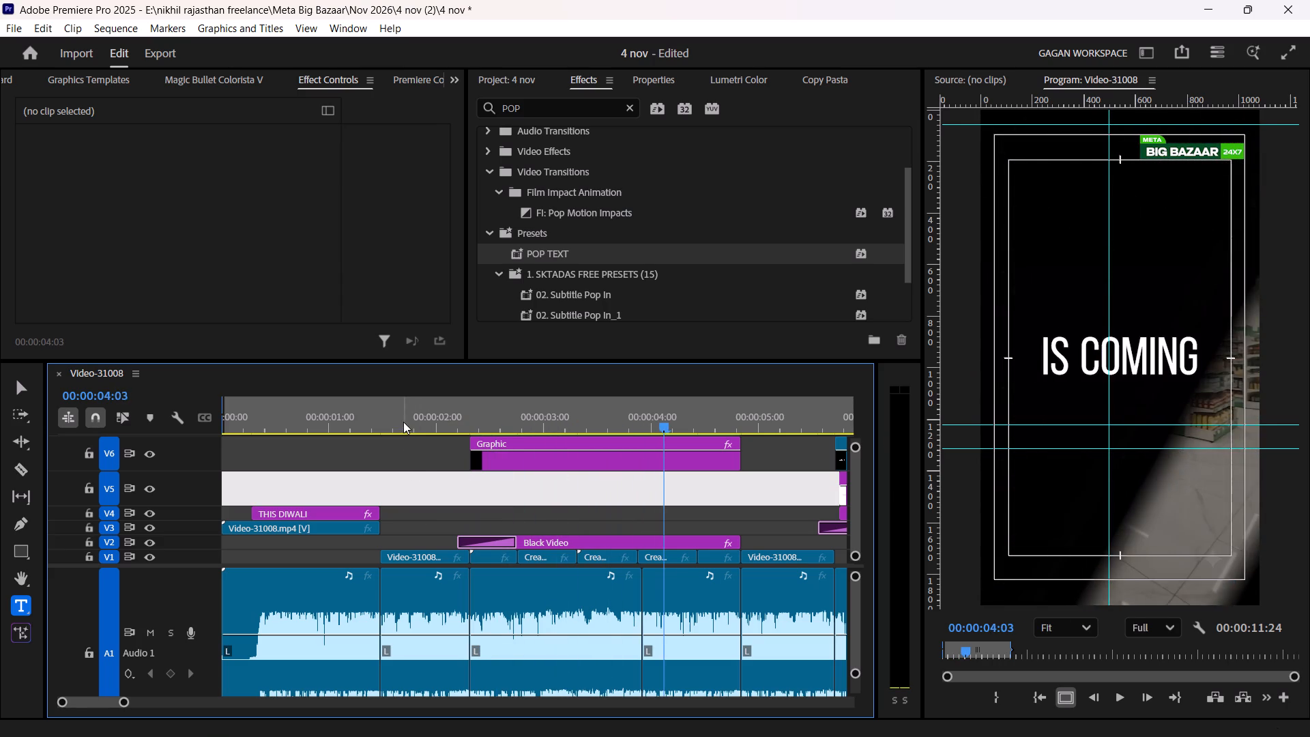
pyautogui.click(398, 416)
pyautogui.press('space')
pyautogui.press('space')
pyautogui.moveTo(394, 416); pyautogui.dragTo(265, 448)
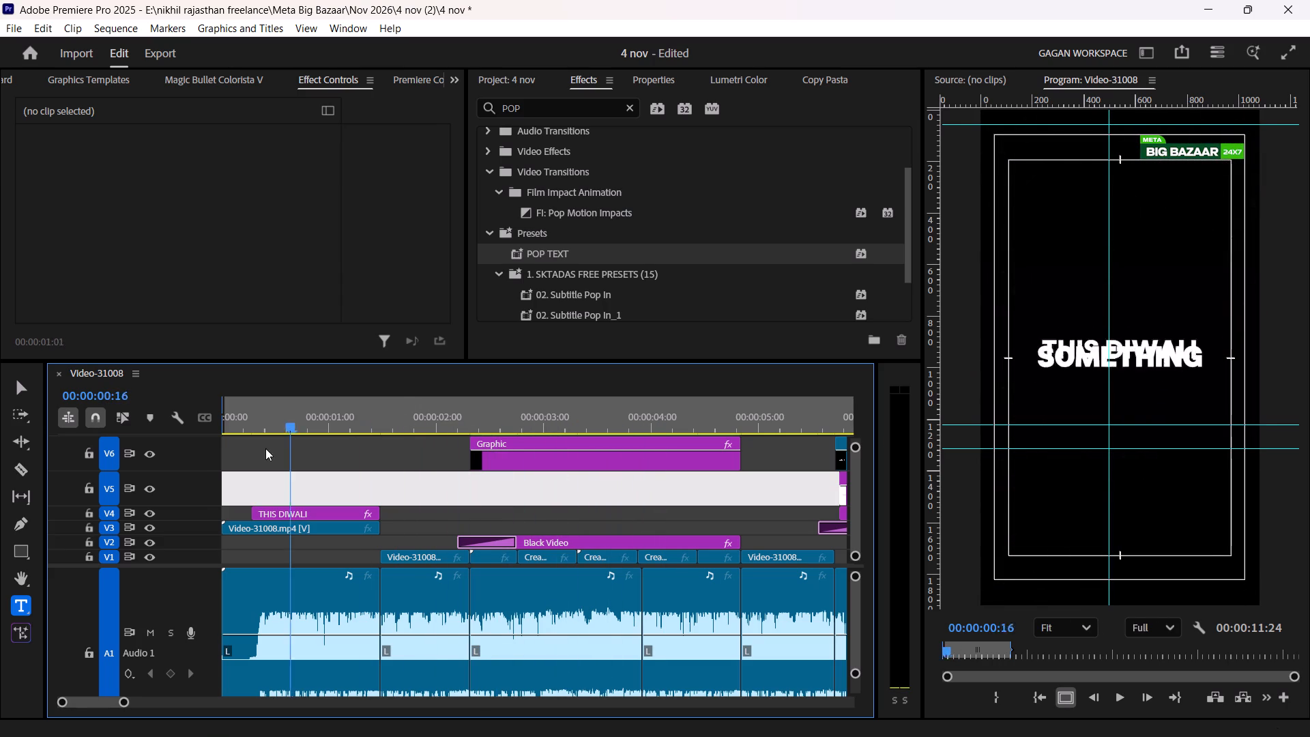
pyautogui.moveTo(265, 448); pyautogui.dragTo(202, 454)
pyautogui.press('space')
pyautogui.press('space')
pyautogui.press('space')
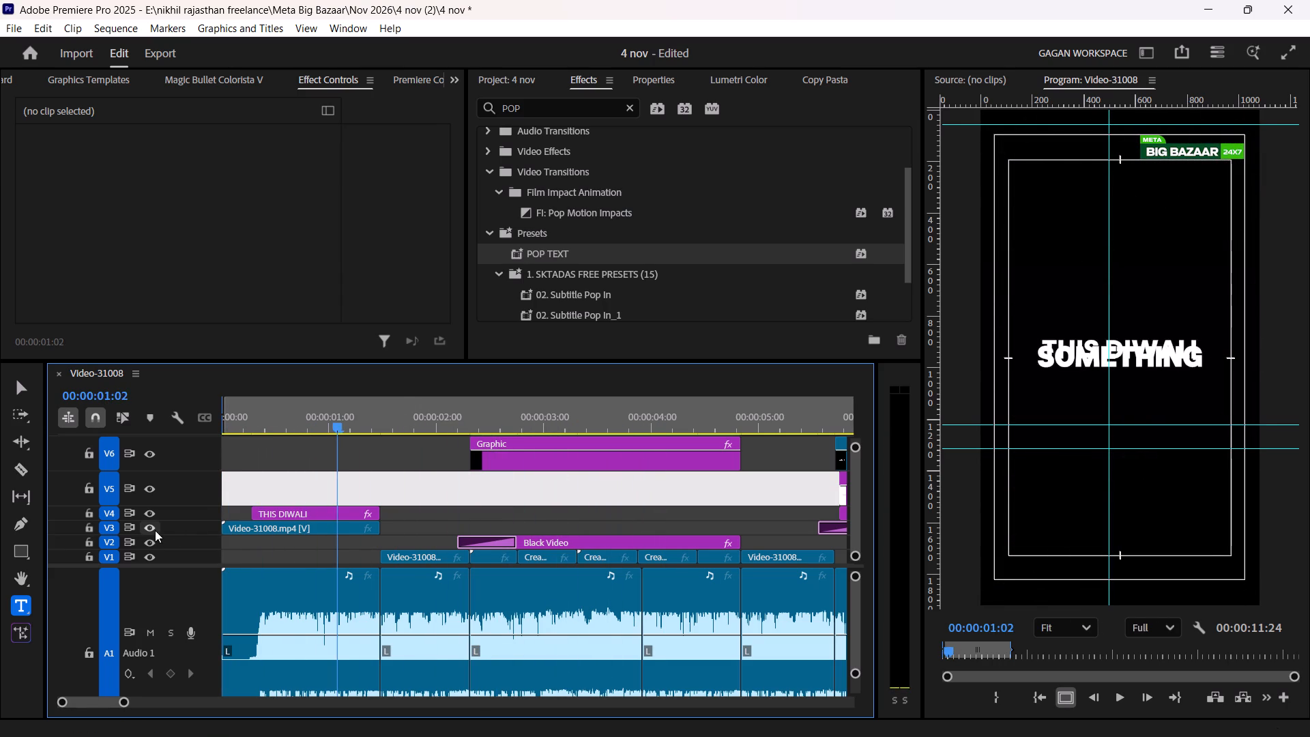
pyautogui.press('space')
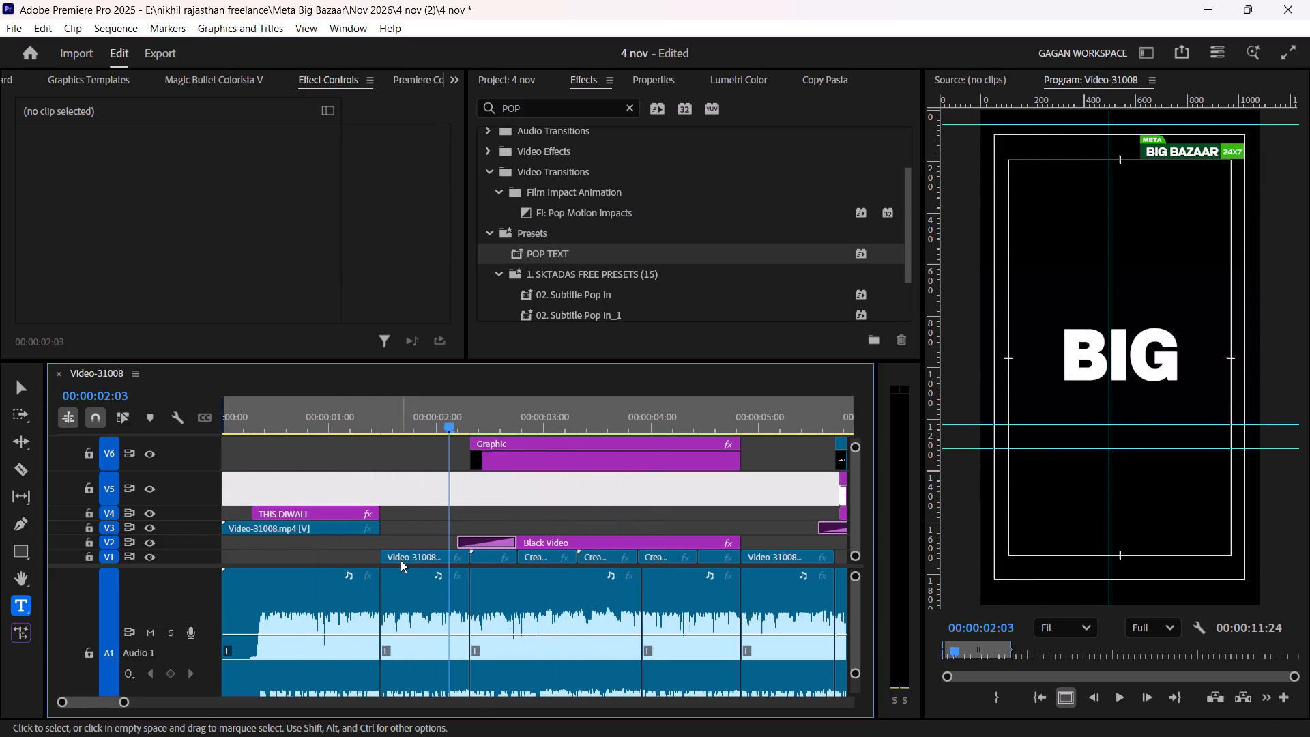
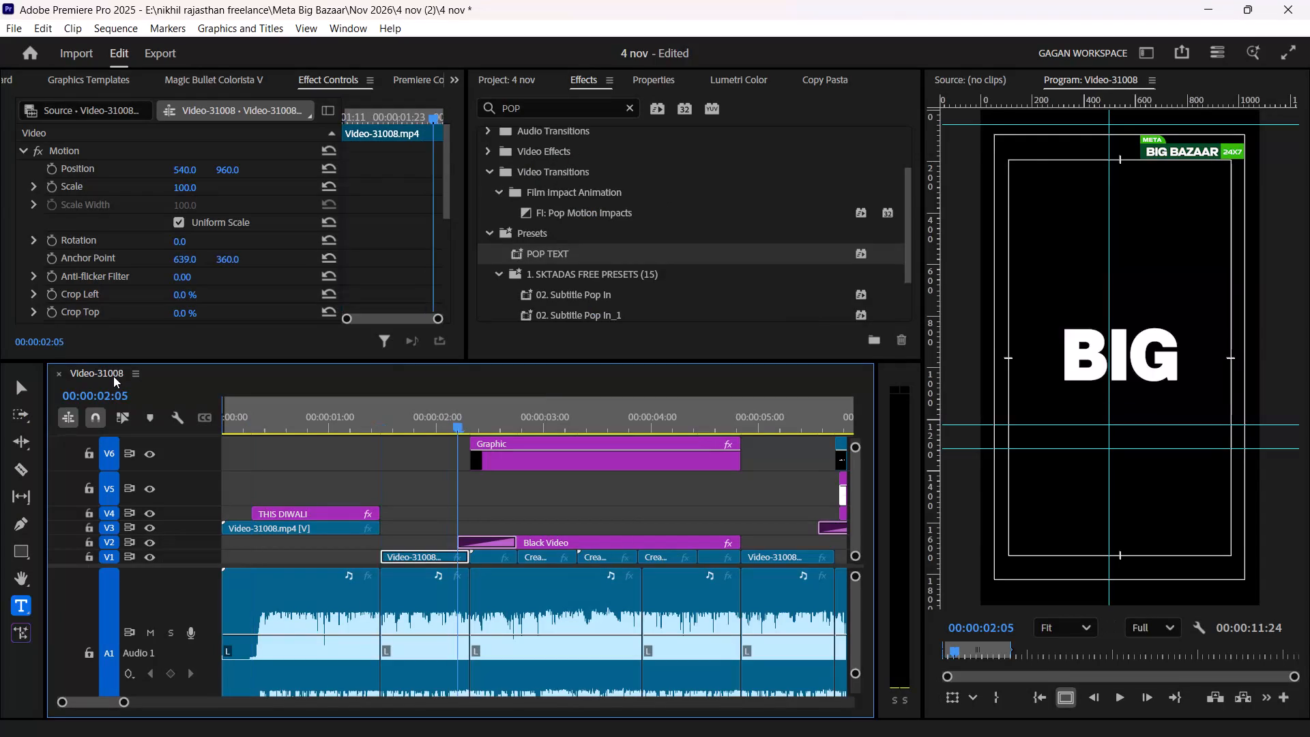
pyautogui.press('Down')
pyautogui.press('Down')
pyautogui.press('Down')
pyautogui.press('Down')
pyautogui.press('Down')
pyautogui.press('Up')
pyautogui.press('Up')
pyautogui.press('Up')
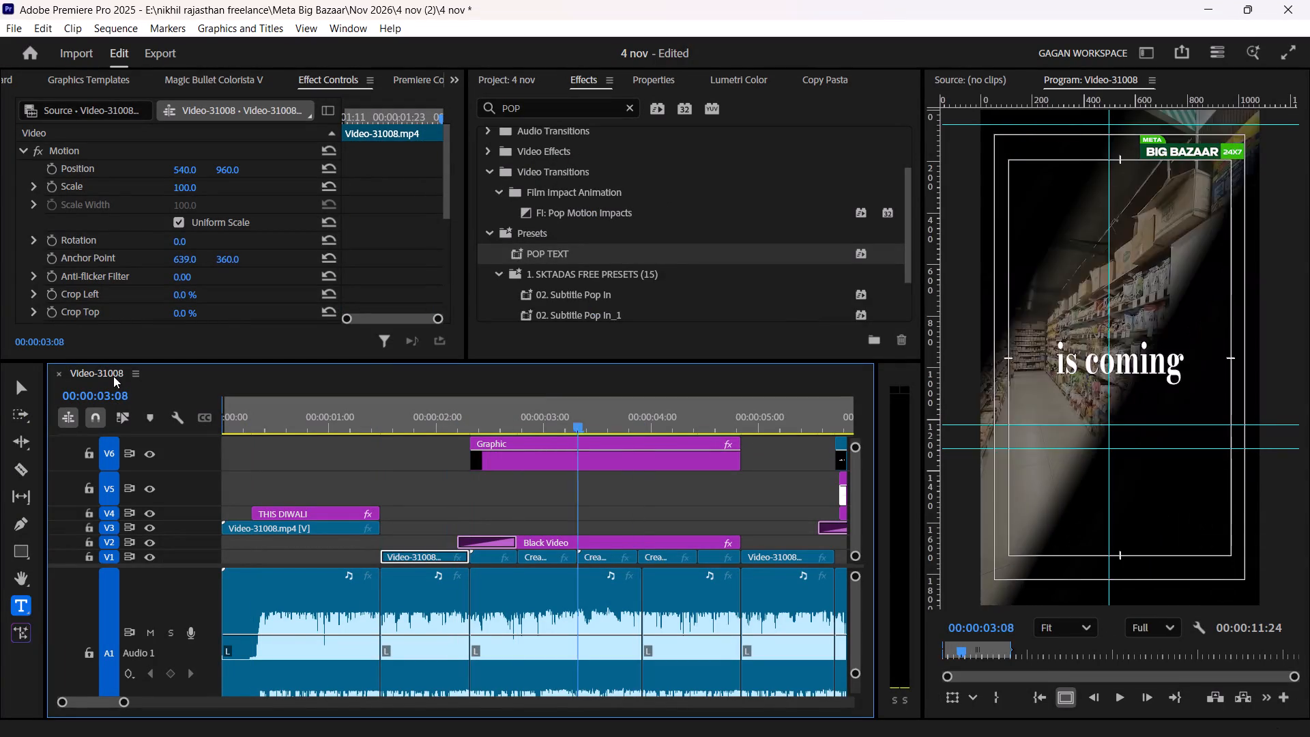
pyautogui.press('Up')
pyautogui.press('Up')
pyautogui.press('Up')
pyautogui.press('Up')
pyautogui.press('Up')
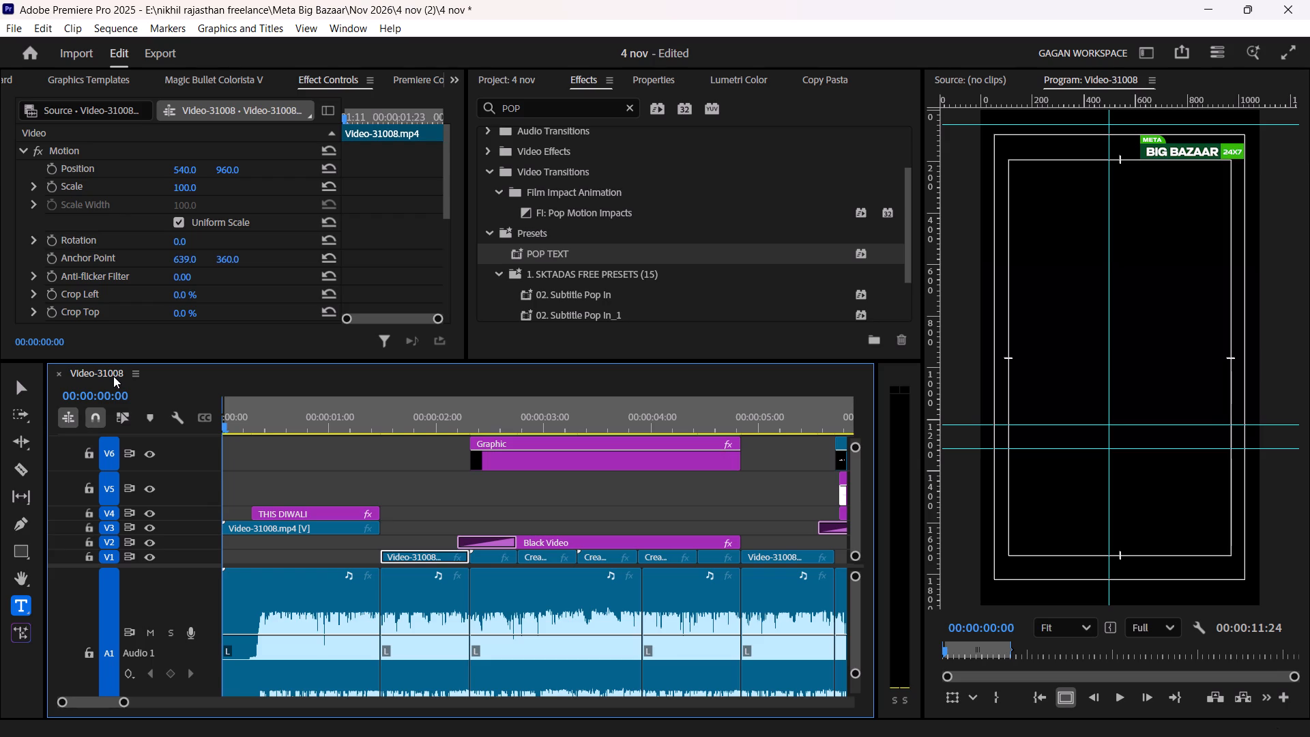
# Replace the "THIS DIWALI" text with "DIWALI GRAND OPENING" broken onto two lines after GRAND, and hide track V3.
pyautogui.click(271, 448)
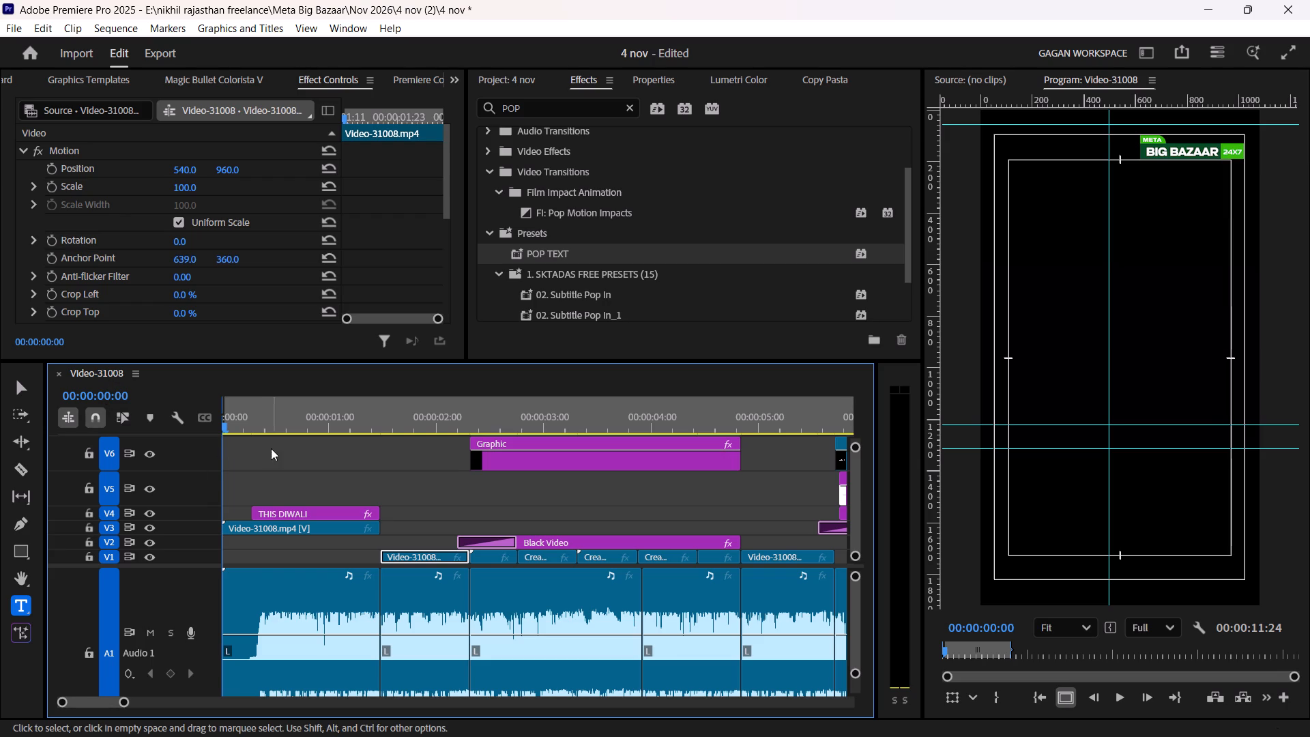
pyautogui.press('space')
pyautogui.click(301, 514)
pyautogui.press('space')
pyautogui.tripleClick(1135, 349)
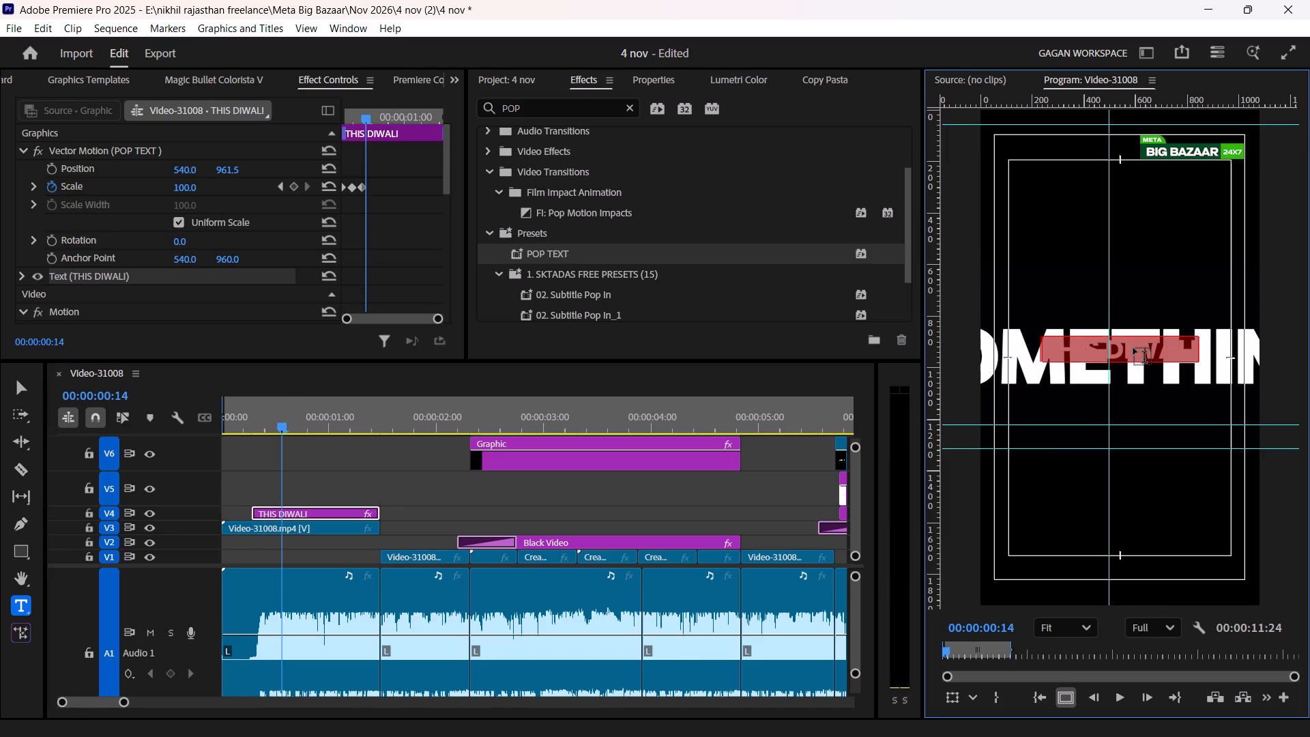
pyautogui.write('DIWALI GRAND OPENING')
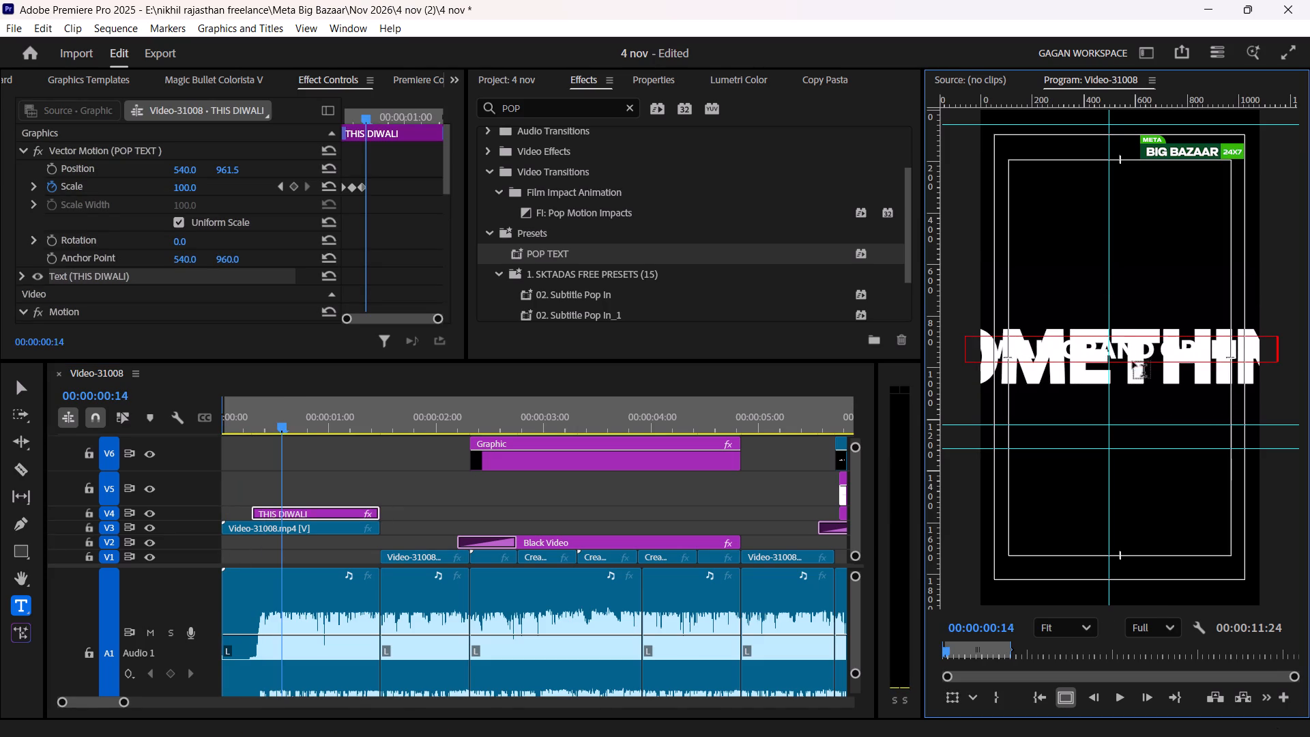
pyautogui.click(143, 525)
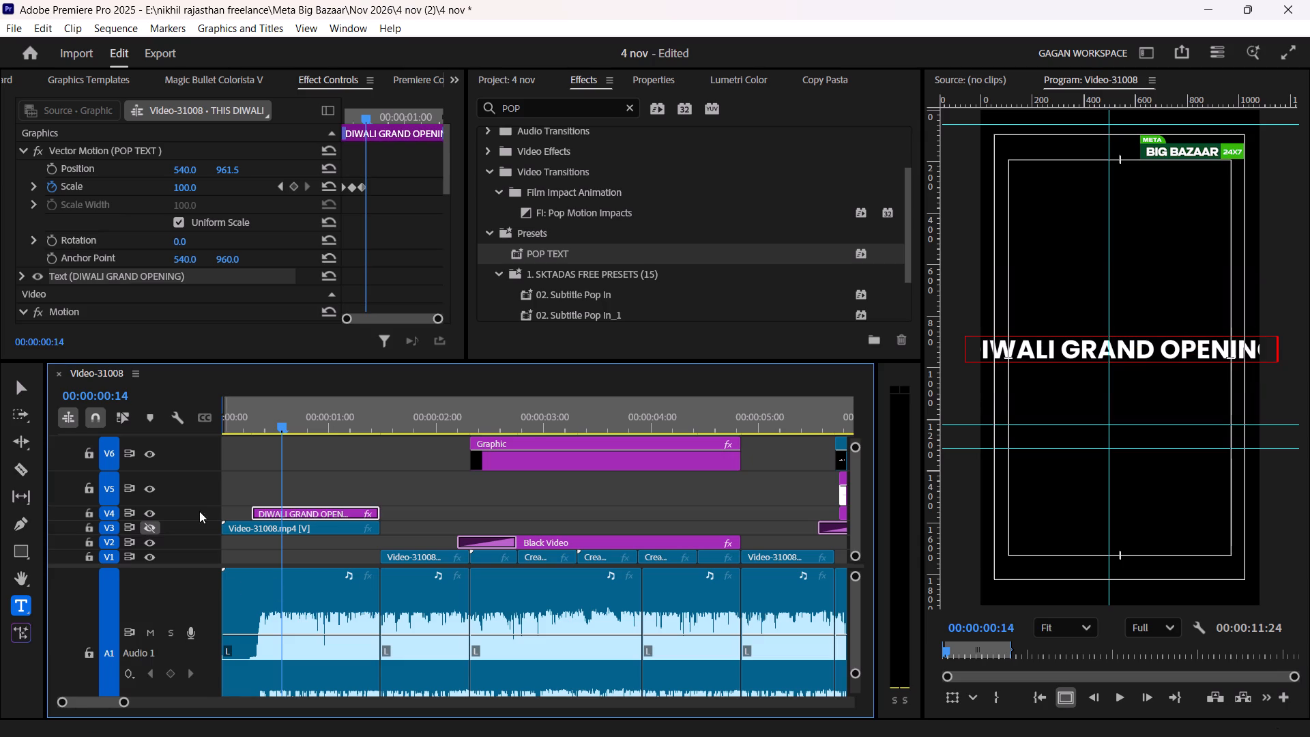
pyautogui.click(1160, 352)
pyautogui.press('BackSpace')
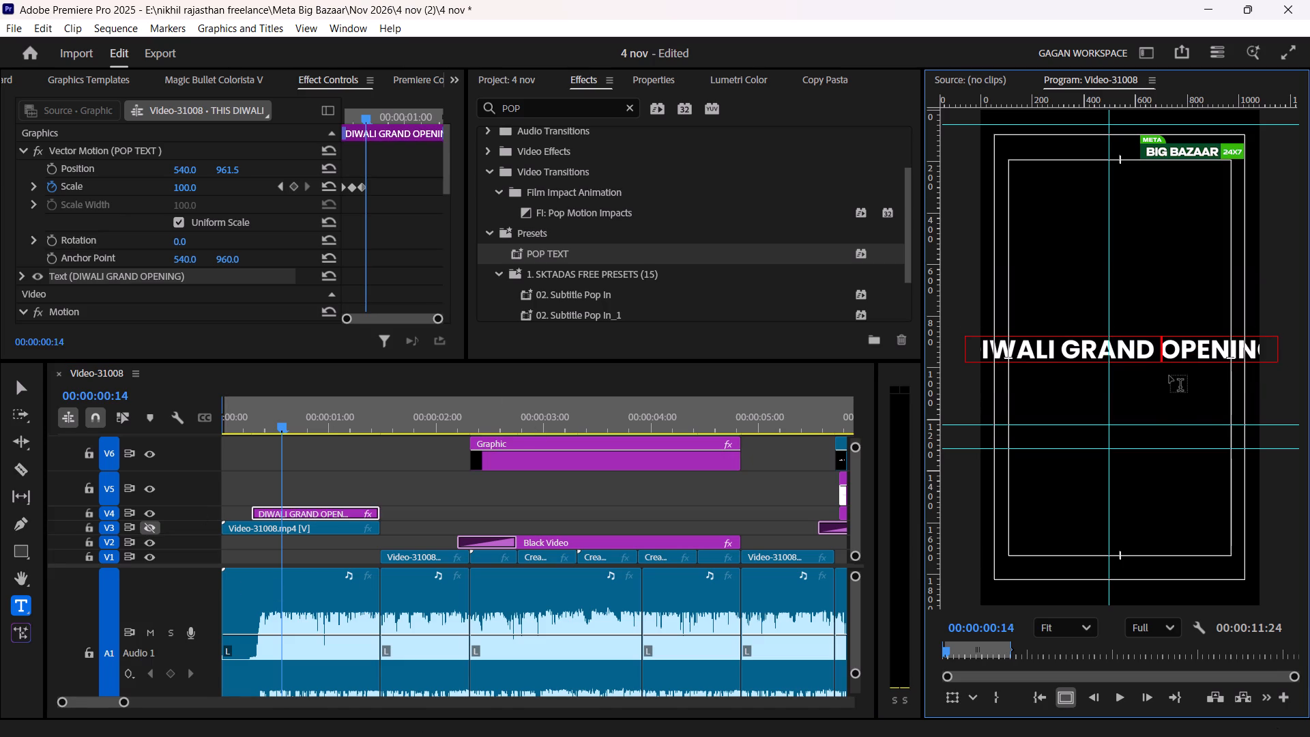
pyautogui.press('Return')
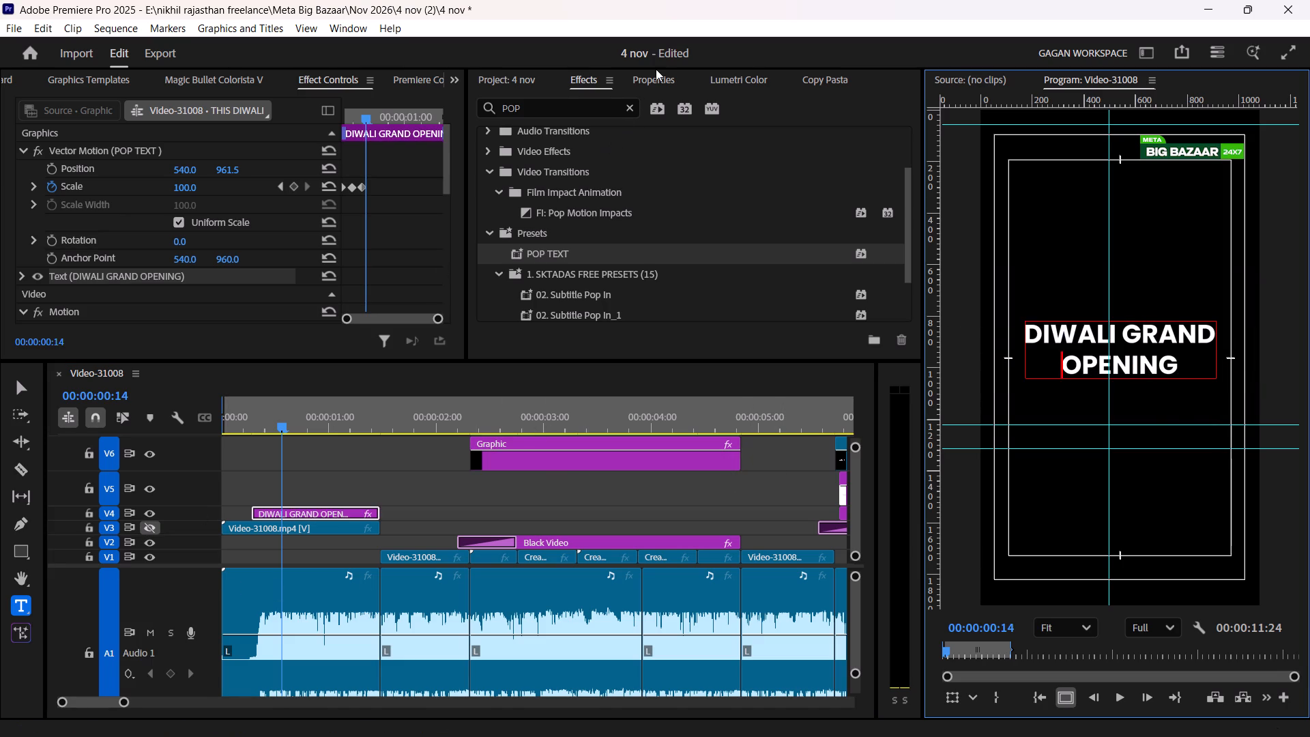
# Centre the "DIWALI GRAND OPENING" text horizontally, set its Vector Motion vertical position to 1016.5, and save the project.
pyautogui.click(646, 85)
pyautogui.scroll(-6, 551, 218)
pyautogui.click(525, 248)
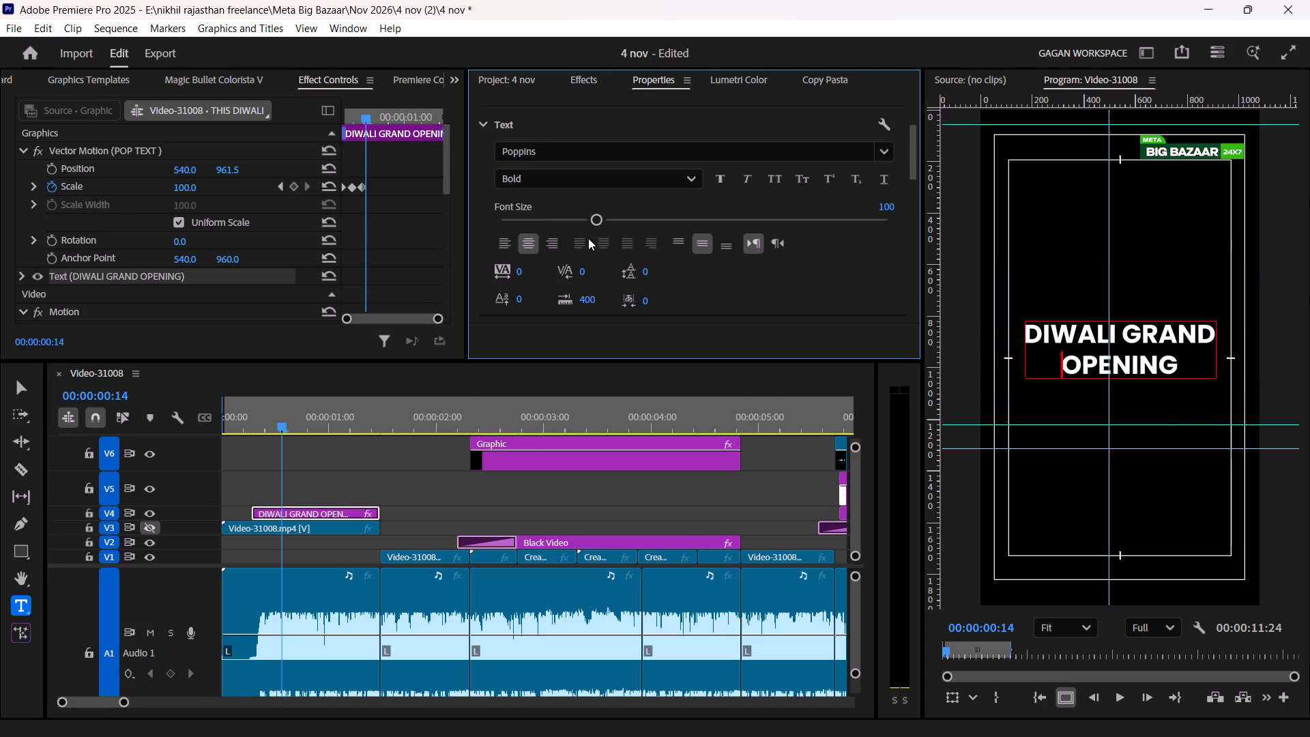
pyautogui.click(708, 241)
pyautogui.scroll(-20, 678, 283)
pyautogui.scroll(-1, 678, 283)
pyautogui.doubleClick(691, 292)
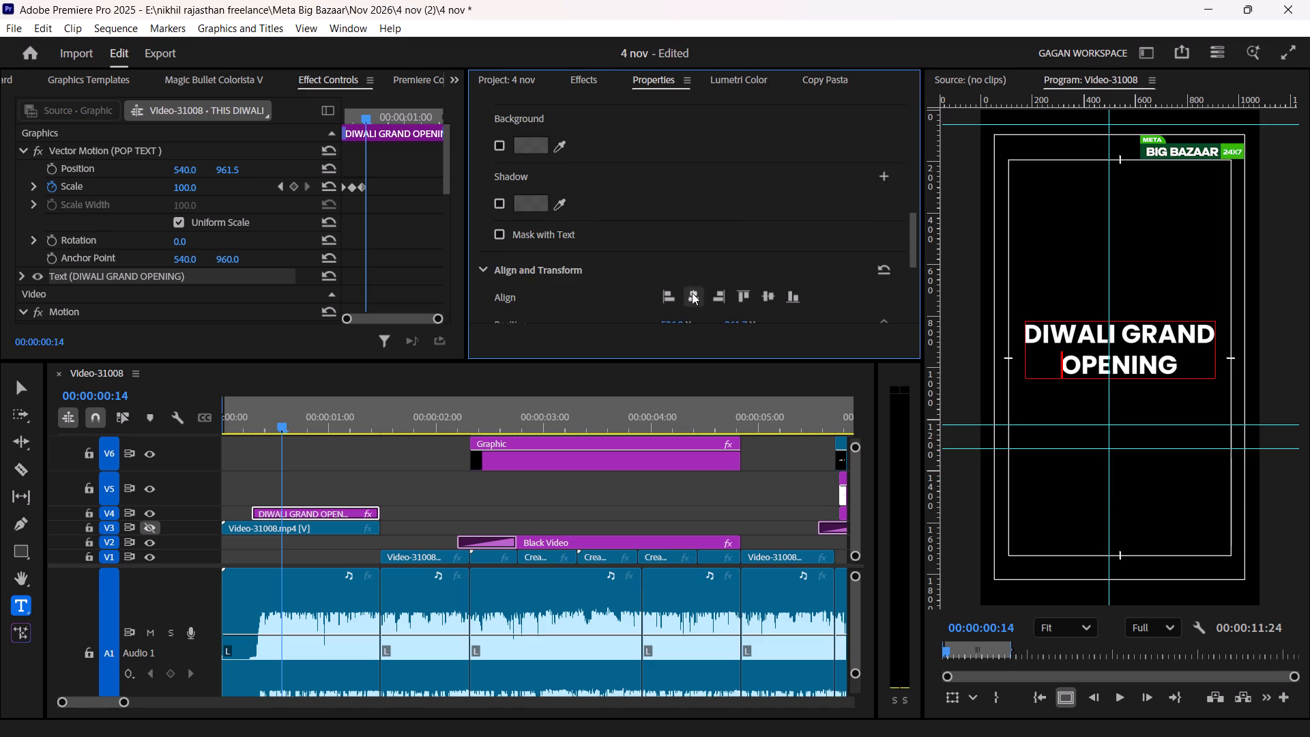
pyautogui.scroll(12, 651, 254)
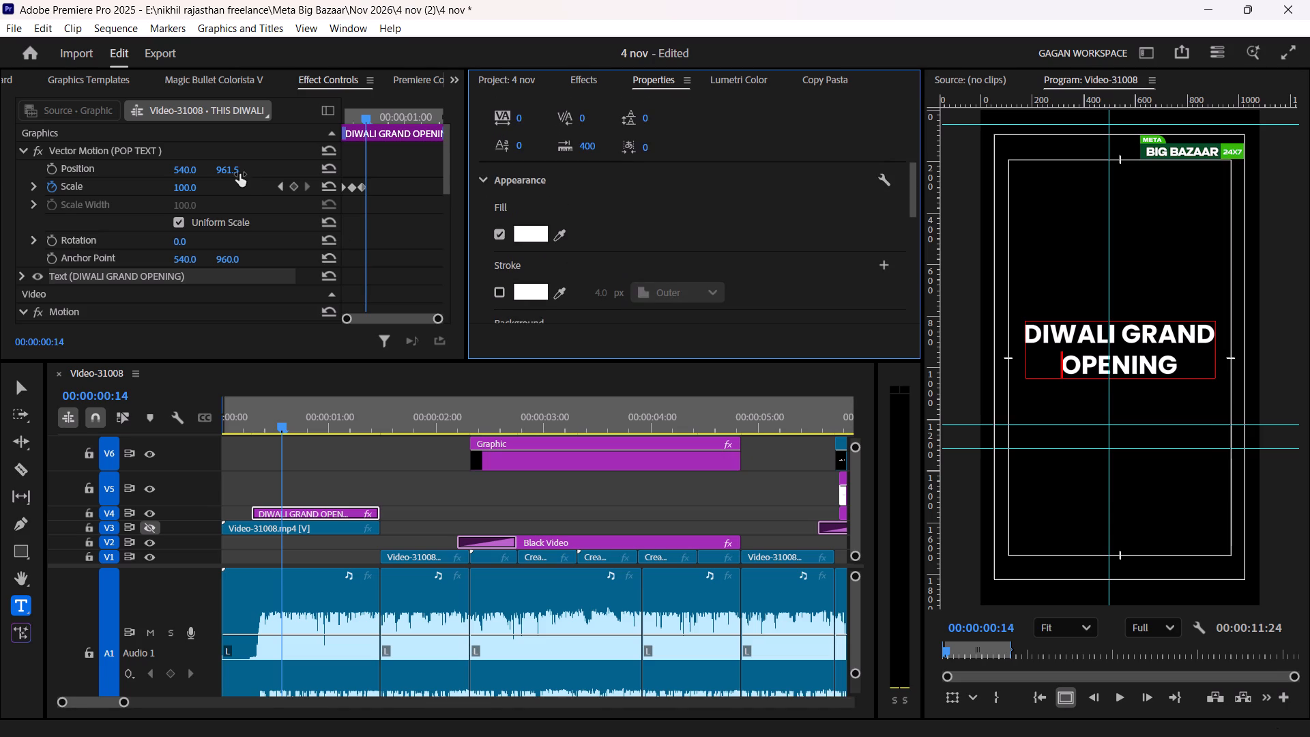
pyautogui.moveTo(239, 173); pyautogui.dragTo(288, 177)
pyautogui.click(423, 458)
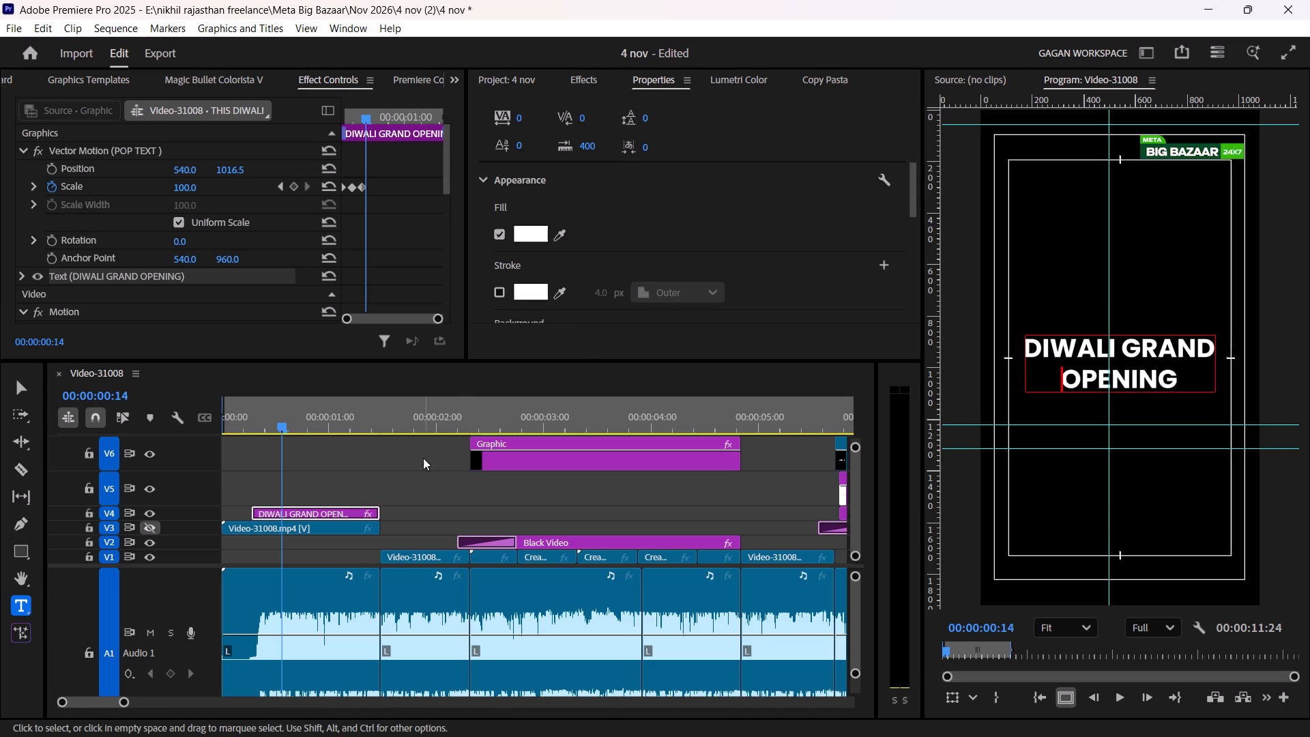
pyautogui.hotkey('ctrl', 's')
# Play back the opening to check the "DIWALI GRAND OPENING" animation and how it leads into the "BIG" and "IS COMING" titles.
pyautogui.moveTo(297, 424); pyautogui.dragTo(263, 423)
pyautogui.click(300, 445)
pyautogui.press('space')
pyautogui.press('space')
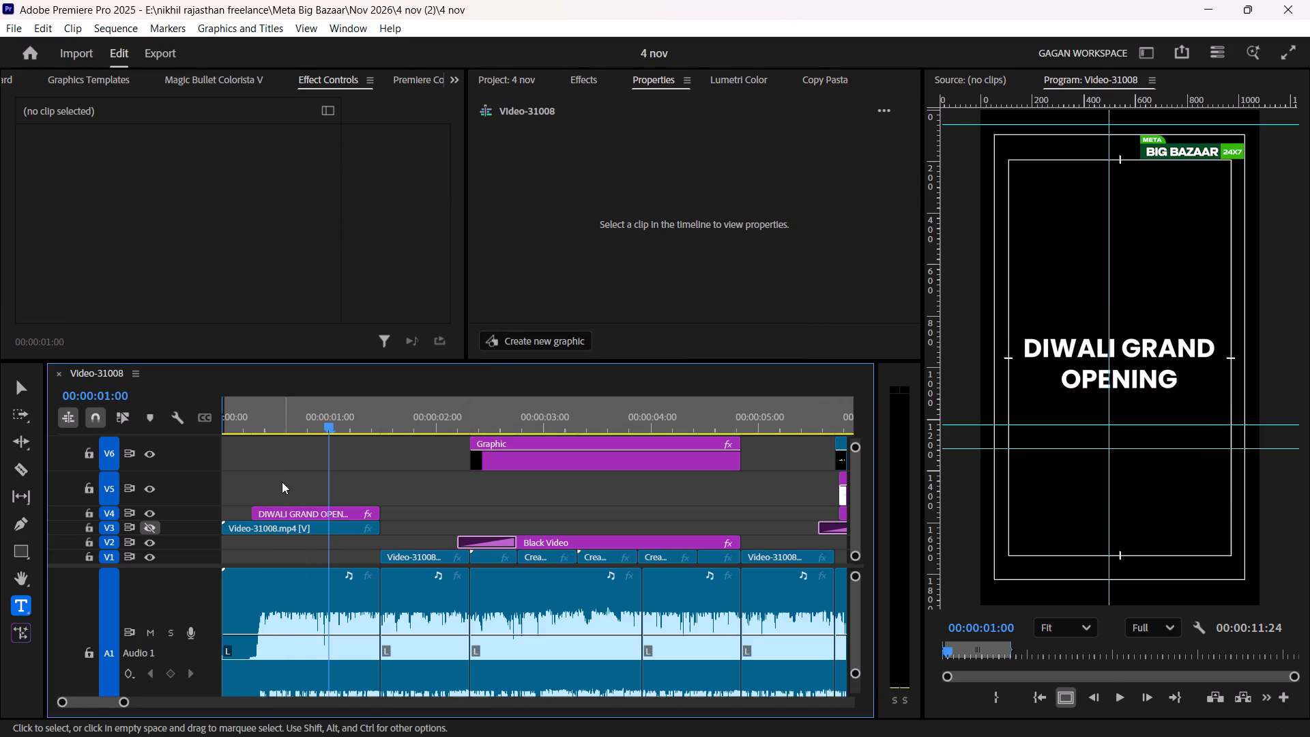
pyautogui.click(250, 433)
pyautogui.click(242, 413)
pyautogui.press('space')
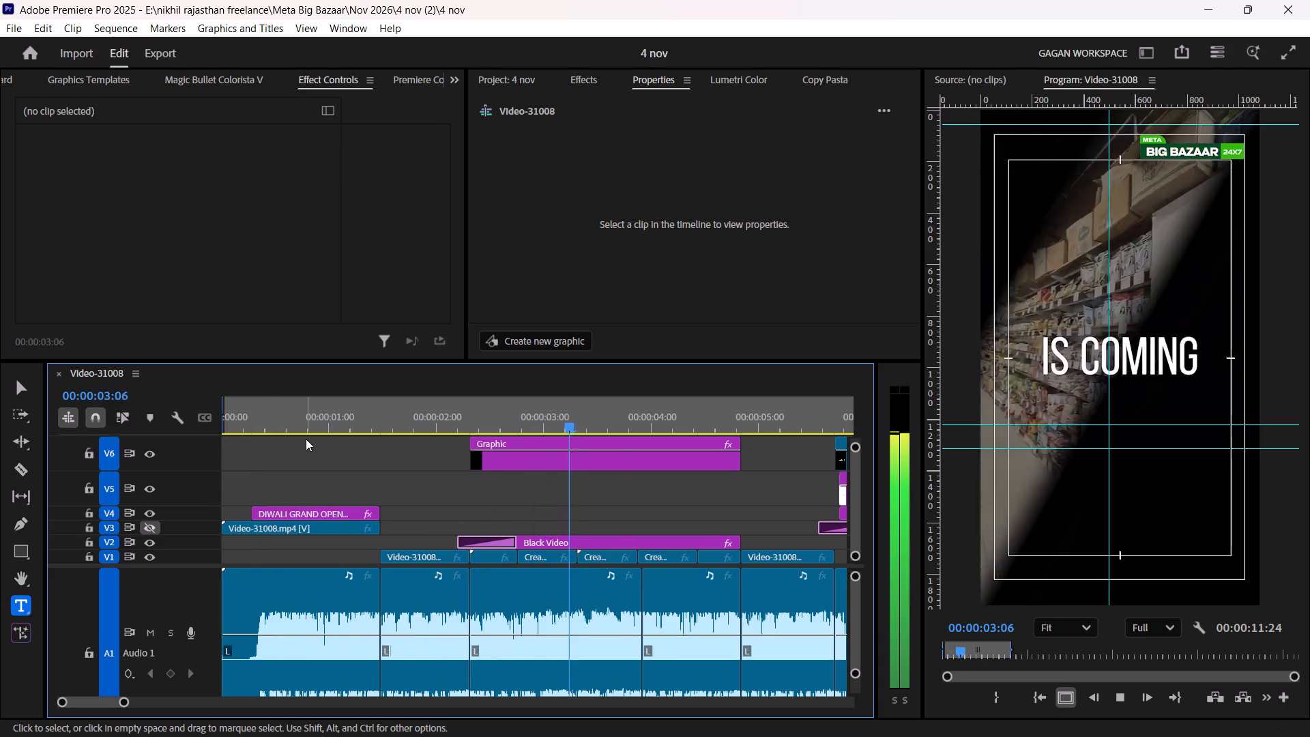
pyautogui.moveTo(354, 423); pyautogui.dragTo(329, 432)
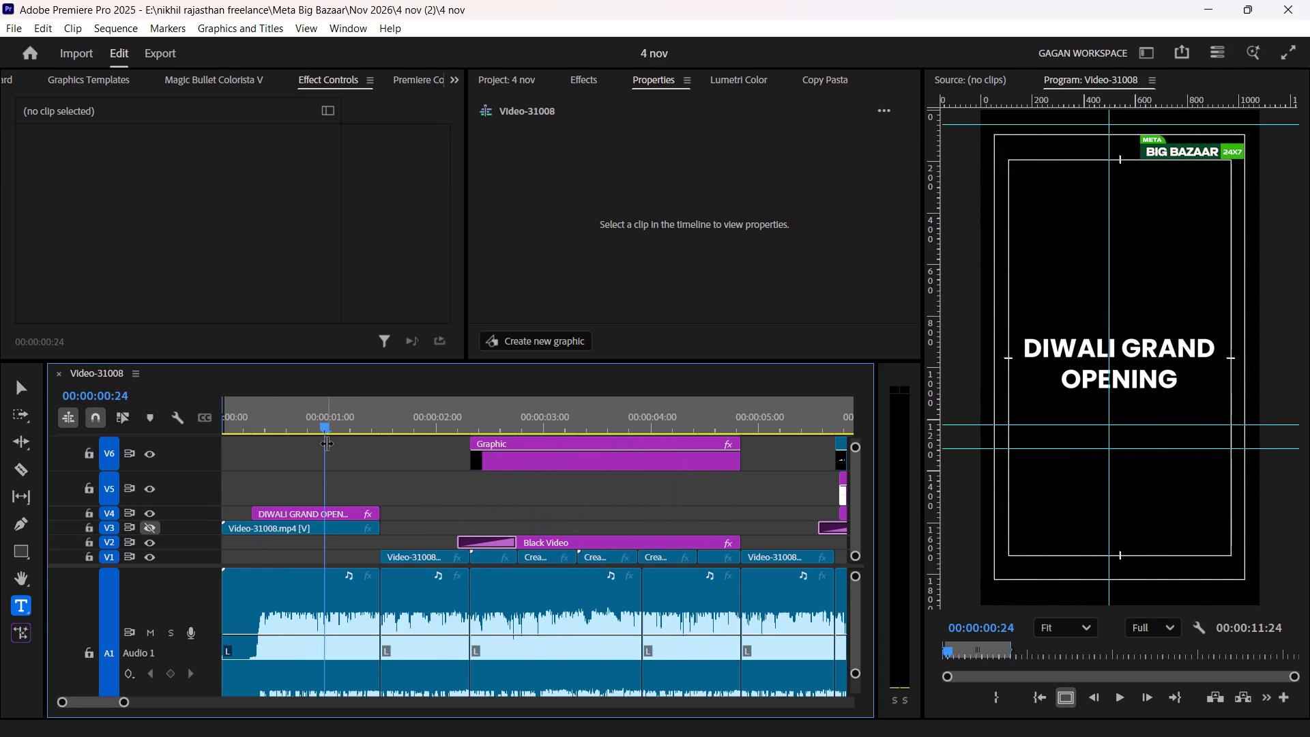
pyautogui.press('space')
pyautogui.press('space')
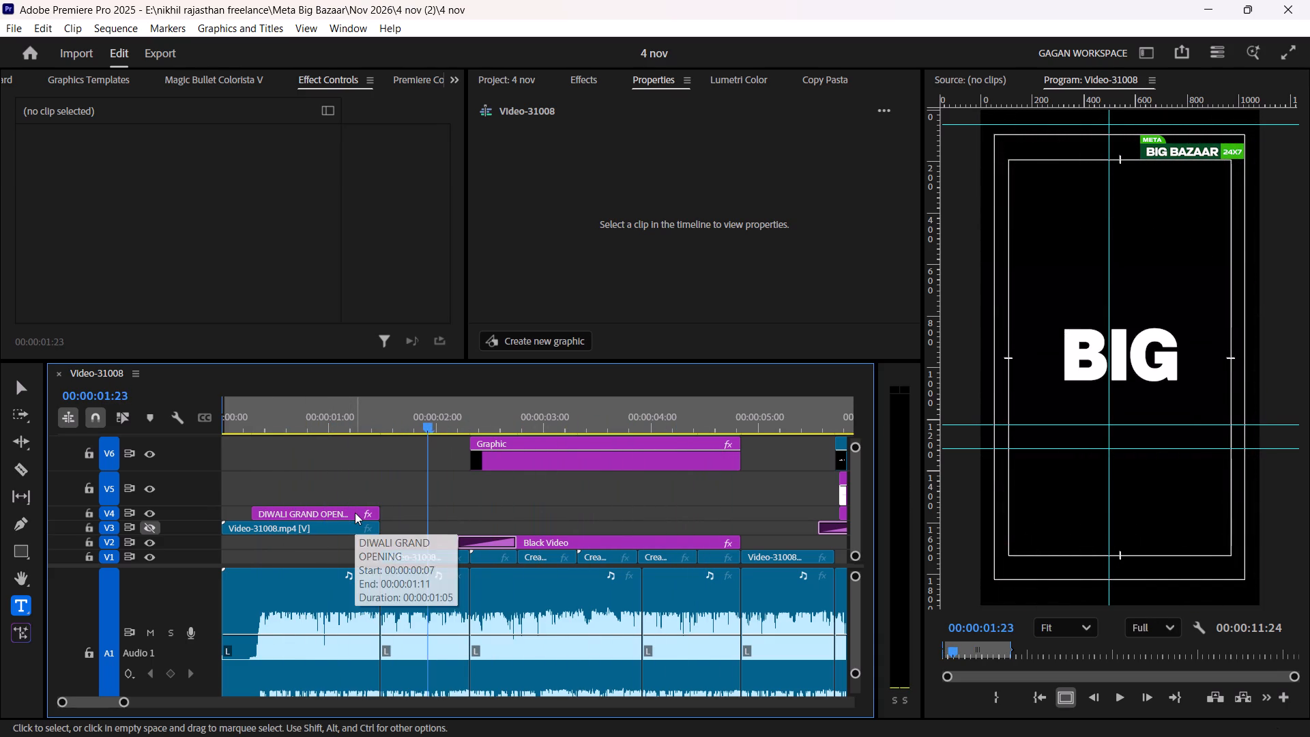
pyautogui.press('space')
pyautogui.press('space')
pyautogui.press('Down')
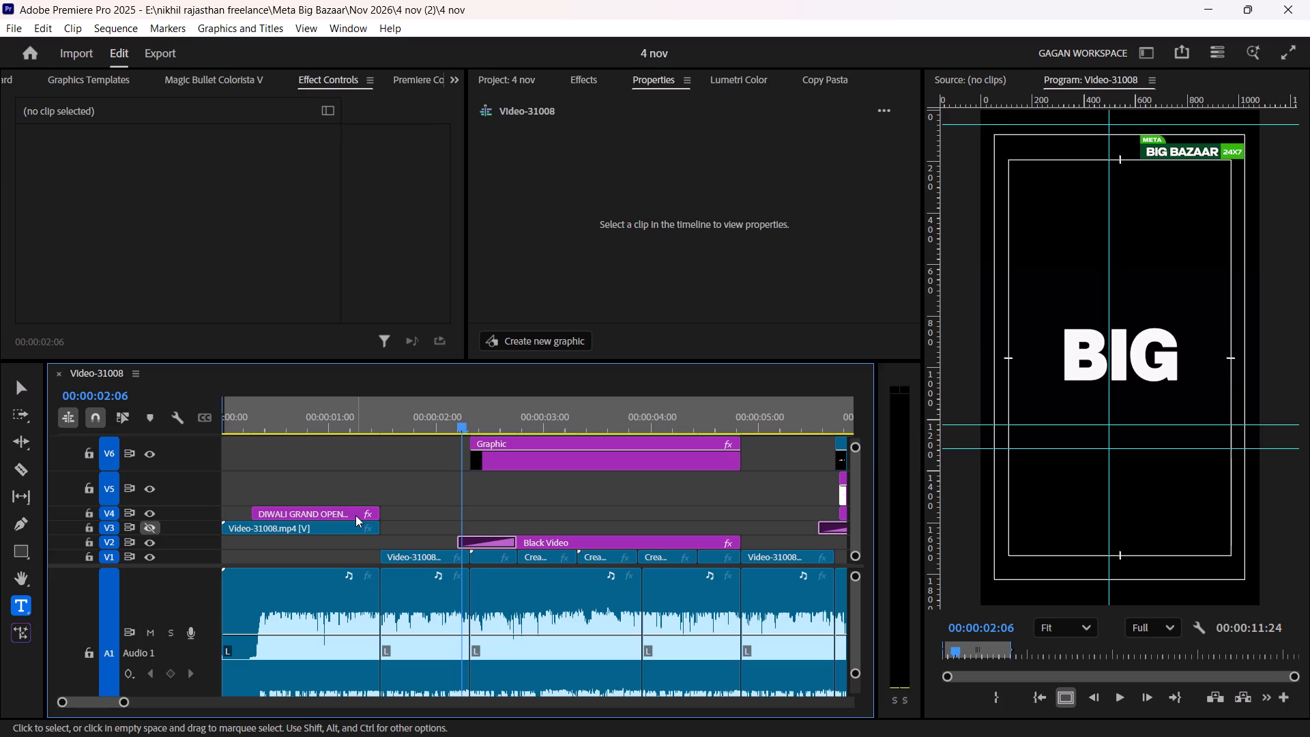
# Duplicate the "DIWALI GRAND OPENING" clip on V4 directly after the original, above the "BIG" clip, and preview it.
pyautogui.keyDown('alt'); pyautogui.moveTo(345, 516); pyautogui.dragTo(488, 518); pyautogui.keyUp('alt')
pyautogui.moveTo(462, 508); pyautogui.dragTo(454, 508)
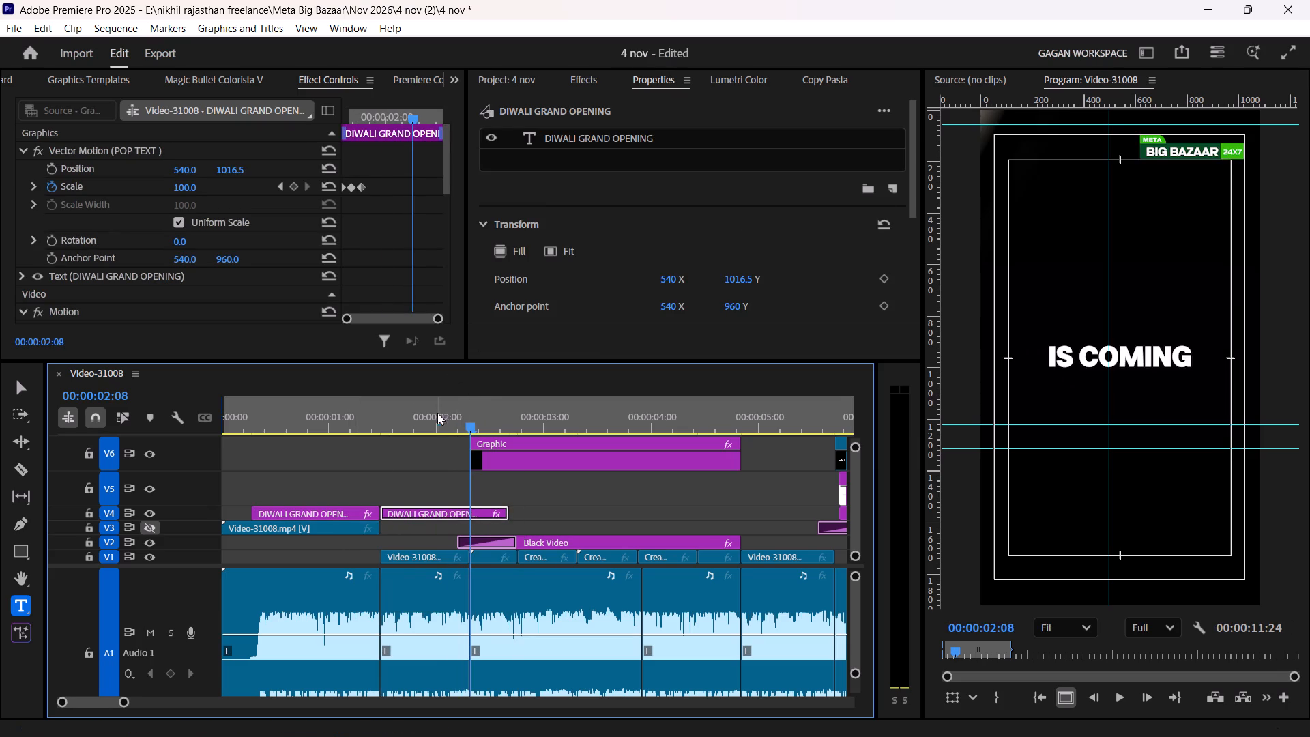
pyautogui.moveTo(437, 413); pyautogui.dragTo(401, 424)
pyautogui.press('space')
pyautogui.press('space')
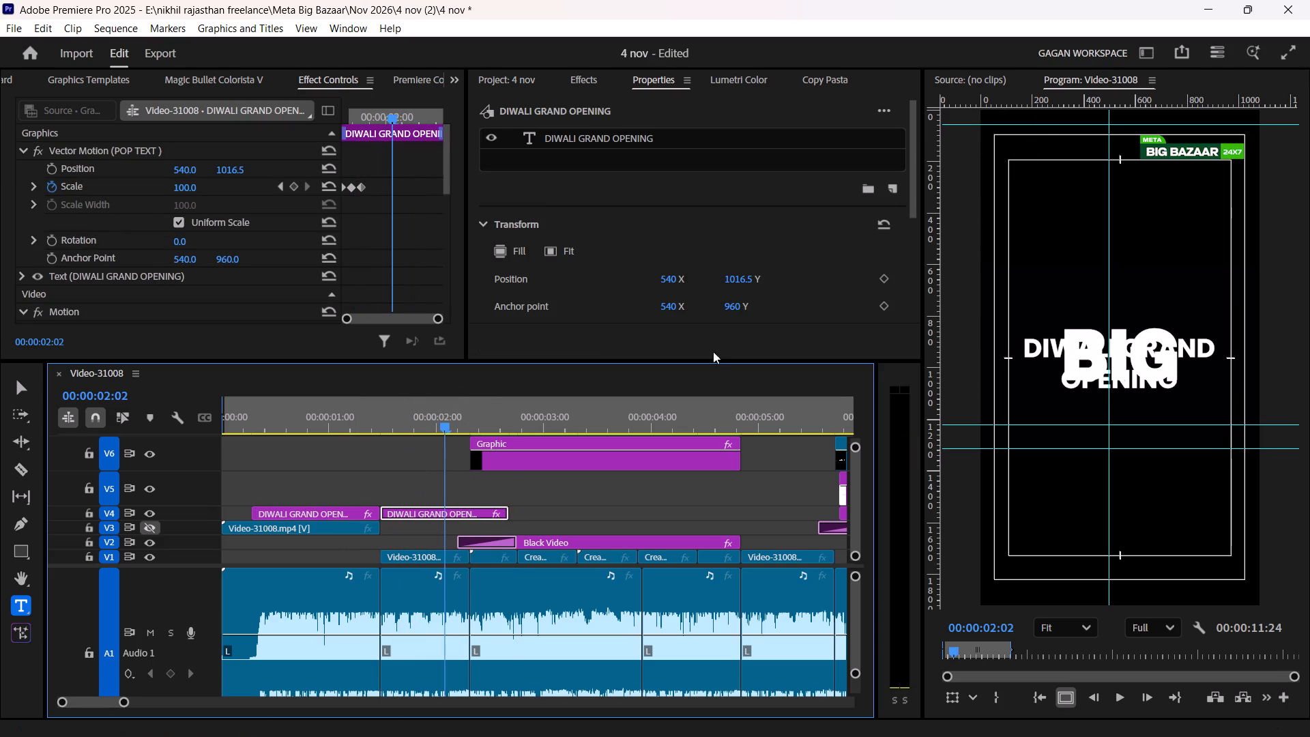
# Delete the old "SOMETHING" video clip on V3 and the "BIG" title clip on V1.
pyautogui.click(282, 523)
pyautogui.press('Delete')
pyautogui.click(450, 558)
pyautogui.press('Delete')
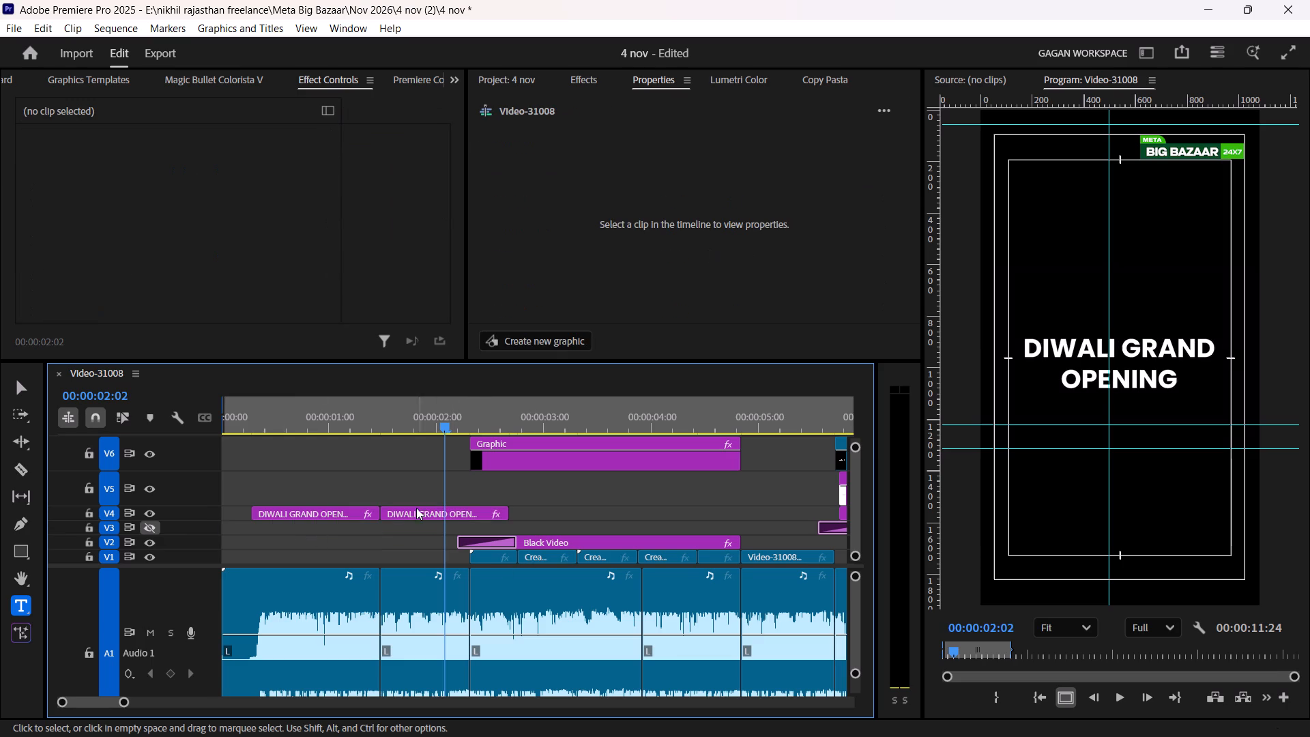
# Change the text of the duplicated title clip on V4 to "META BIG BAZAAR".
pyautogui.click(381, 427)
pyautogui.press('space')
pyautogui.press('space')
pyautogui.click(1025, 369)
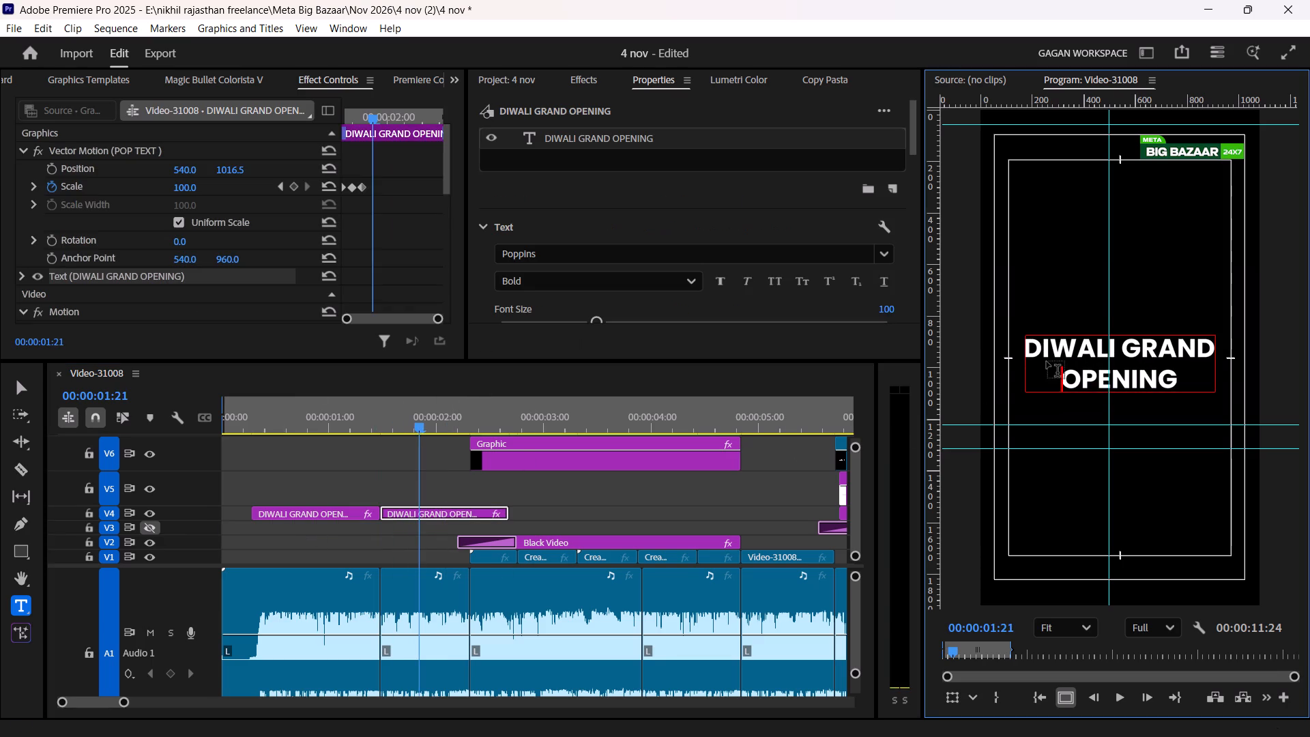
pyautogui.hotkey('ctrl', 'a')
pyautogui.write('mETA')
pyautogui.press('space')
pyautogui.hotkey('ctrl', 'a')
pyautogui.write('META BIG BAZAAR')
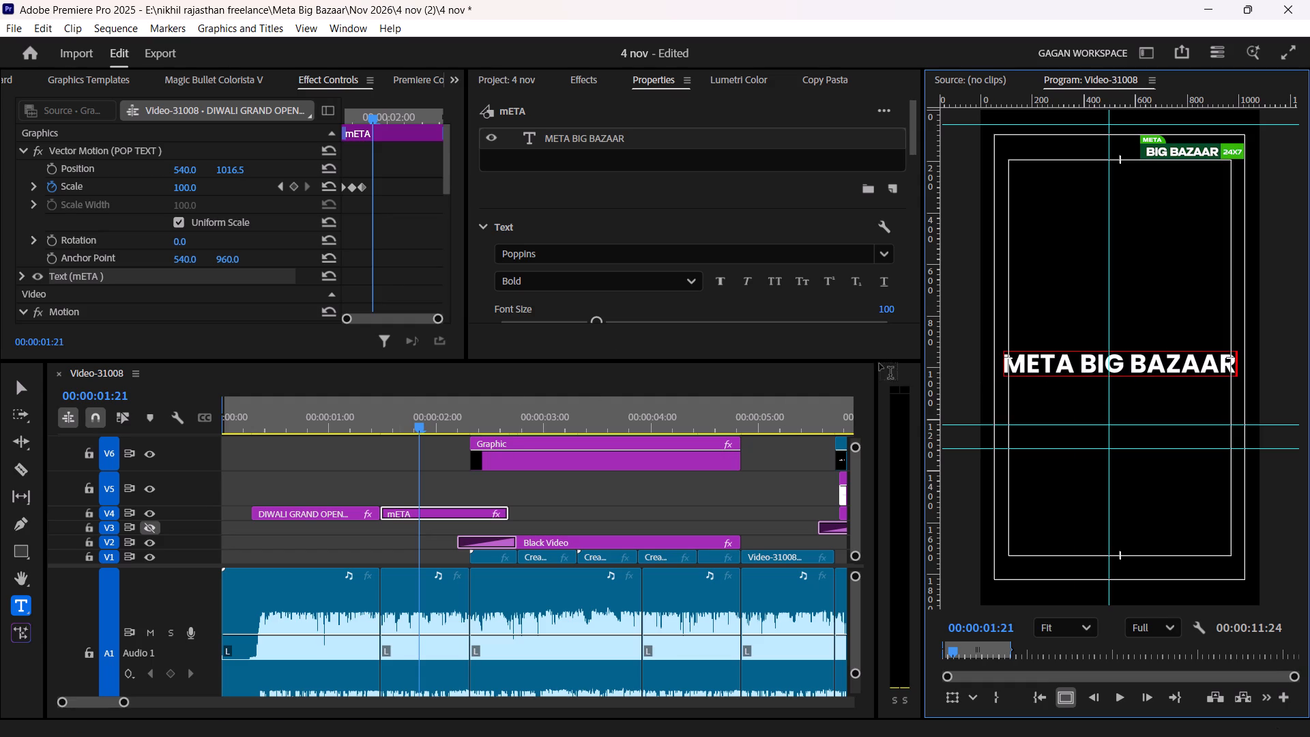
# Preview the new titles and trim the end of the "META BIG BAZAAR" clip to the start of the V6 Graphic clip.
pyautogui.moveTo(358, 413); pyautogui.dragTo(211, 454)
pyautogui.click(362, 474)
pyautogui.press('space')
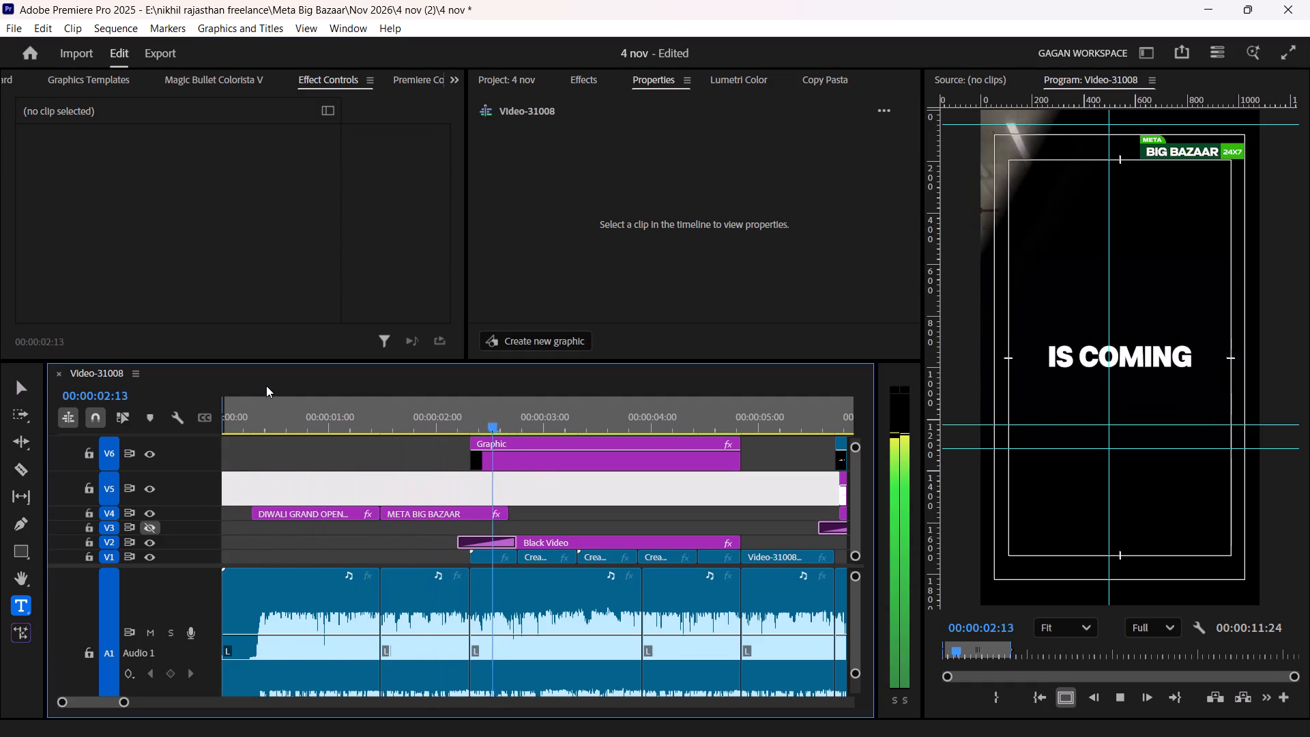
pyautogui.press('space')
pyautogui.keyDown('alt'); pyautogui.scroll(8, 478, 496); pyautogui.keyUp('alt')
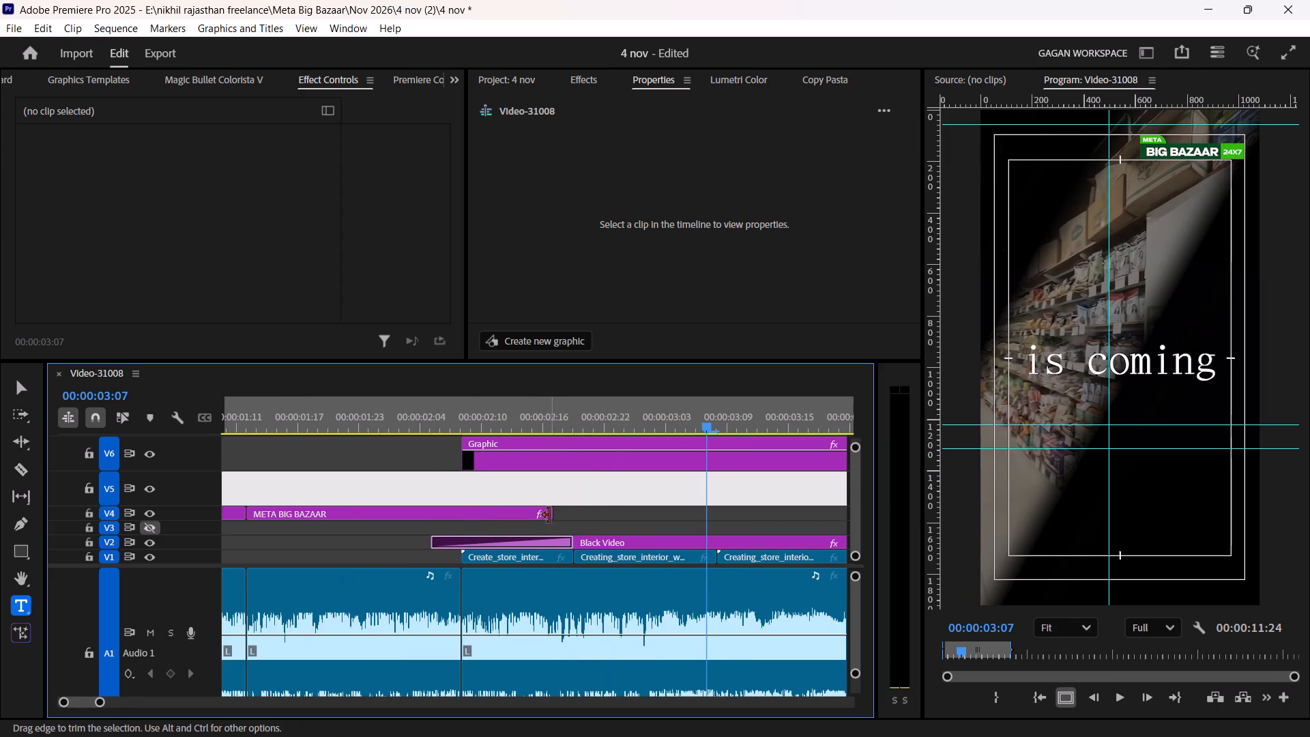
pyautogui.moveTo(550, 515); pyautogui.dragTo(469, 521)
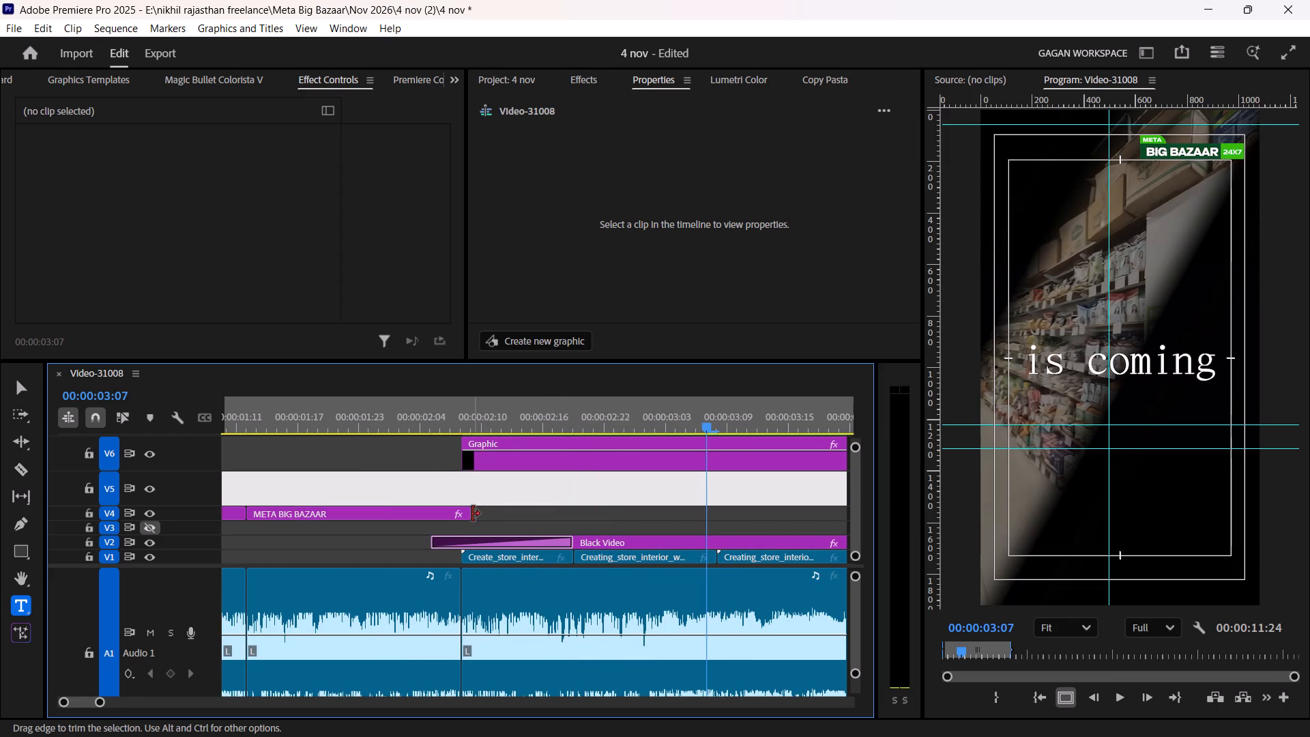
pyautogui.moveTo(472, 515); pyautogui.dragTo(463, 515)
pyautogui.click(448, 411)
pyautogui.press('space')
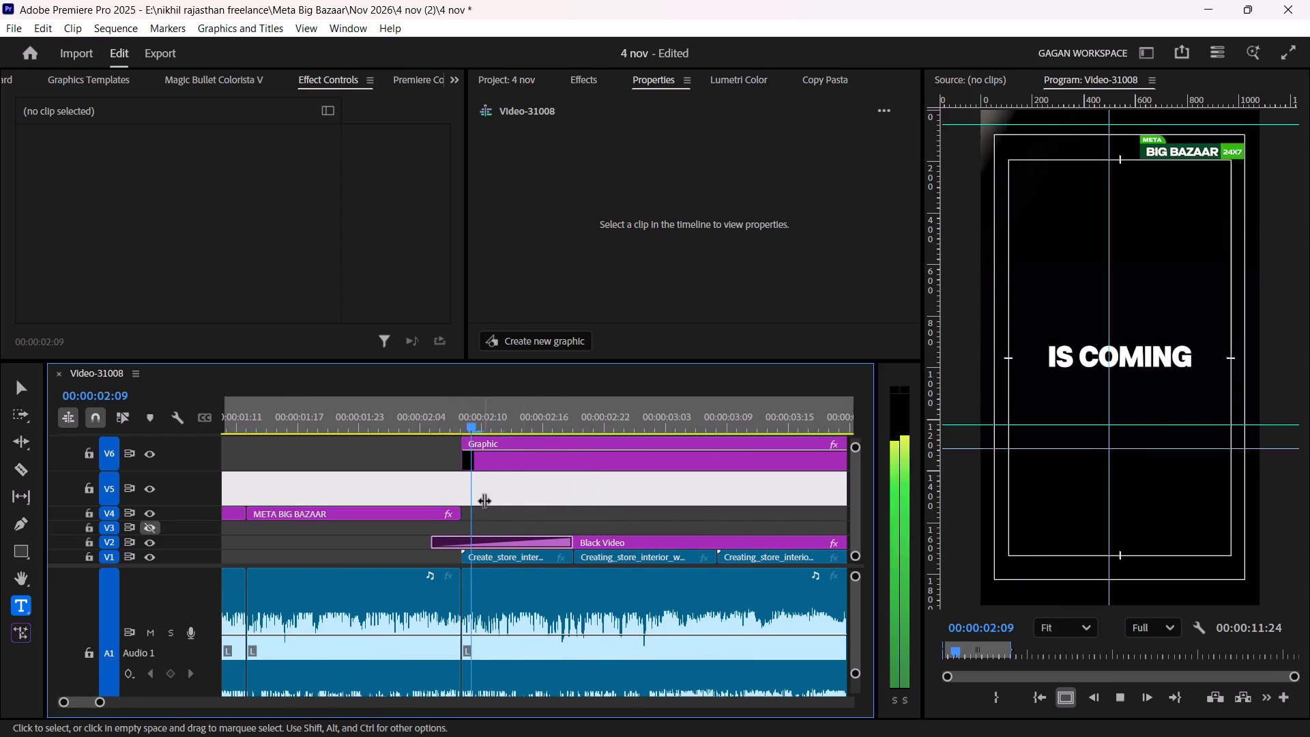
pyautogui.press('space')
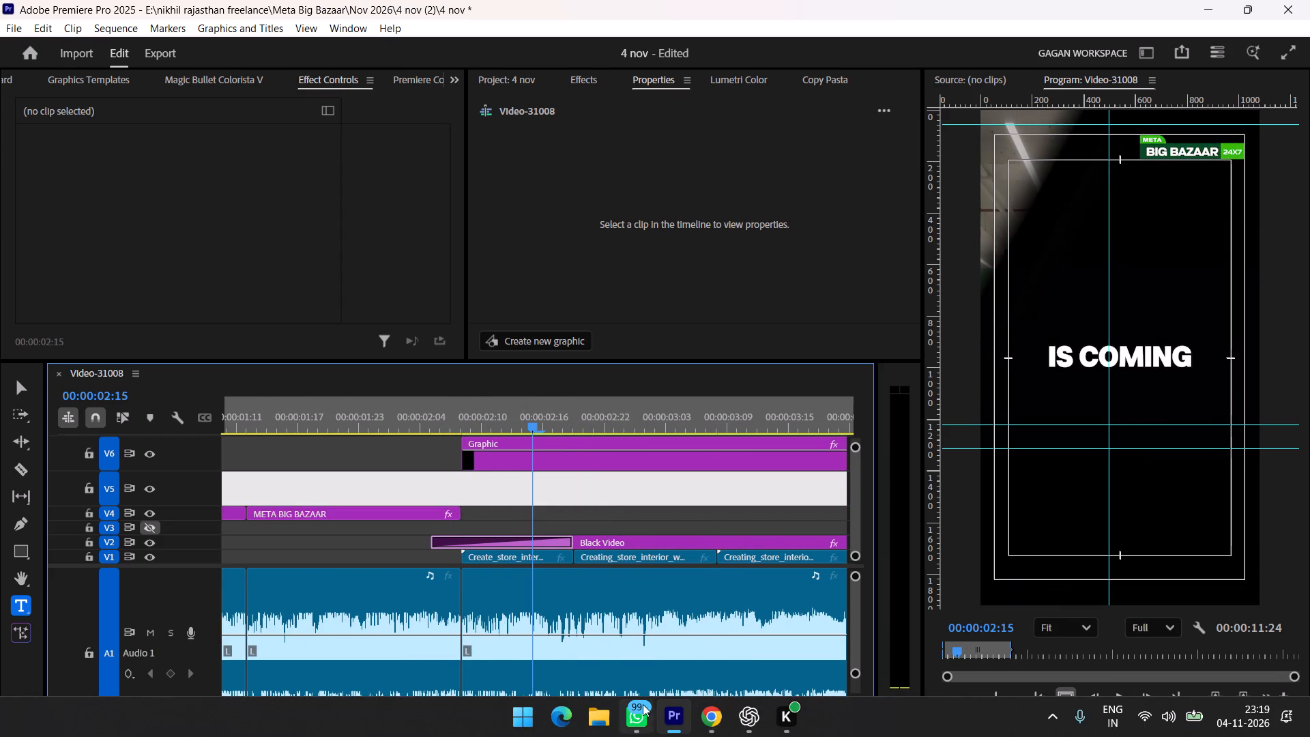
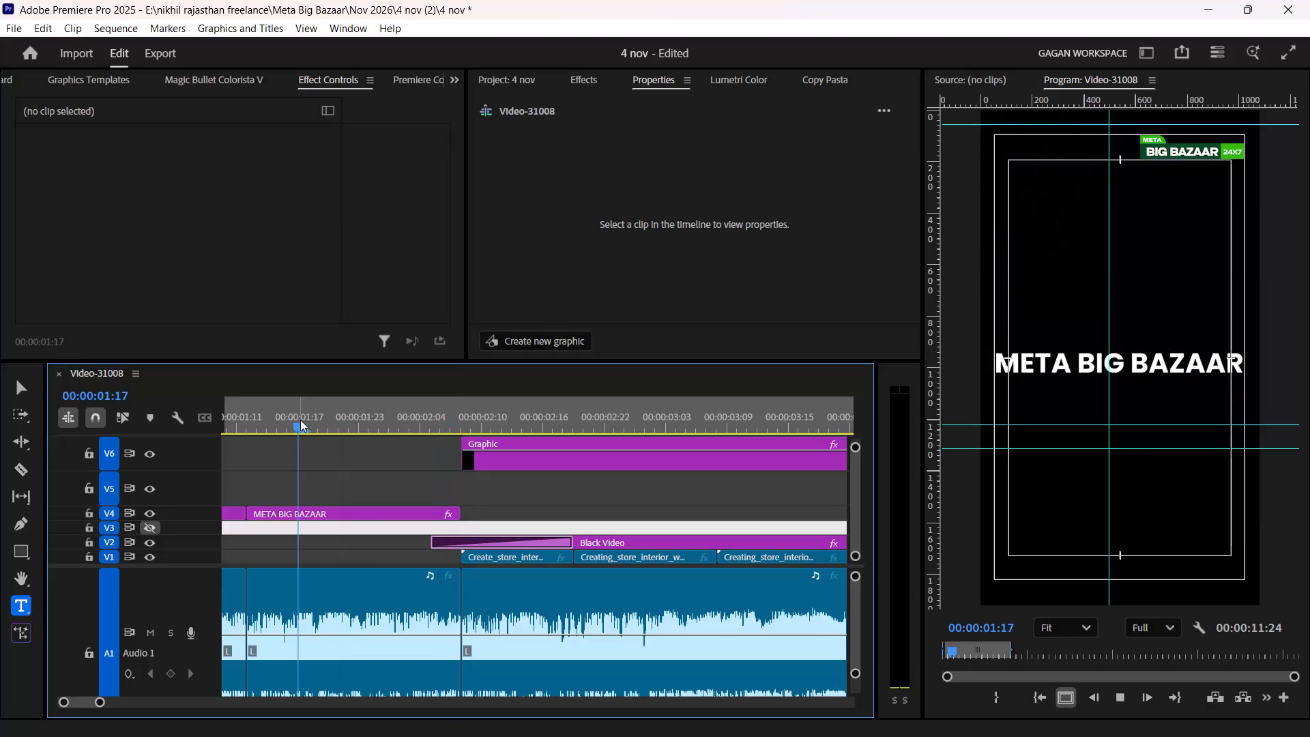
# Play back the opening titles from "DIWALI GRAND OPENING" through the "IS COMING" section to check their timing.
pyautogui.press('space')
pyautogui.scroll(-8, 347, 456)
pyautogui.keyDown('alt'); pyautogui.scroll(5, 347, 463); pyautogui.keyUp('alt')
pyautogui.keyDown('alt'); pyautogui.scroll(-5, 347, 468); pyautogui.keyUp('alt')
pyautogui.scroll(9, 347, 476)
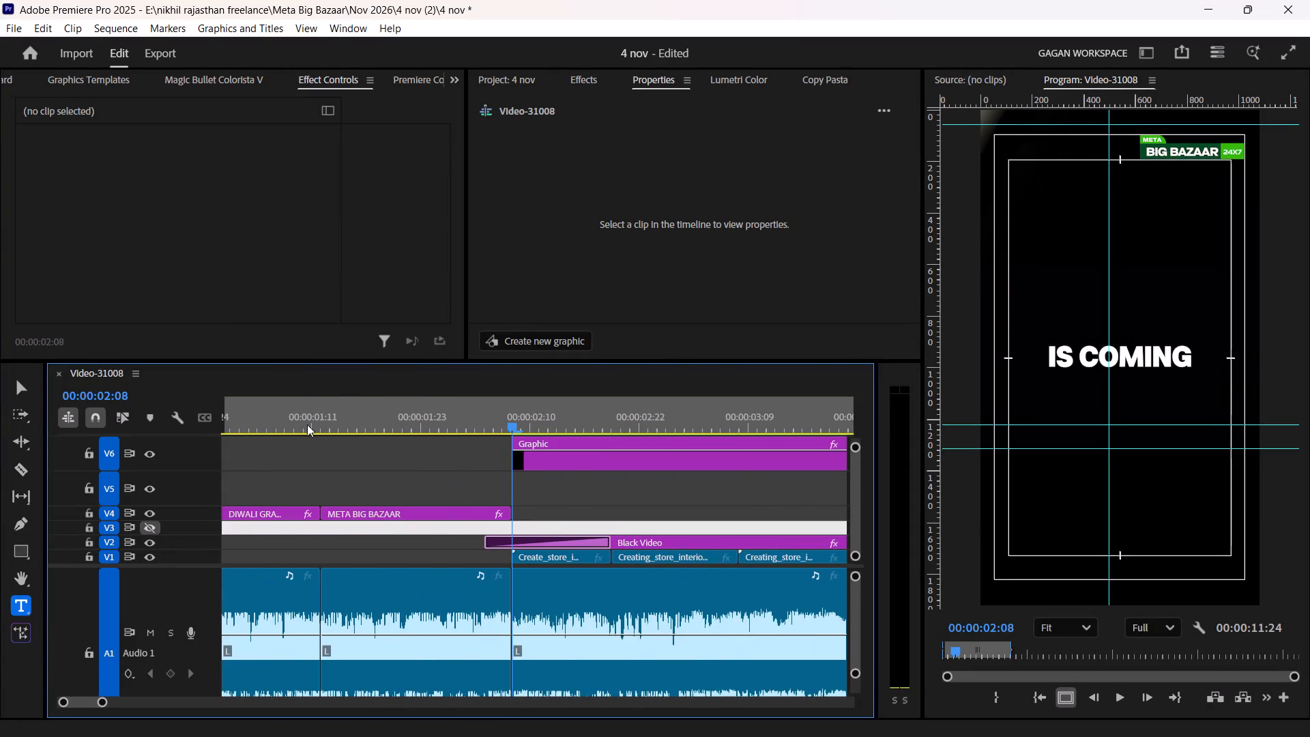
pyautogui.moveTo(292, 412); pyautogui.dragTo(183, 439)
pyautogui.press('space')
pyautogui.keyDown('alt'); pyautogui.scroll(-7, 336, 511); pyautogui.keyUp('alt')
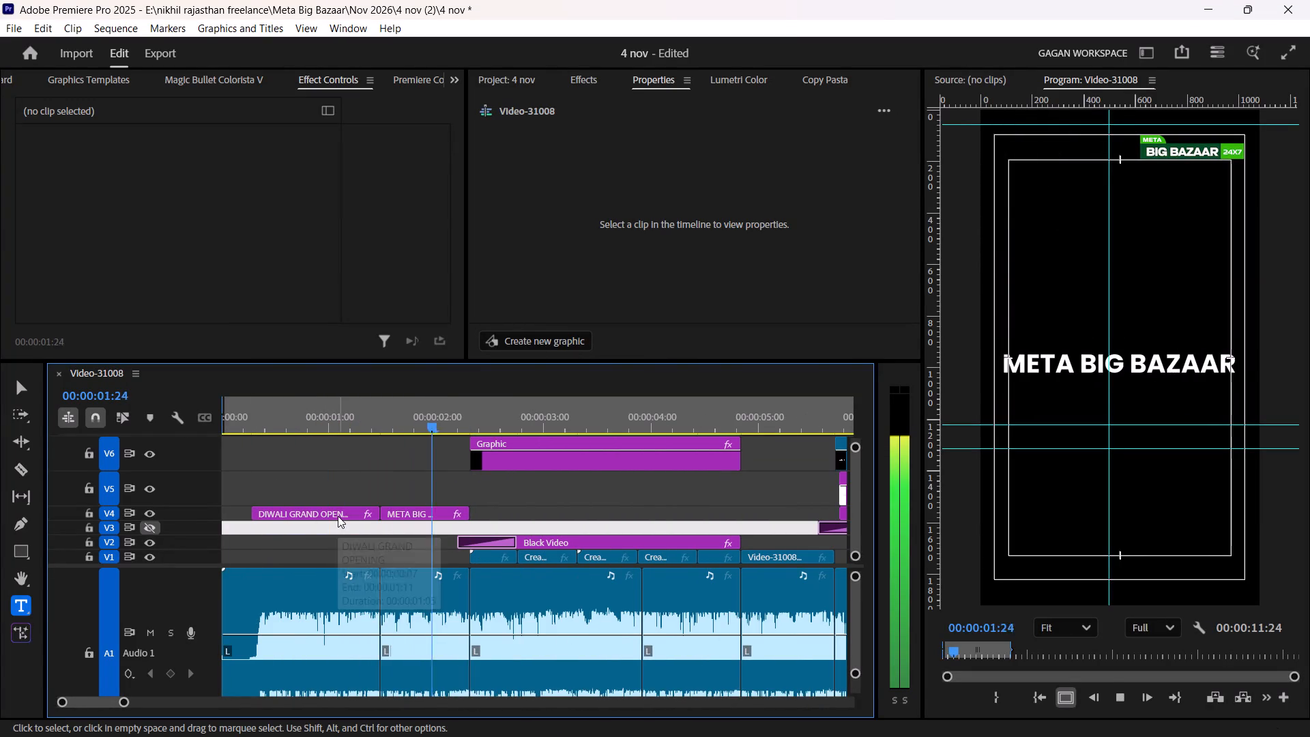
pyautogui.scroll(-4, 392, 532)
pyautogui.press('space')
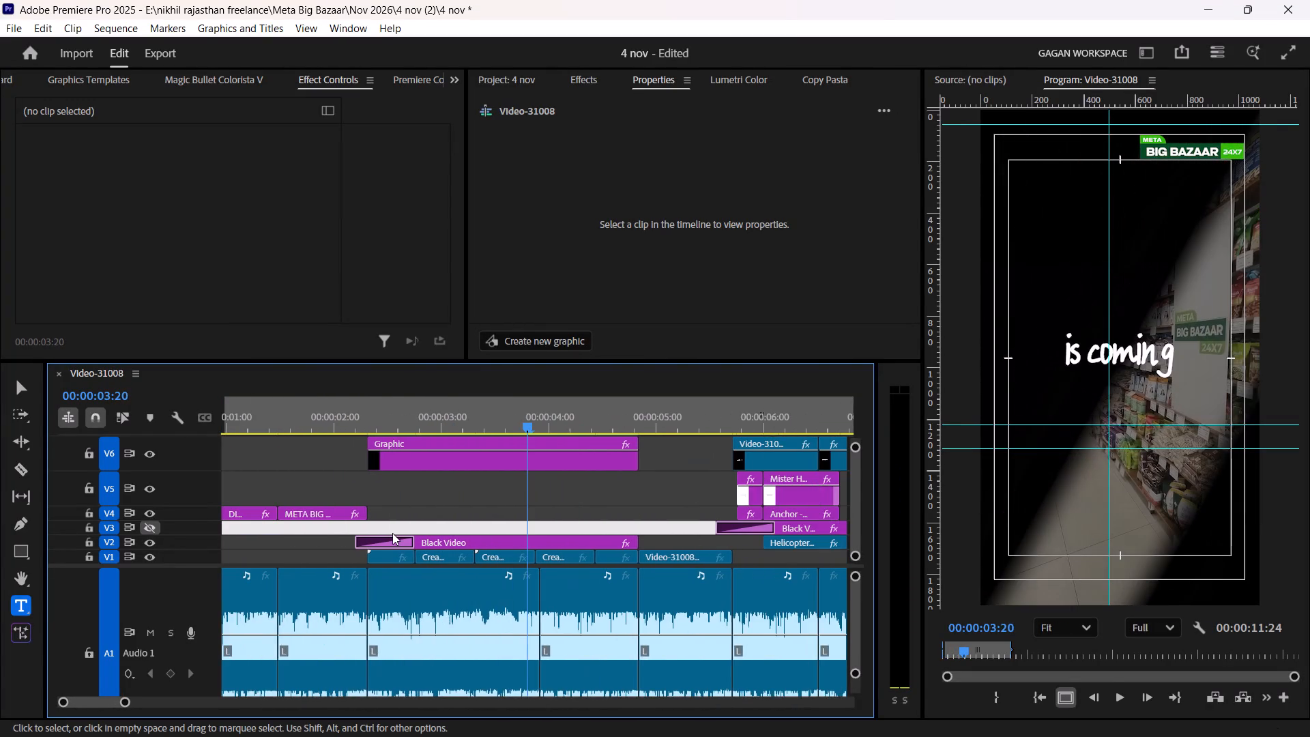
pyautogui.keyDown('alt'); pyautogui.scroll(7, 392, 534); pyautogui.keyUp('alt')
# Add a text title reading "5th NOVEMBER 2026" below "IS COMING", starting at 00:00:02:19.
pyautogui.click(450, 413)
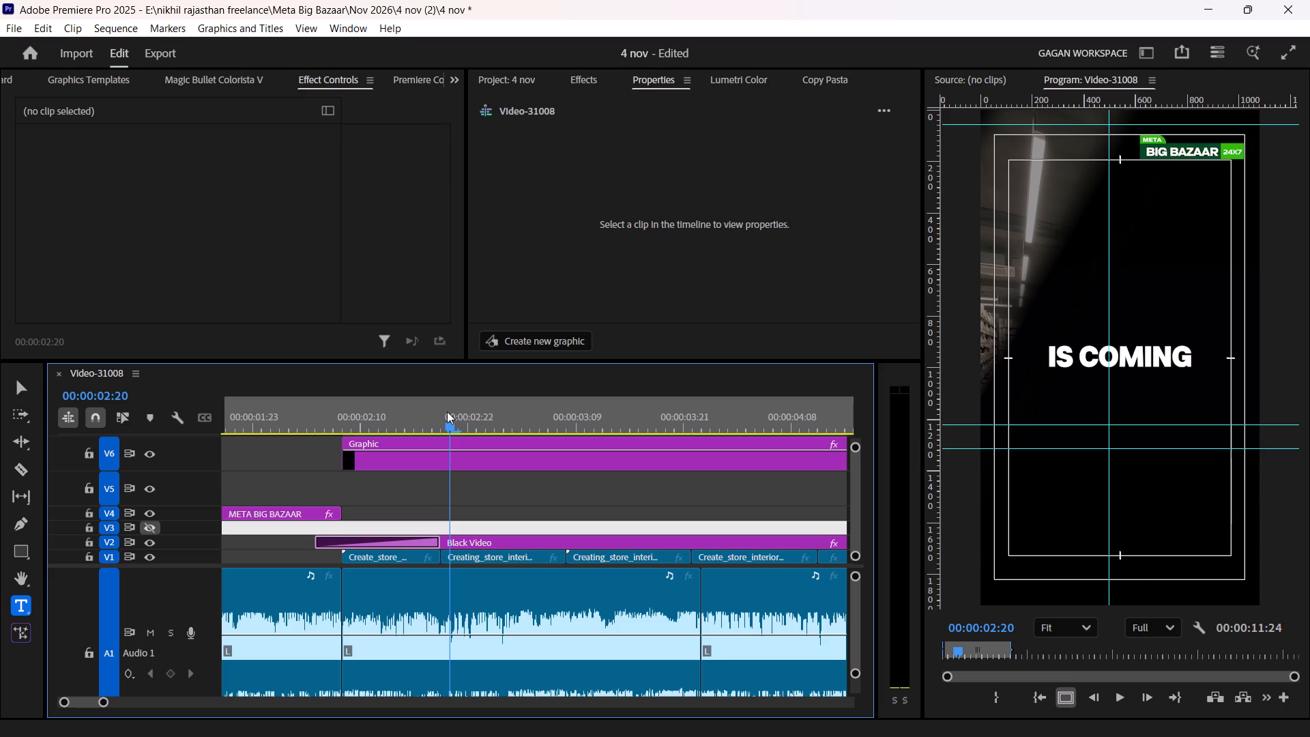
pyautogui.press('Up')
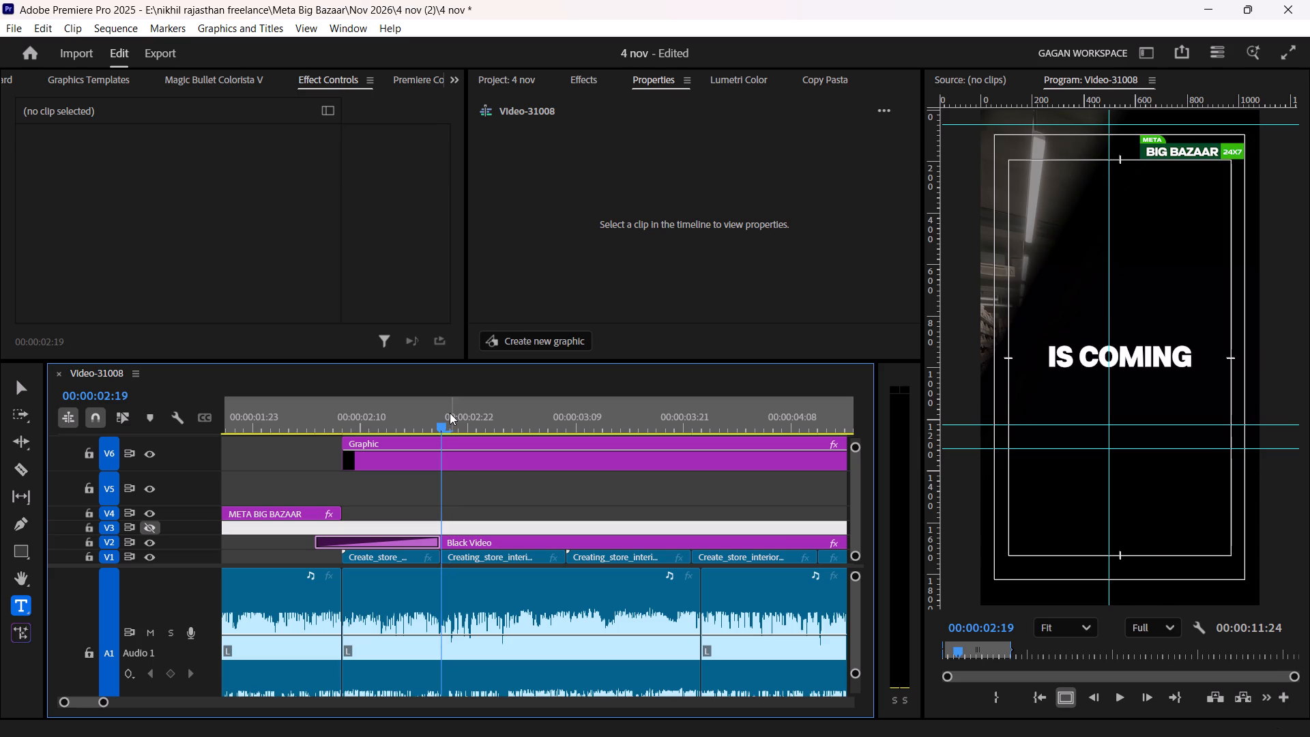
pyautogui.keyDown('alt'); pyautogui.scroll(-5, 428, 455); pyautogui.keyUp('alt')
pyautogui.press('t')
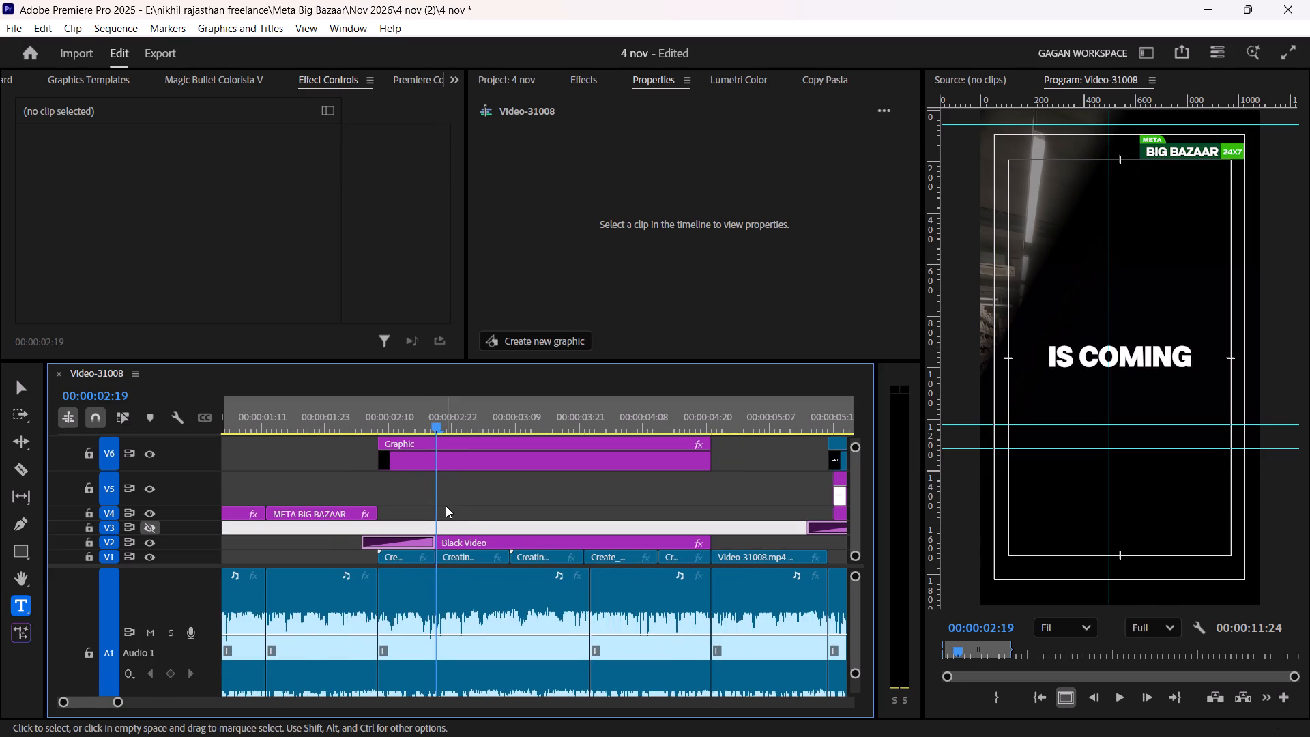
pyautogui.click(467, 510)
pyautogui.press('t')
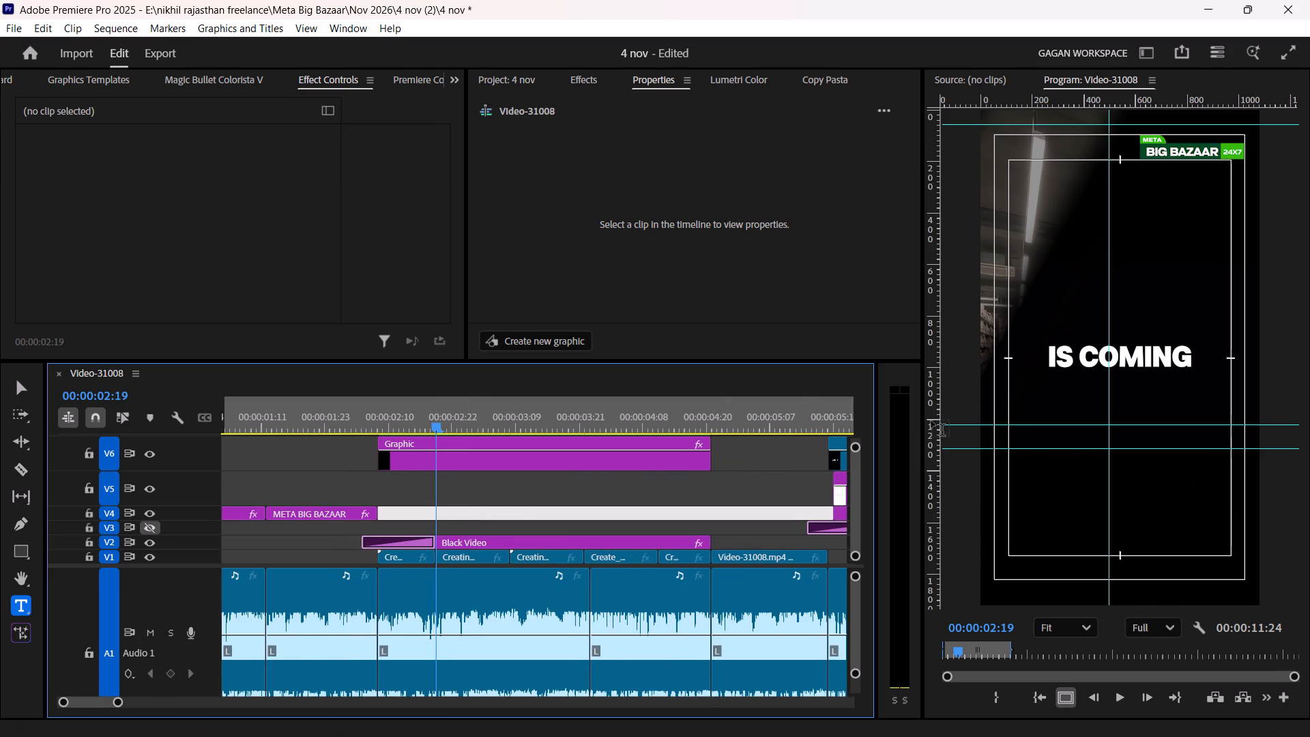
pyautogui.click(1067, 444)
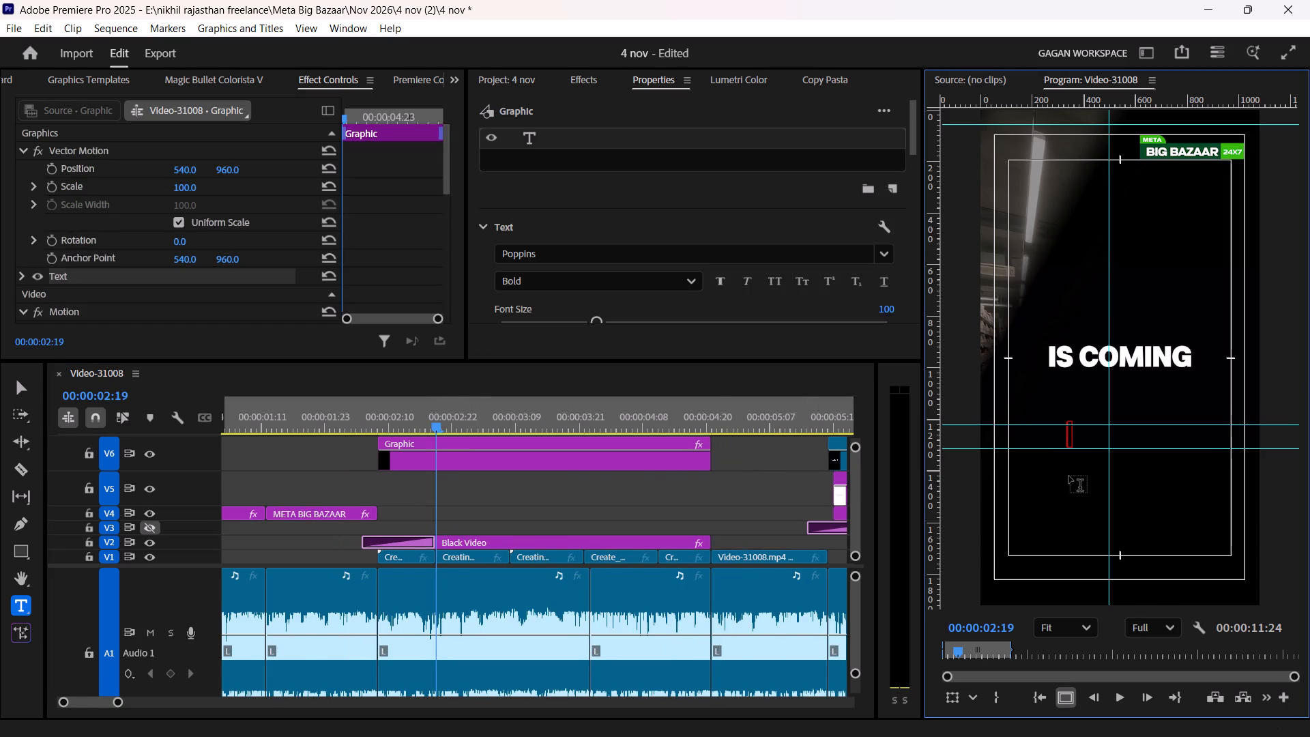
pyautogui.press('5')
pyautogui.write('th novem')
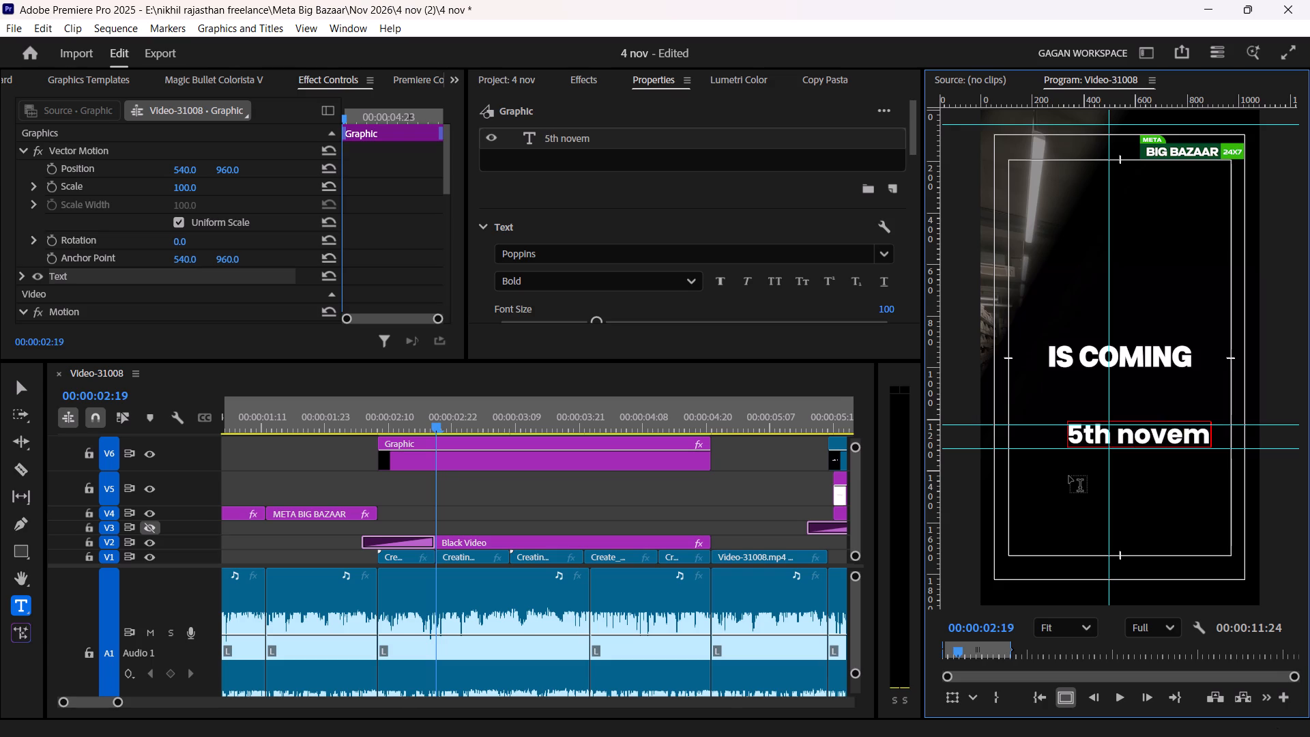
pyautogui.press('BackSpace')
pyautogui.press('BackSpace')
pyautogui.press('BackSpace')
pyautogui.press('BackSpace')
pyautogui.press('BackSpace')
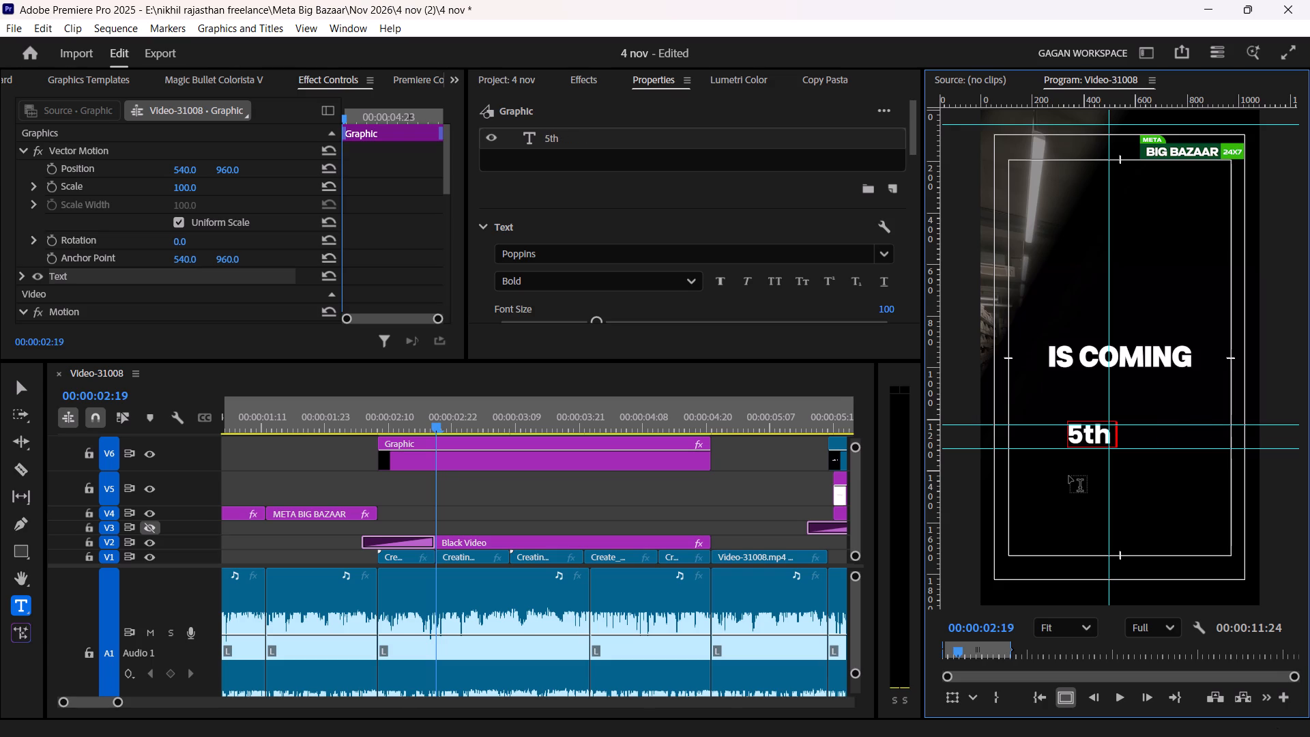
pyautogui.write('NOVEMBER')
pyautogui.press('space')
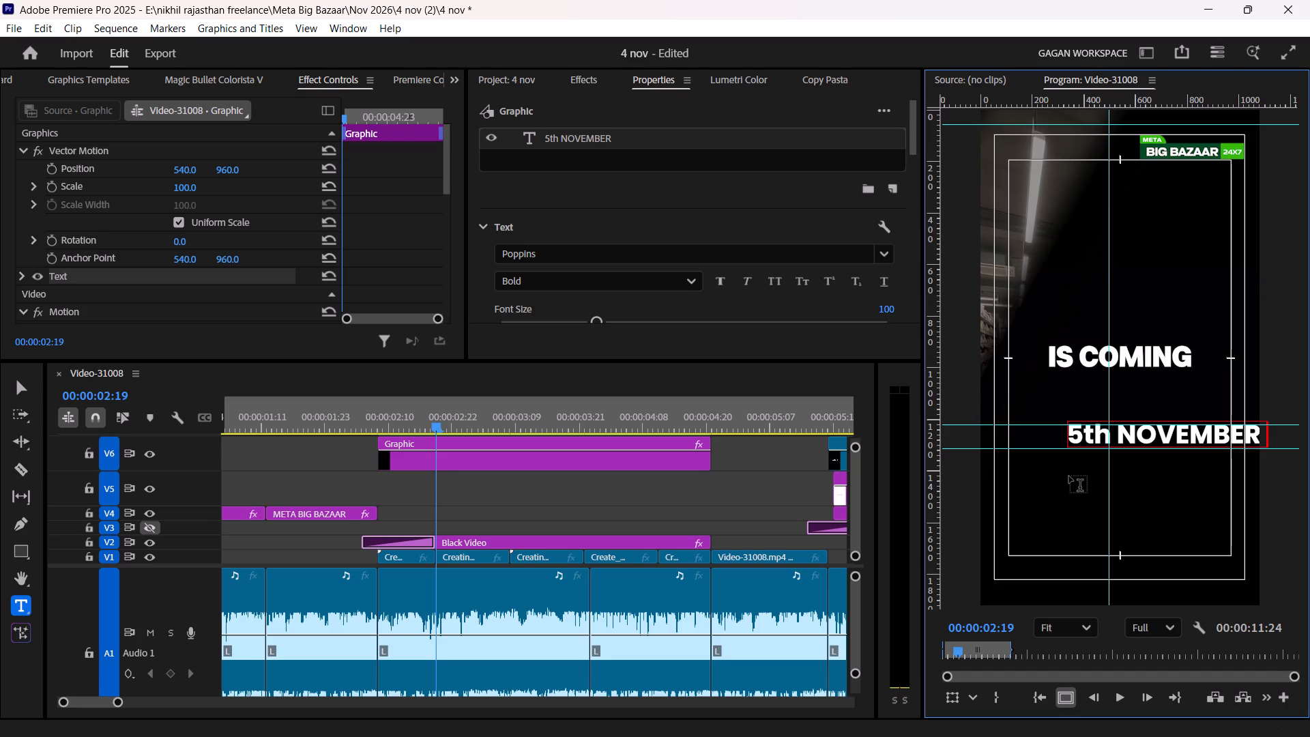
pyautogui.write('2026')
# Centre-align the "5th NOVEMBER 2026" text and centre it horizontally in the frame.
pyautogui.hotkey('ctrl', 'a')
pyautogui.scroll(-6, 562, 176)
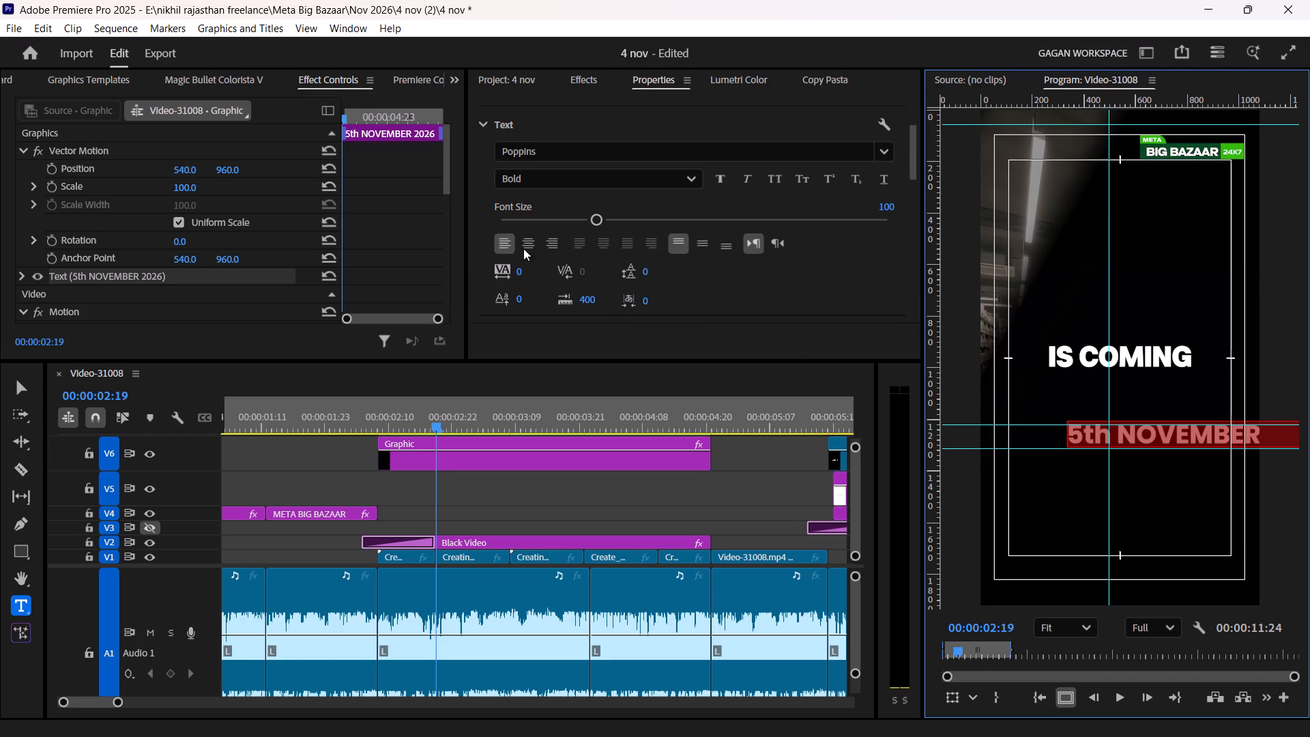
pyautogui.click(528, 242)
pyautogui.scroll(-15, 537, 270)
pyautogui.scroll(-8, 568, 268)
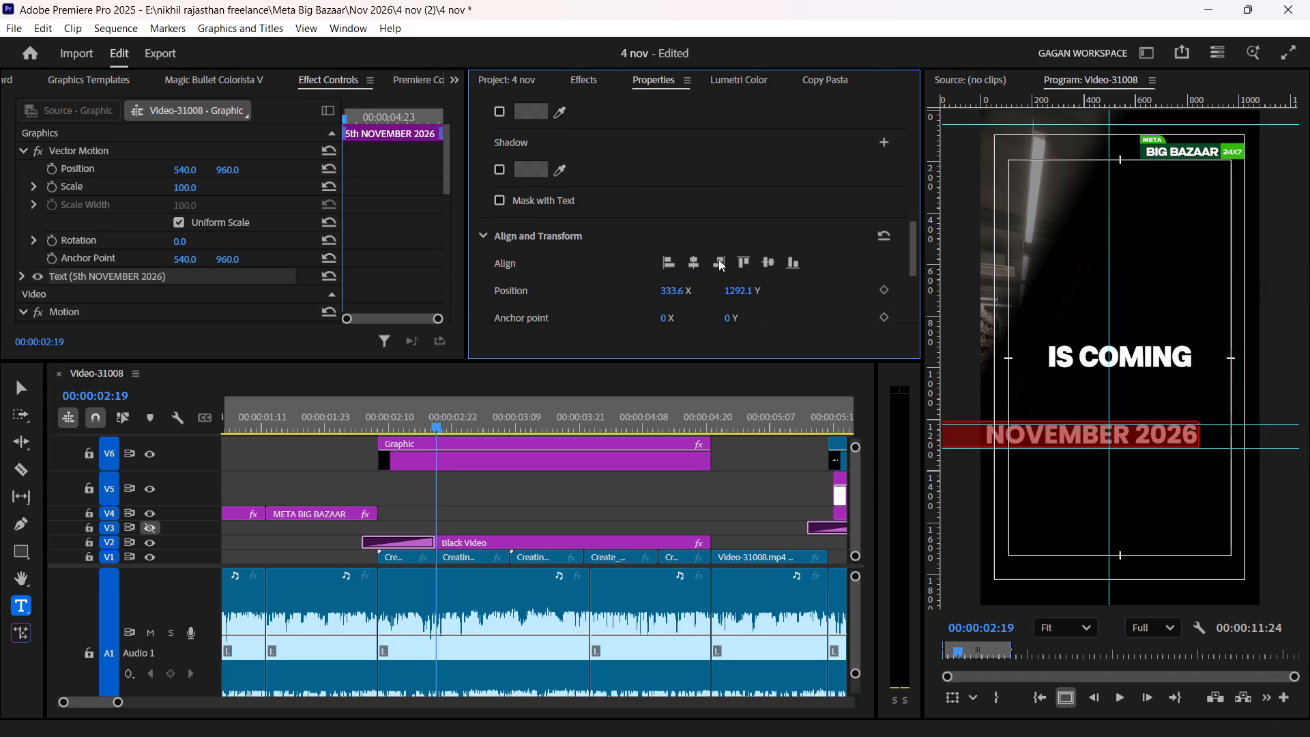
pyautogui.click(702, 262)
pyautogui.scroll(-9, 693, 233)
pyautogui.scroll(13, 690, 240)
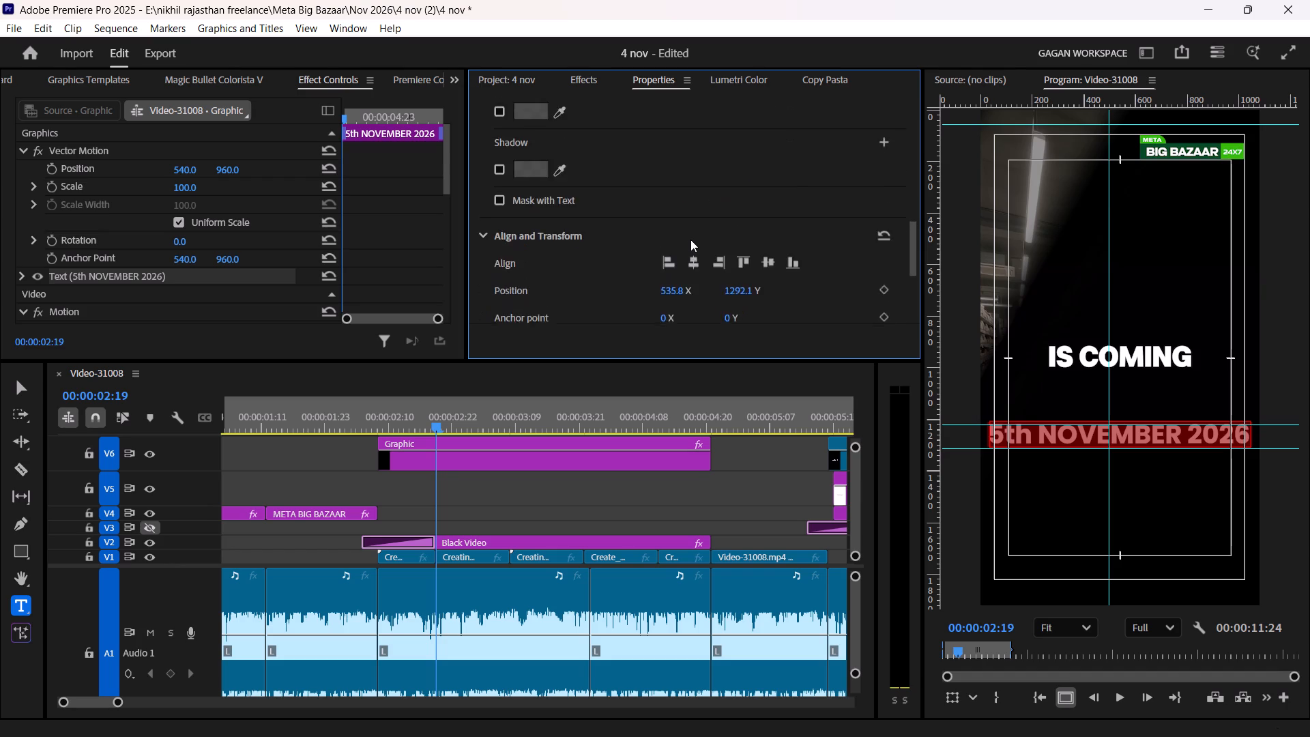
pyautogui.scroll(17, 690, 240)
pyautogui.click(707, 212)
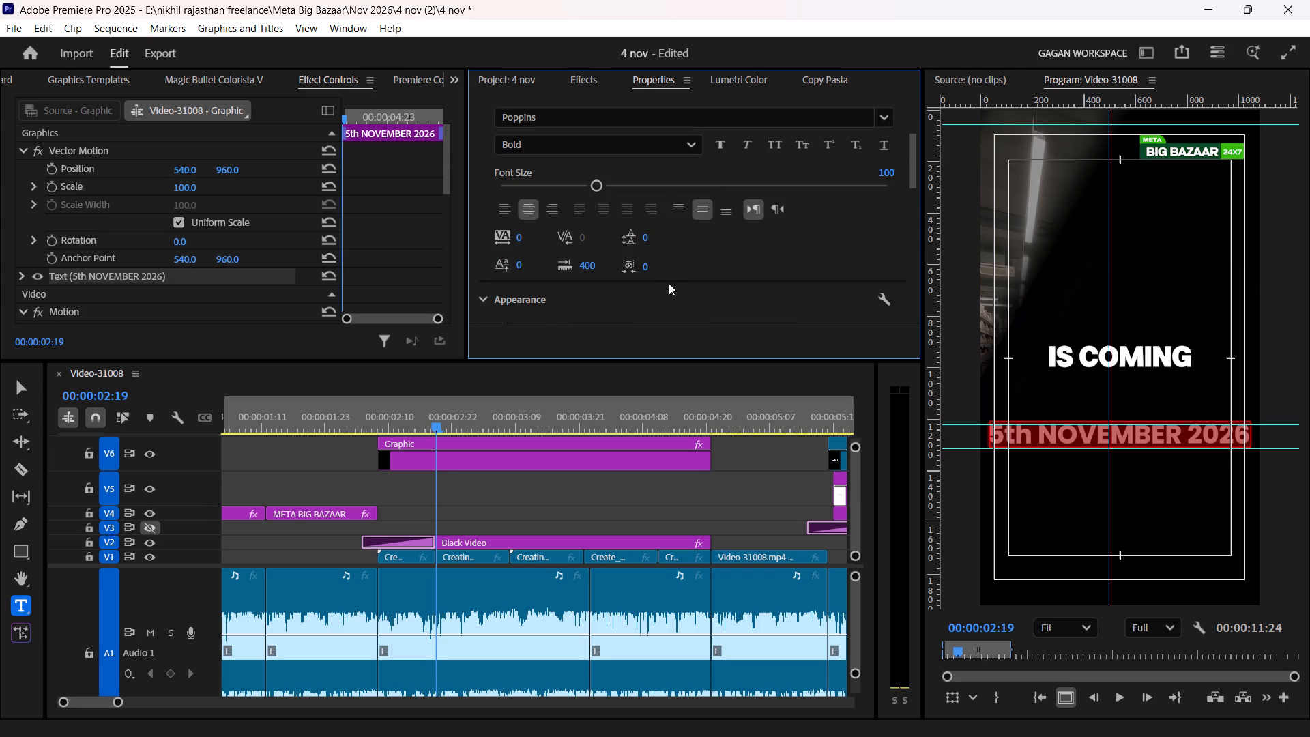
# Reduce the date title's font size to 82 and set its vertical text alignment to top.
pyautogui.scroll(-6, 665, 293)
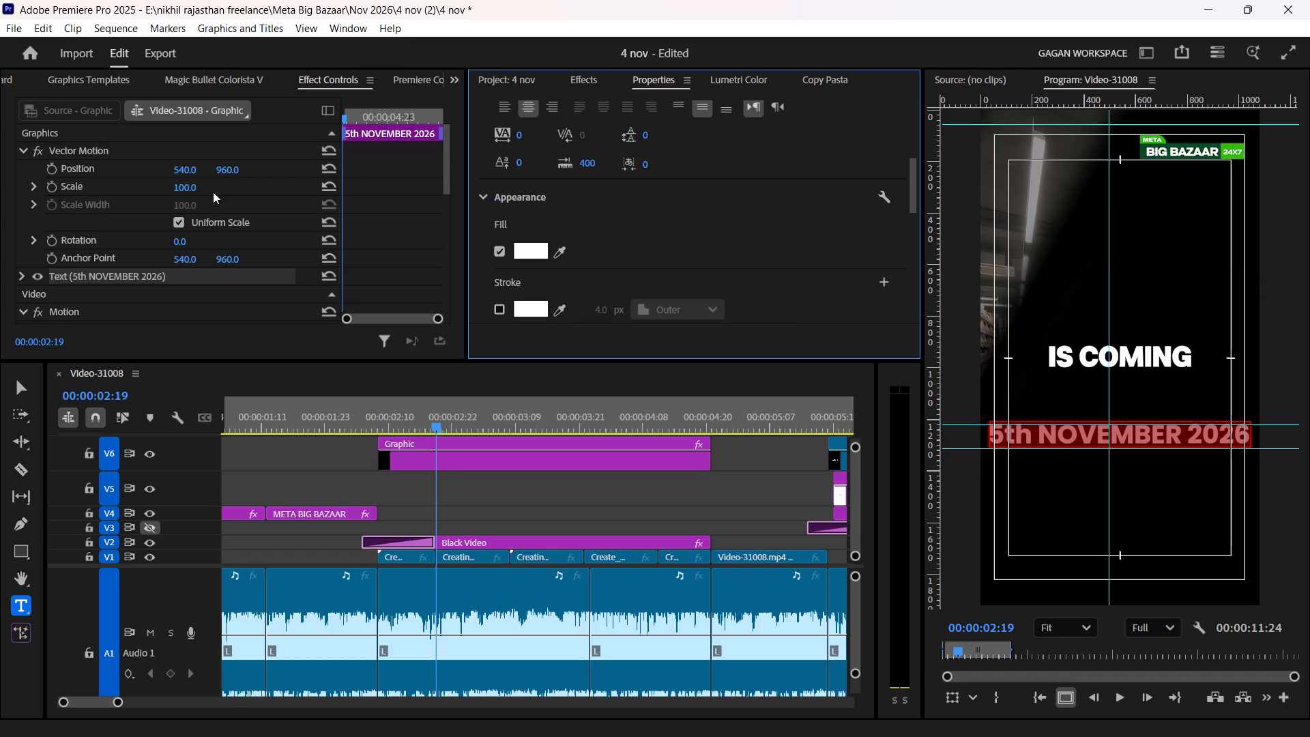
pyautogui.scroll(-19, 523, 233)
pyautogui.scroll(5, 568, 261)
pyautogui.scroll(-6, 568, 261)
pyautogui.scroll(20, 572, 261)
pyautogui.scroll(8, 572, 261)
pyautogui.moveTo(598, 219); pyautogui.dragTo(592, 219)
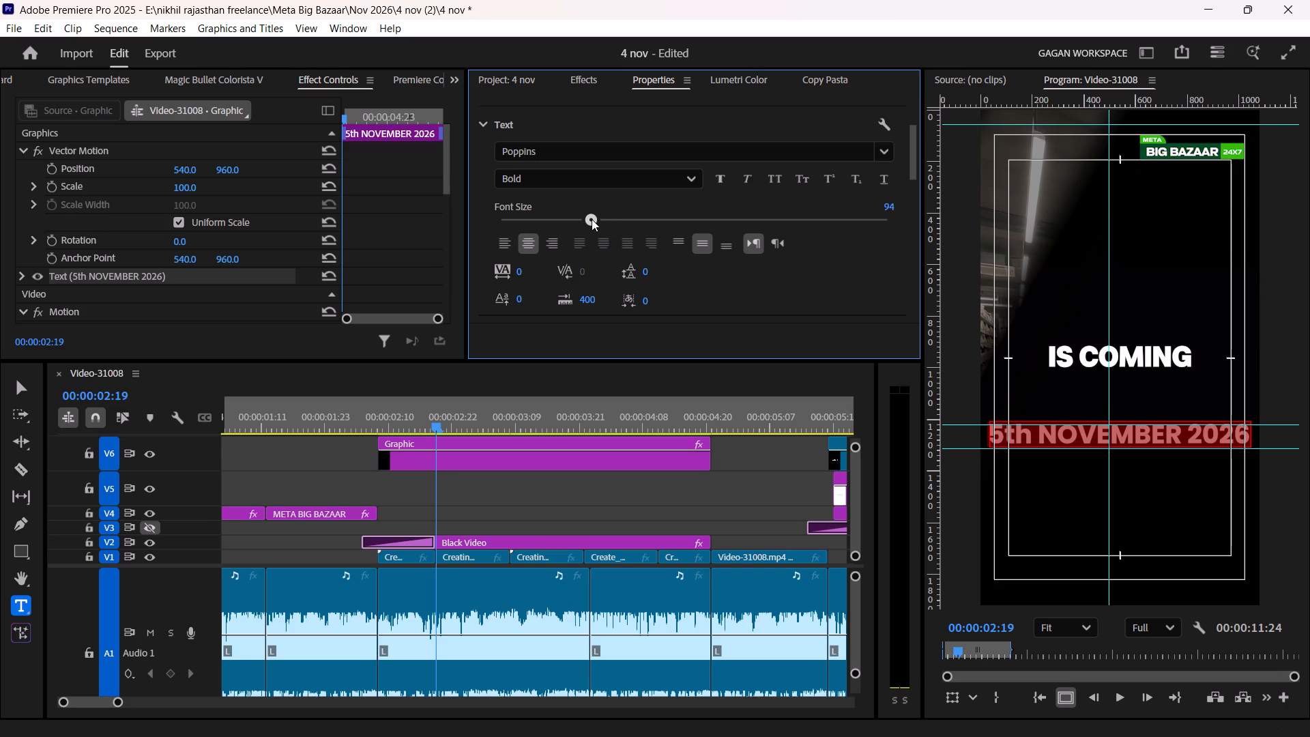
pyautogui.moveTo(592, 219); pyautogui.dragTo(581, 219)
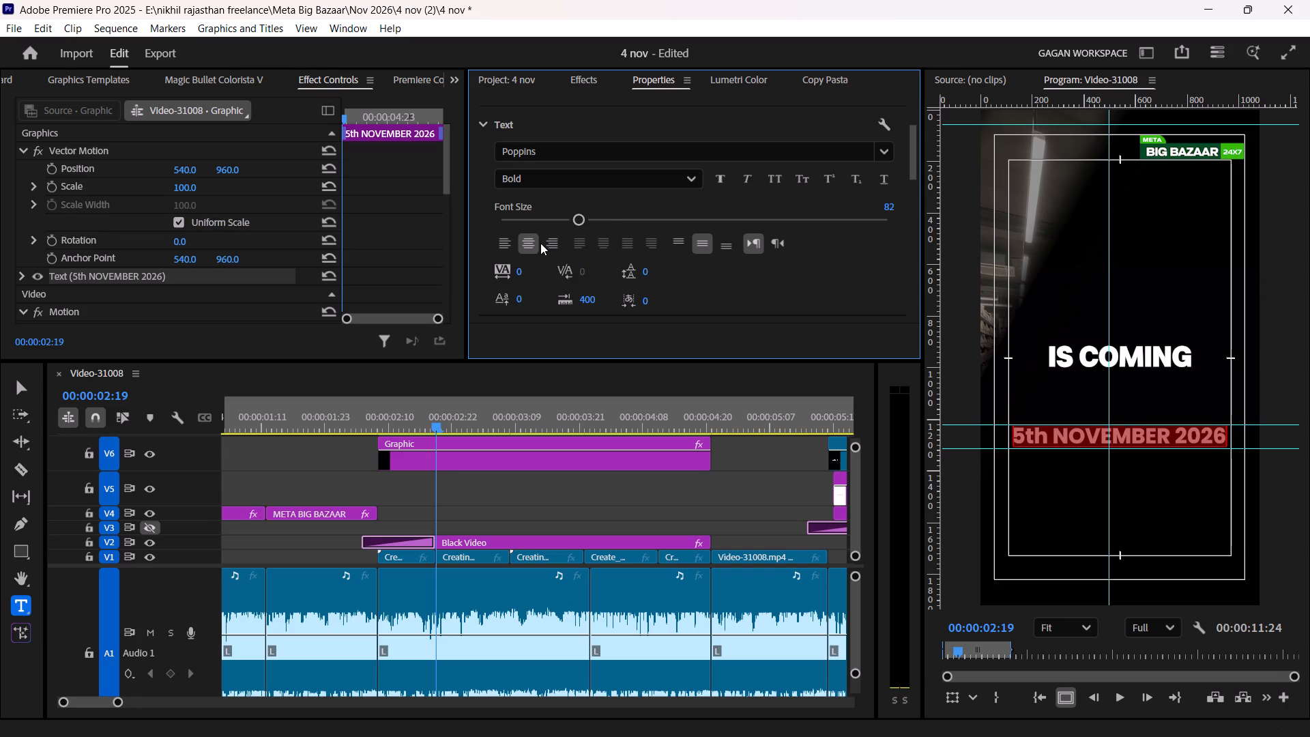
pyautogui.click(683, 240)
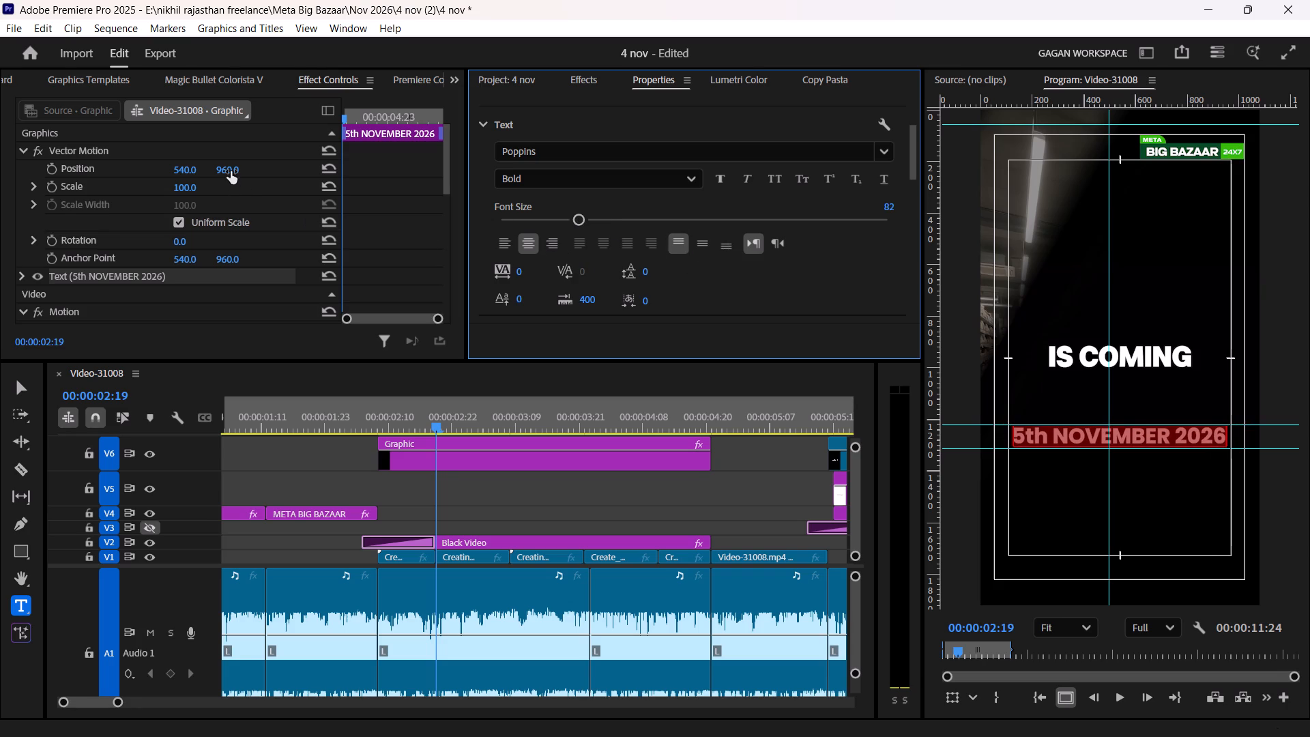
# Move the date title up to just beneath "IS COMING" by setting its vertical position to 778.
pyautogui.moveTo(231, 169); pyautogui.dragTo(76, 197)
pyautogui.moveTo(214, 173); pyautogui.dragTo(193, 178)
pyautogui.click(186, 179)
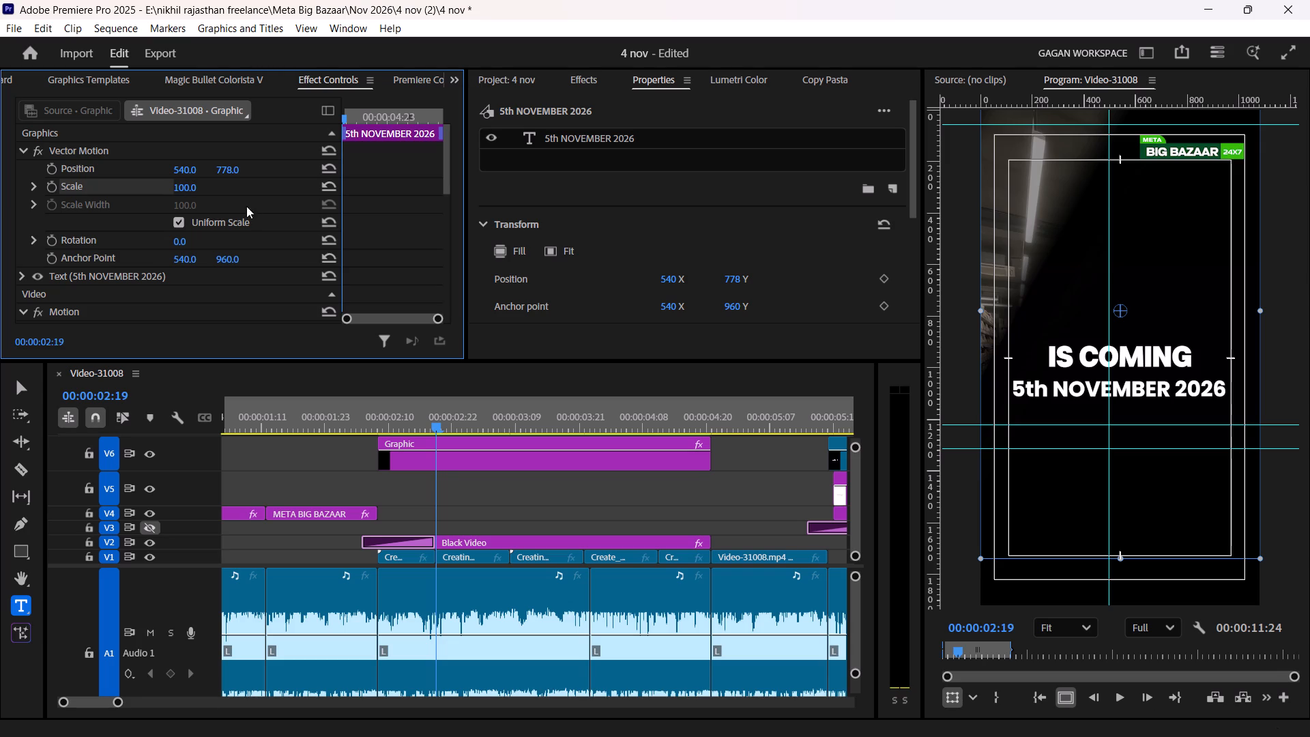
# Trim the end of the "5th NOVEMBER 2026" clip on V9 to the end of the V6 Graphic clip.
pyautogui.keyDown('alt'); pyautogui.scroll(-5, 620, 519); pyautogui.keyUp('alt')
pyautogui.keyDown('ctrl'); pyautogui.scroll(2, 547, 525); pyautogui.keyUp('ctrl')
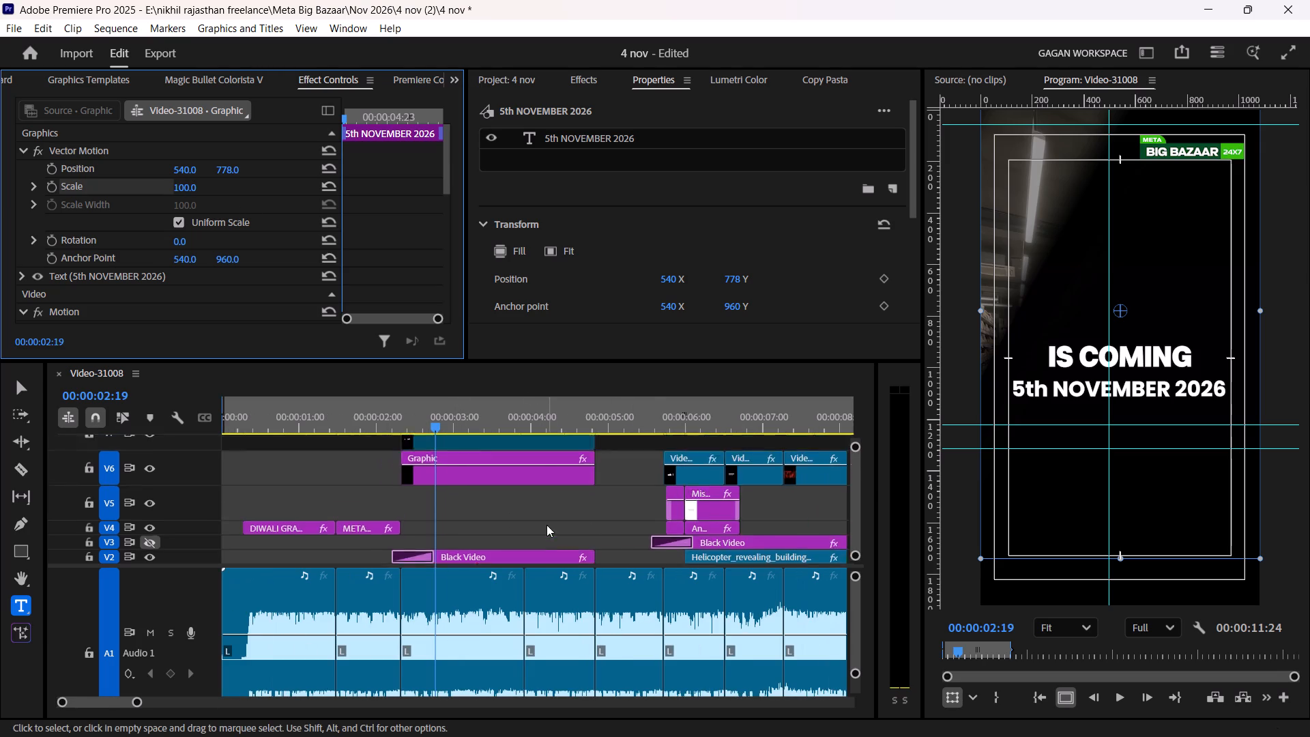
pyautogui.keyDown('ctrl'); pyautogui.scroll(3, 547, 525); pyautogui.keyUp('ctrl')
pyautogui.press('`')
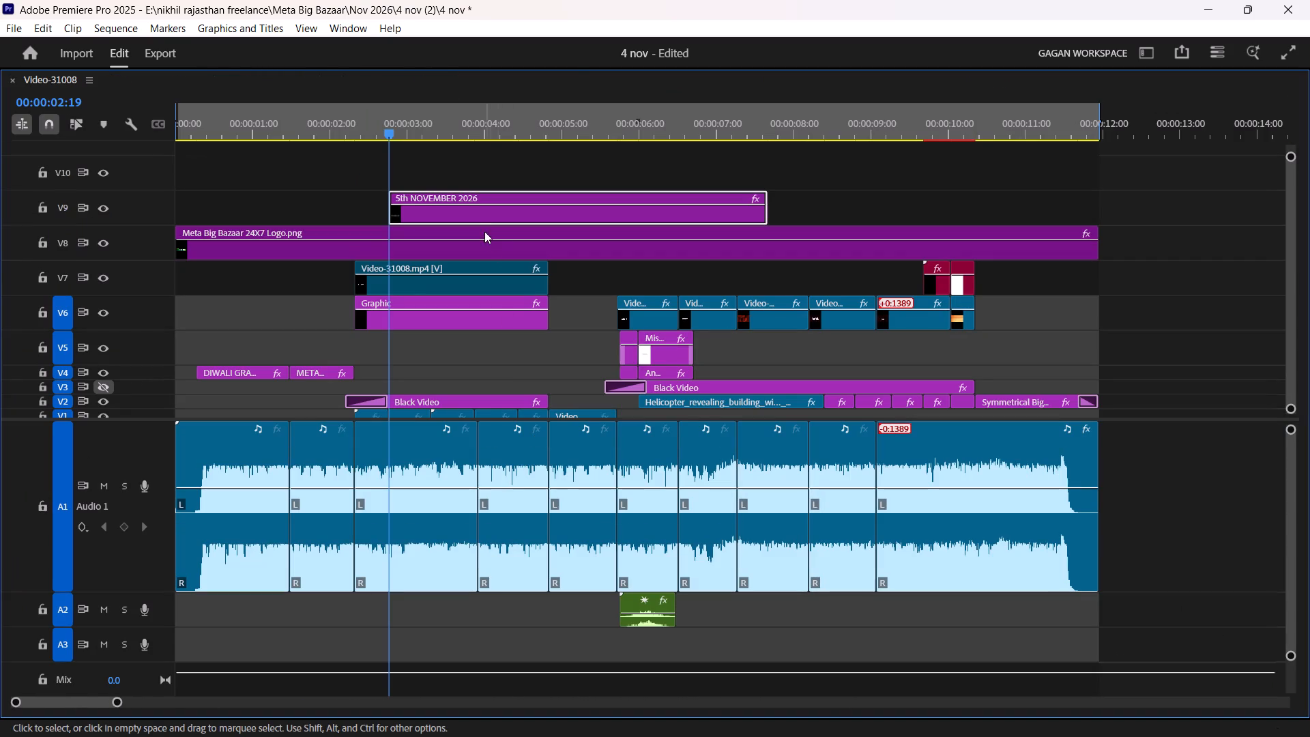
pyautogui.moveTo(775, 203); pyautogui.dragTo(563, 239)
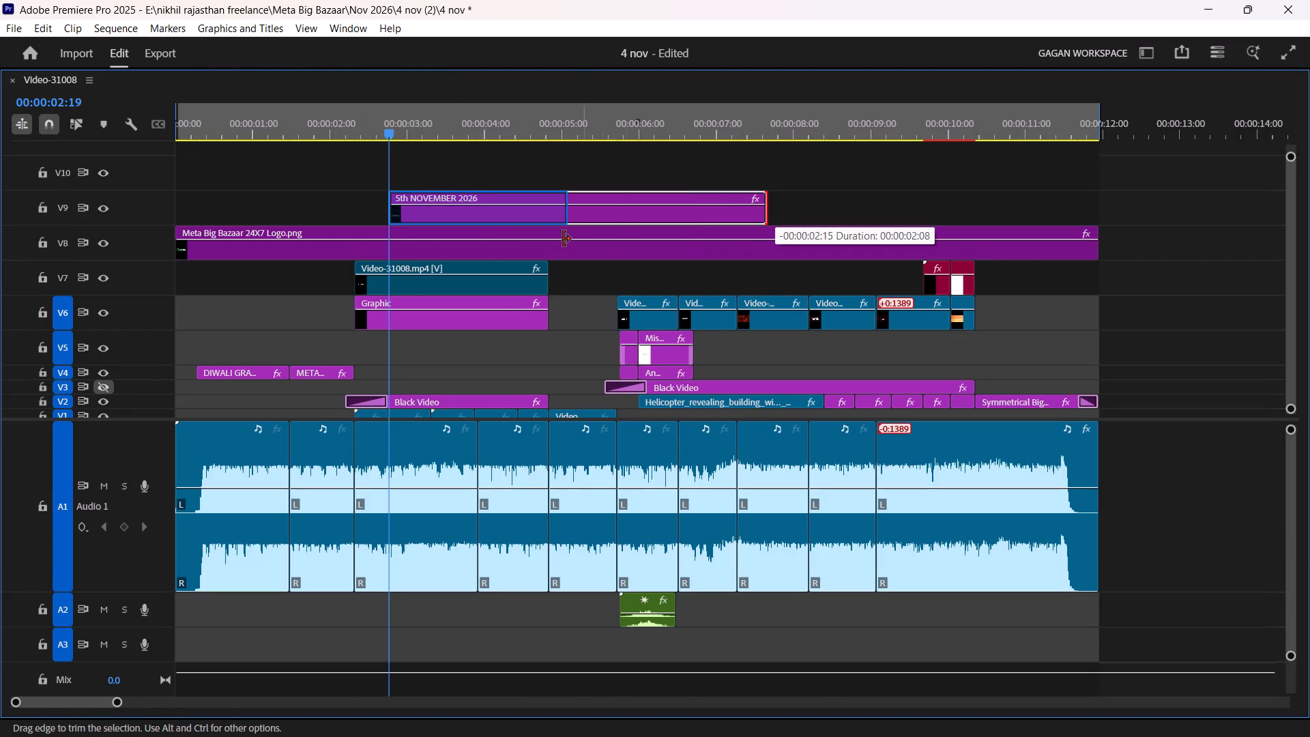
pyautogui.moveTo(563, 239); pyautogui.dragTo(551, 239)
pyautogui.press('`')
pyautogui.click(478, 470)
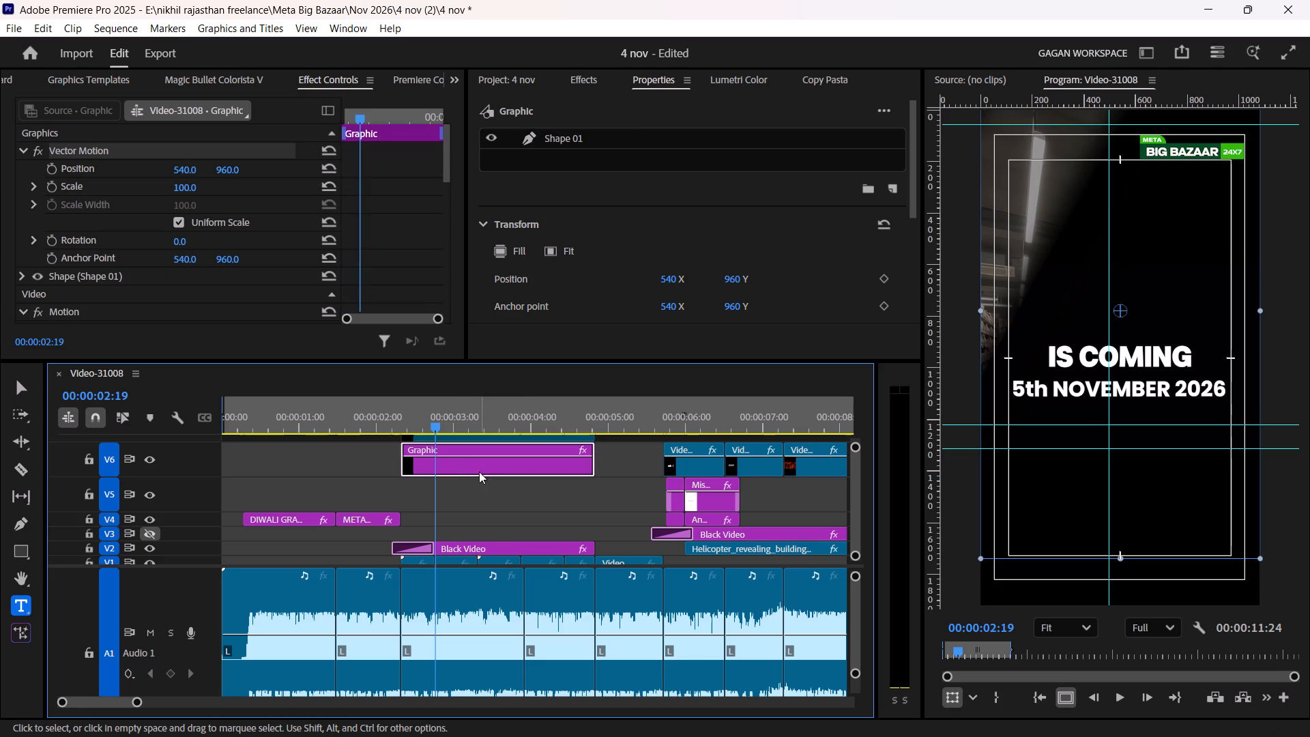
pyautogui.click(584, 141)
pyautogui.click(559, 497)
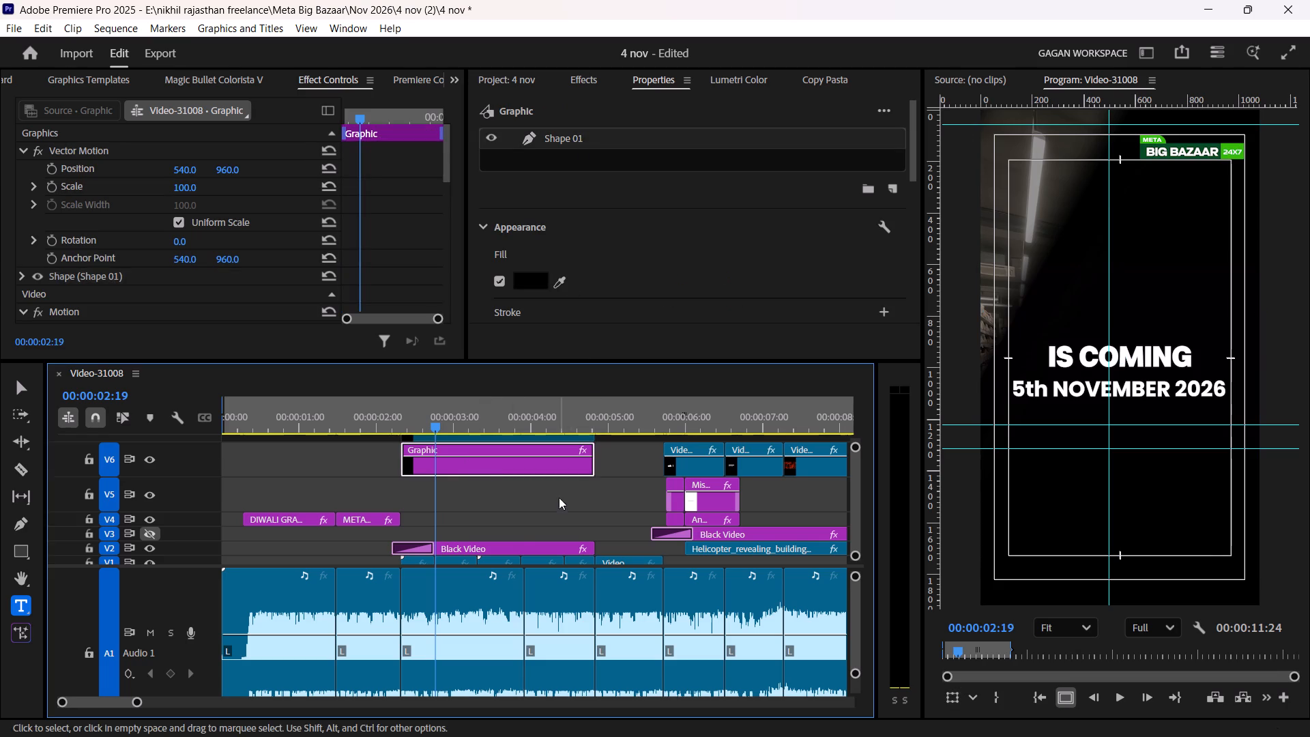
# Move the "5th NOVEMBER 2026" clip to V4, extend its start to the start of the Graphic clip, and preview it.
pyautogui.keyDown('ctrl'); pyautogui.scroll(6, 522, 547); pyautogui.keyUp('ctrl')
pyautogui.press('`')
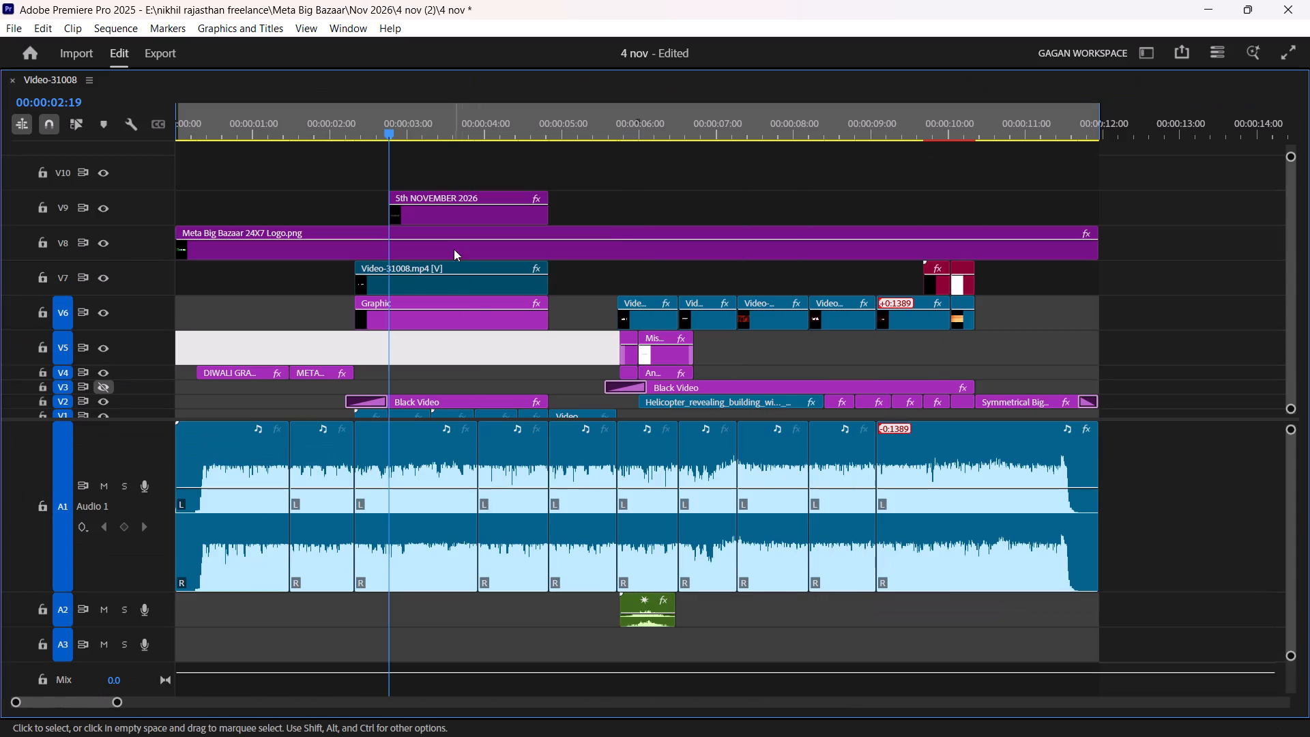
pyautogui.moveTo(452, 216); pyautogui.dragTo(403, 373)
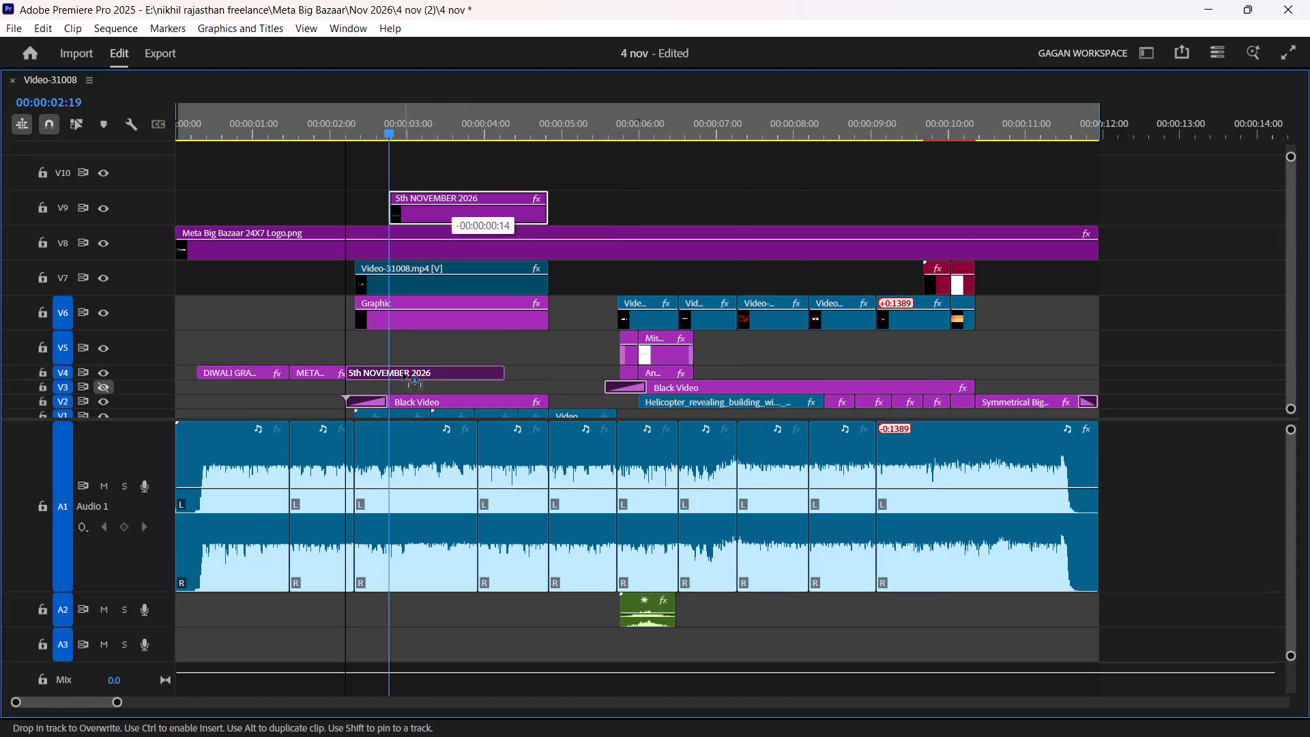
pyautogui.moveTo(403, 373); pyautogui.dragTo(418, 374)
pyautogui.press('`')
pyautogui.keyDown('alt'); pyautogui.scroll(9, 413, 504); pyautogui.keyUp('alt')
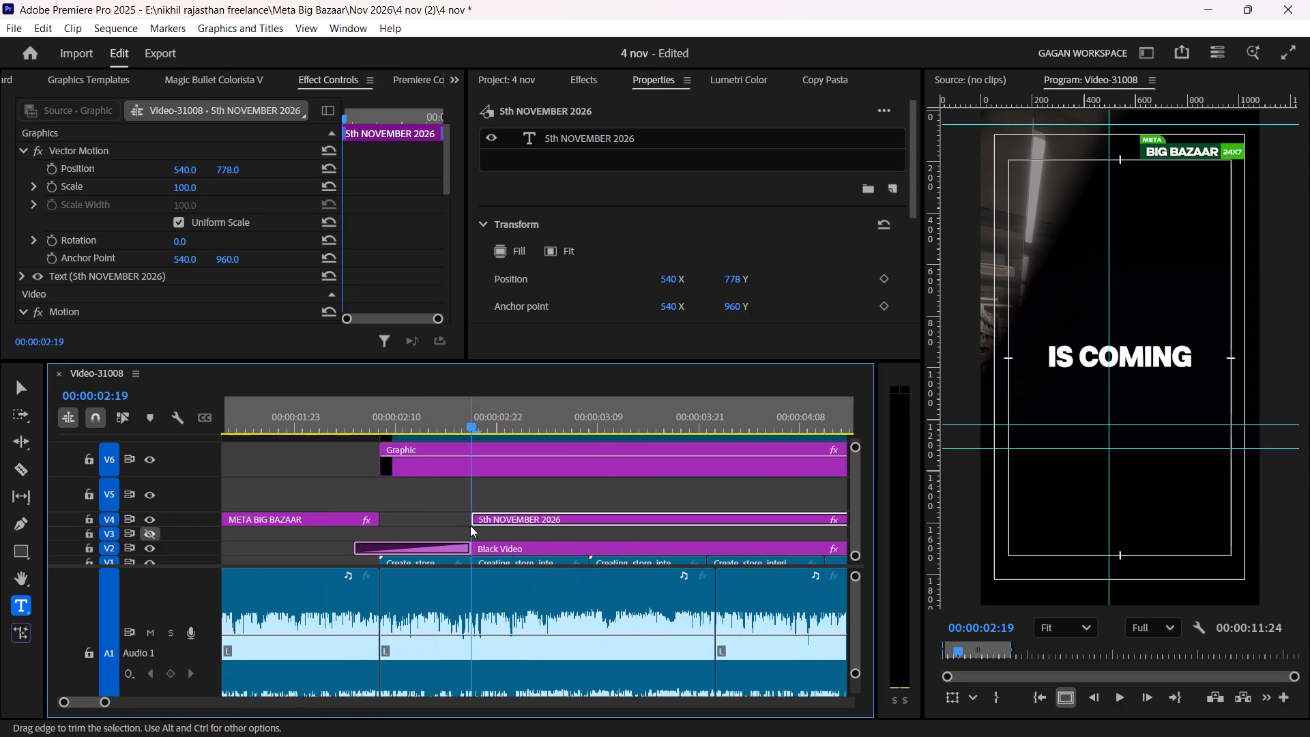
pyautogui.moveTo(473, 521); pyautogui.dragTo(381, 526)
pyautogui.keyDown('alt'); pyautogui.scroll(-8, 381, 531); pyautogui.keyUp('alt')
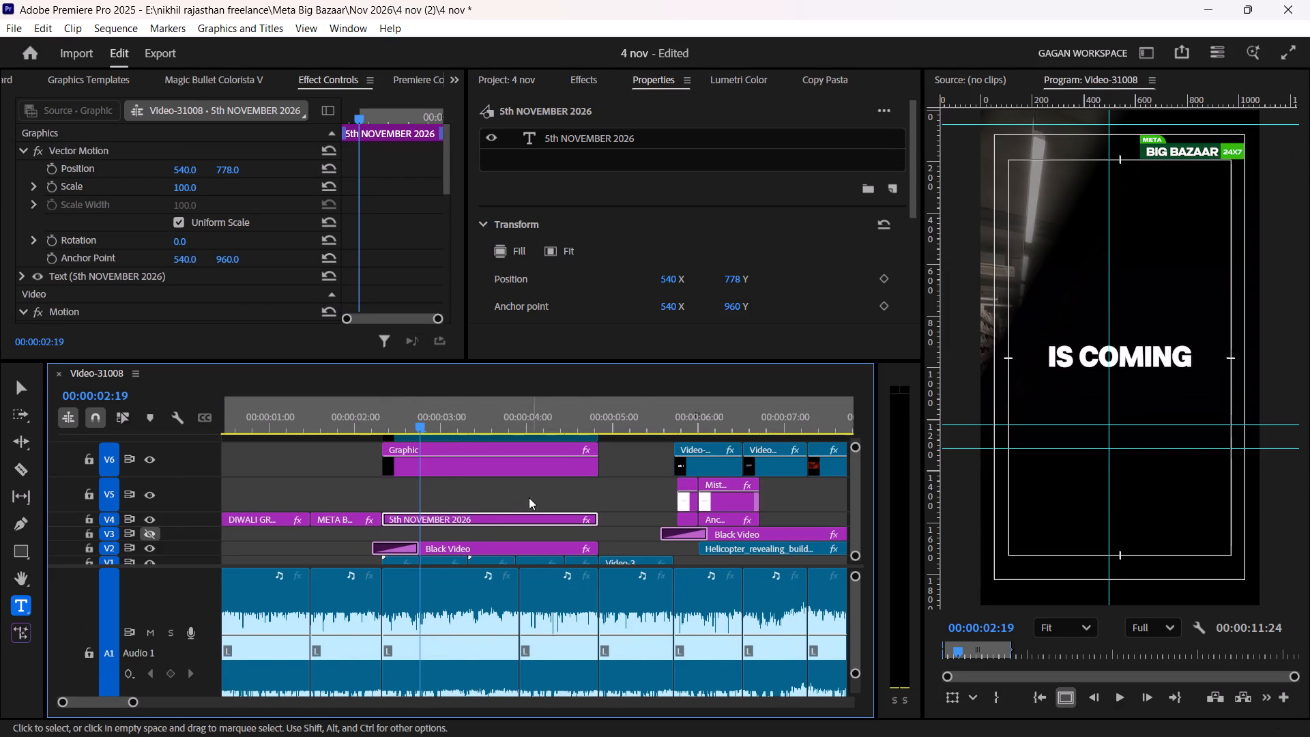
pyautogui.click(521, 492)
pyautogui.press('space')
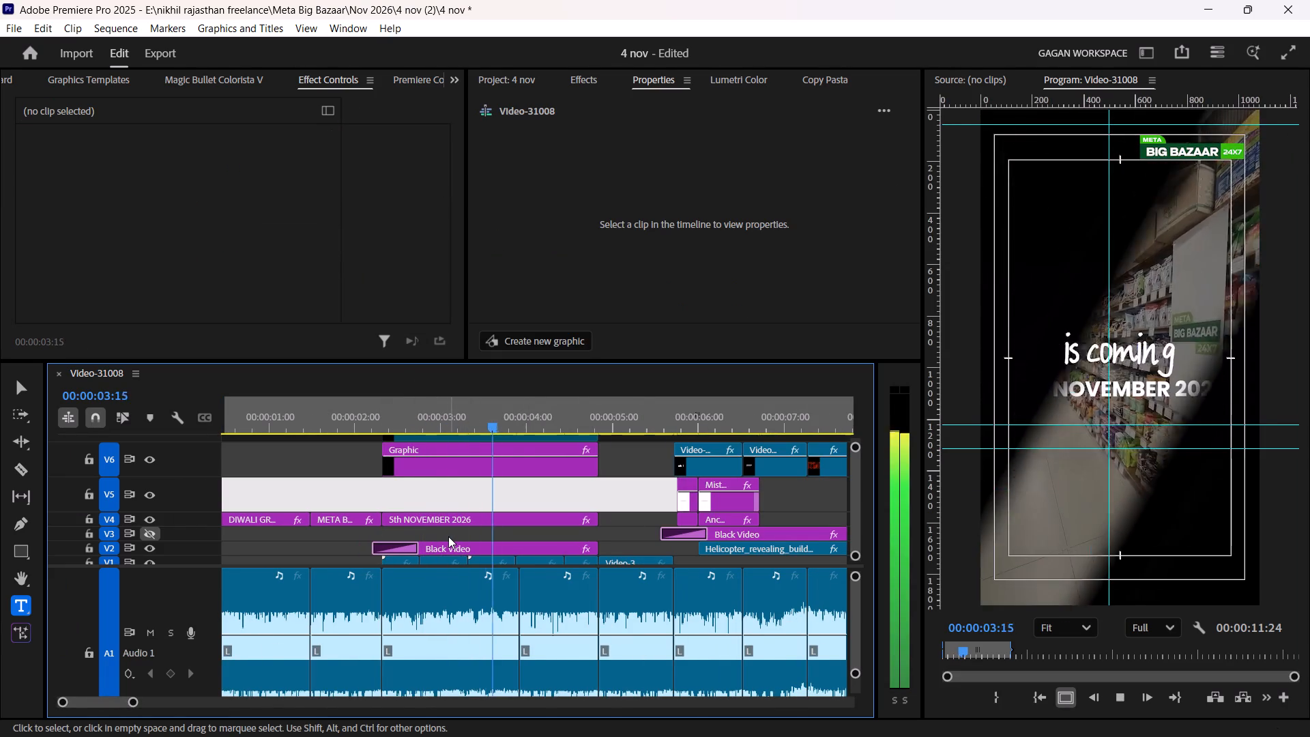
pyautogui.press('space')
# Move the "5th NOVEMBER 2026" clip from V4 onto V7 over the Video-31008.mp4 clip at the same time position, and preview it.
pyautogui.keyDown('ctrl'); pyautogui.scroll(-4, 442, 540); pyautogui.keyUp('ctrl')
pyautogui.keyDown('alt'); pyautogui.scroll(1, 442, 542); pyautogui.keyUp('alt')
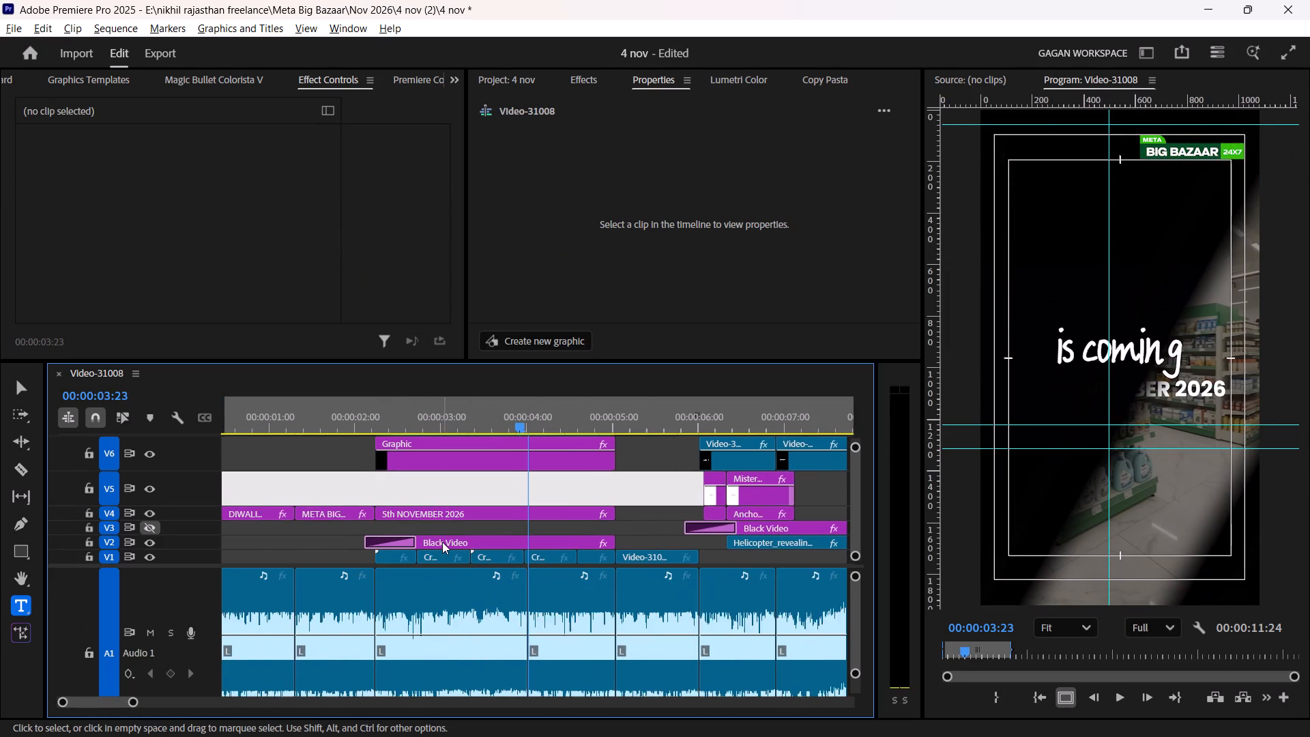
pyautogui.keyDown('alt'); pyautogui.scroll(1, 442, 542); pyautogui.keyUp('alt')
pyautogui.press('`')
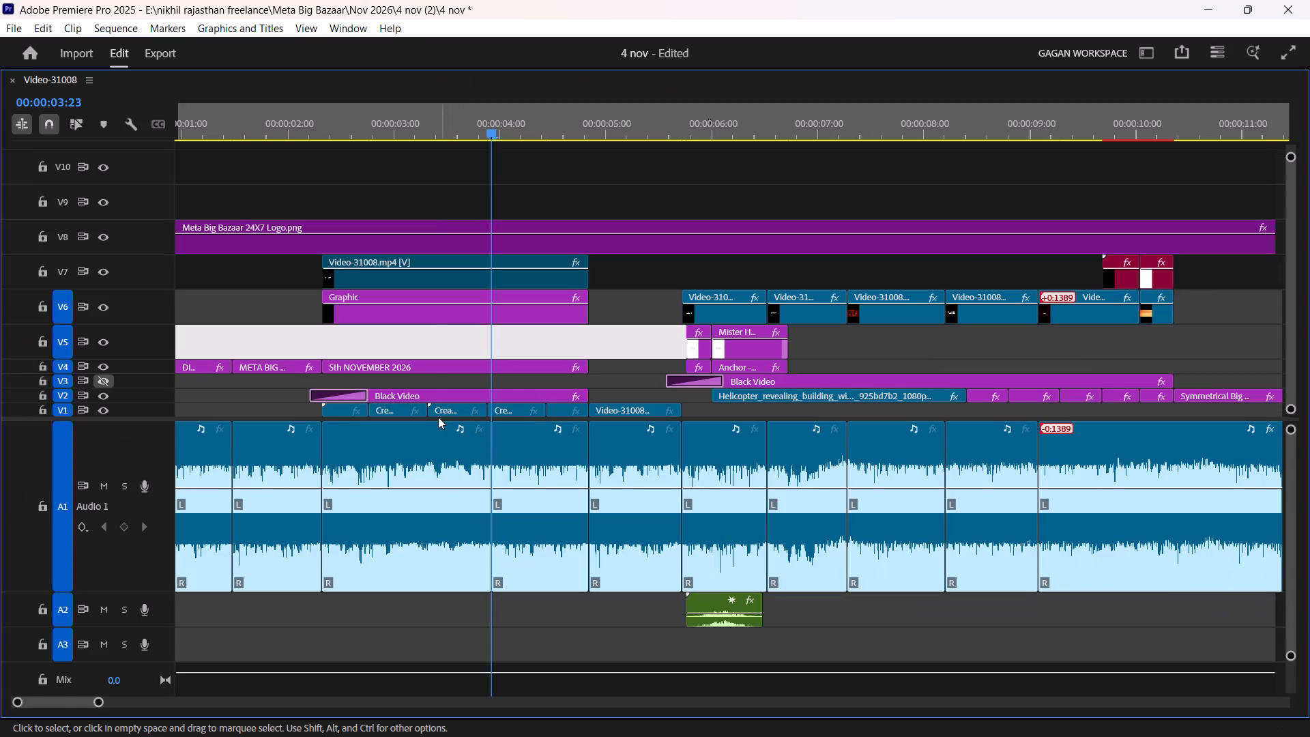
pyautogui.moveTo(426, 369); pyautogui.dragTo(431, 289)
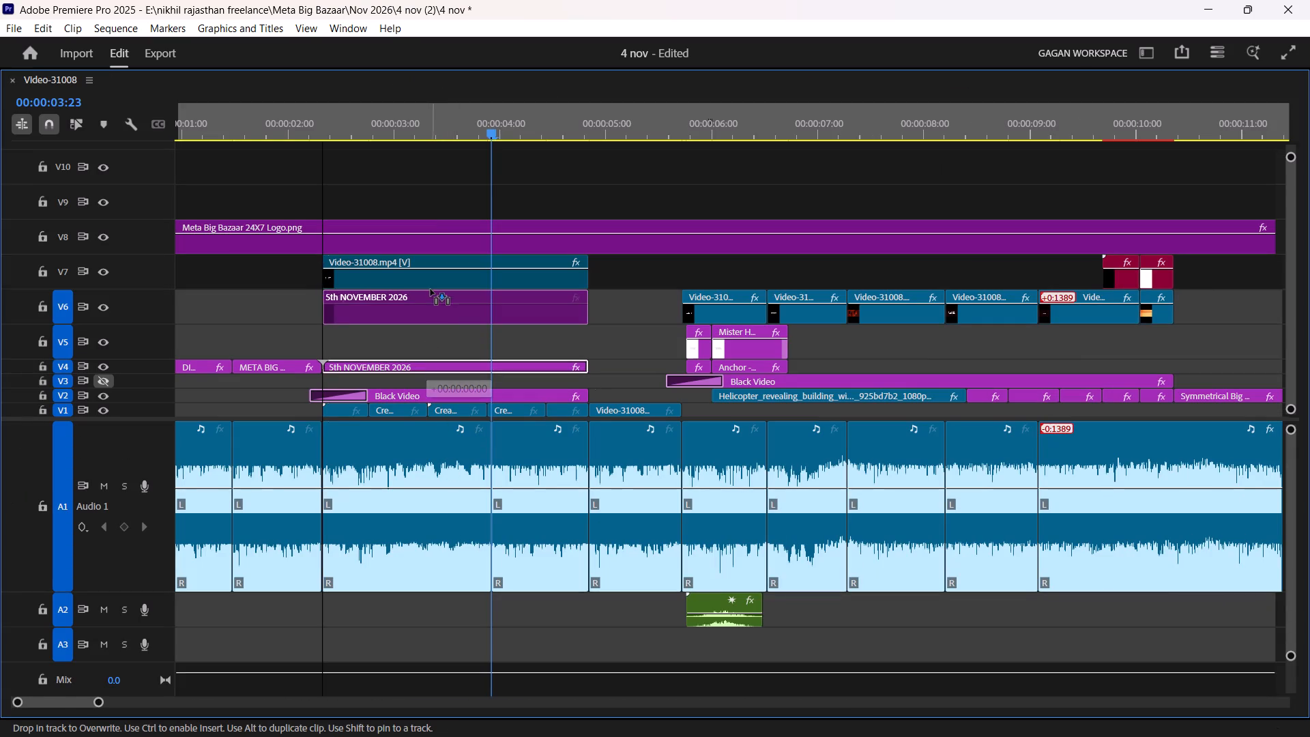
pyautogui.moveTo(431, 289); pyautogui.dragTo(432, 284)
pyautogui.press('`')
pyautogui.press('space')
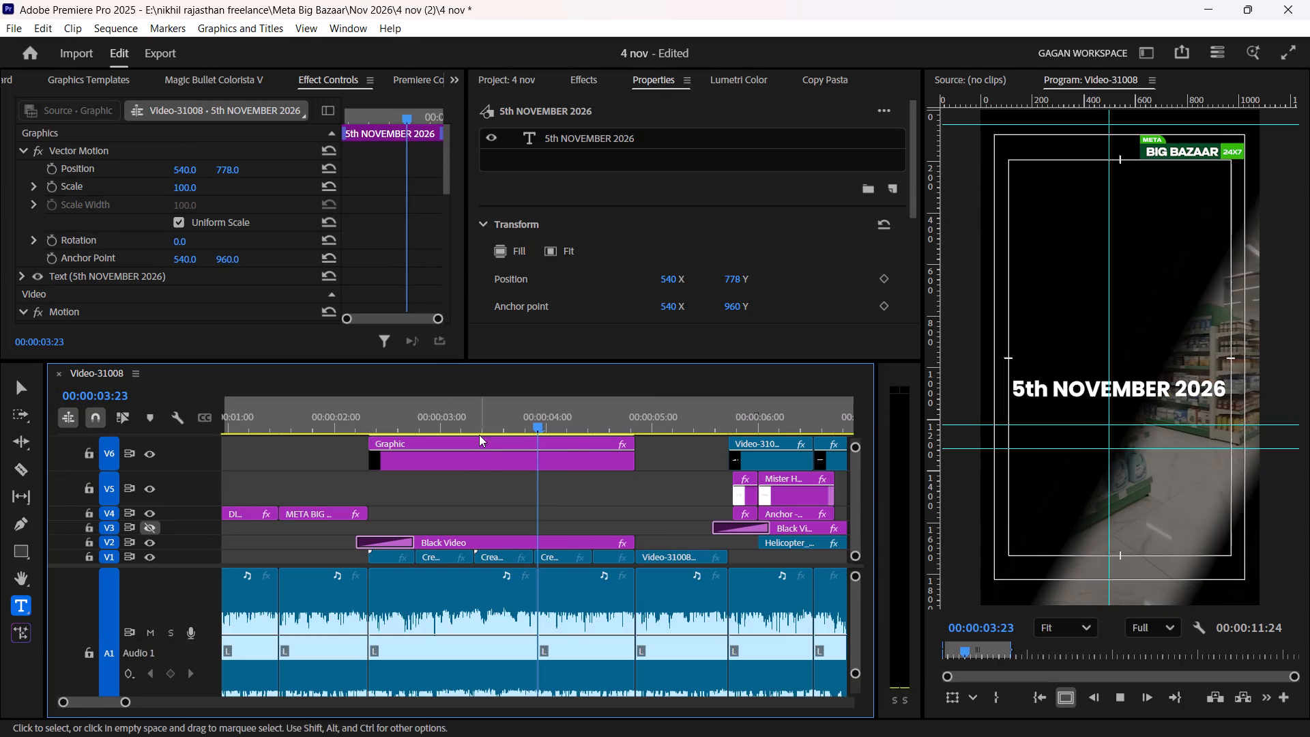
# Stop the preview and undo moving the "5th NOVEMBER 2026" clip onto V7.
pyautogui.press('space')
pyautogui.keyDown('alt'); pyautogui.scroll(-5, 451, 504); pyautogui.keyUp('alt')
pyautogui.hotkey('ctrl', 'z')
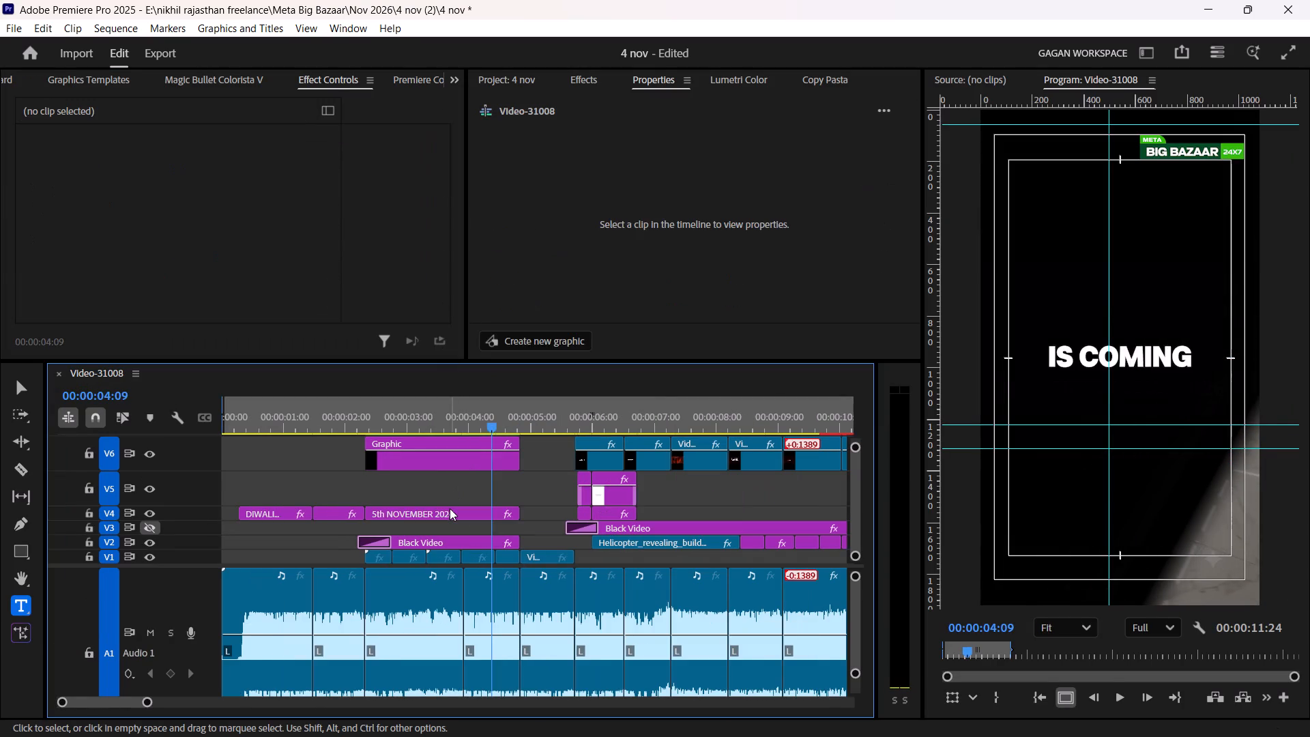
# Move the Graphic clip from V6 down to V5 and the "5th NOVEMBER 2026" clip from V4 up to V6, keeping their timing.
pyautogui.press('`')
pyautogui.moveTo(377, 321); pyautogui.dragTo(379, 359)
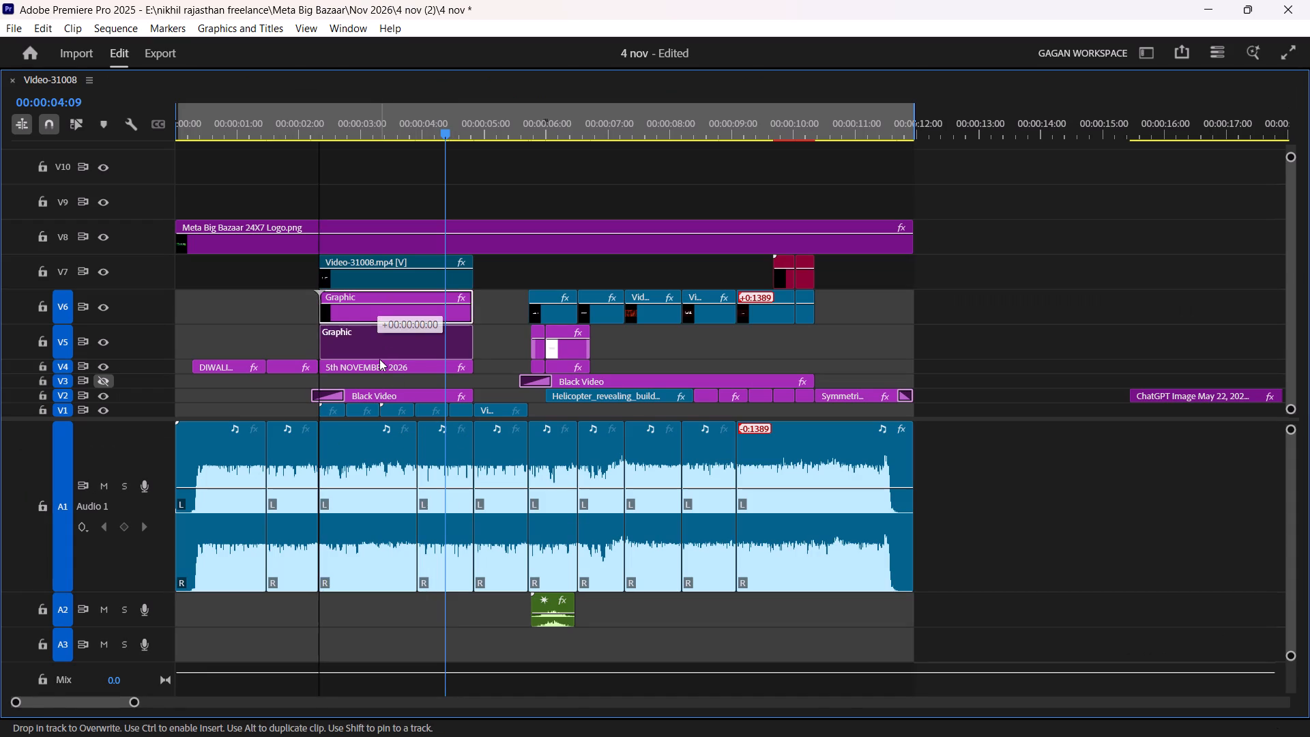
pyautogui.moveTo(379, 363); pyautogui.dragTo(384, 308)
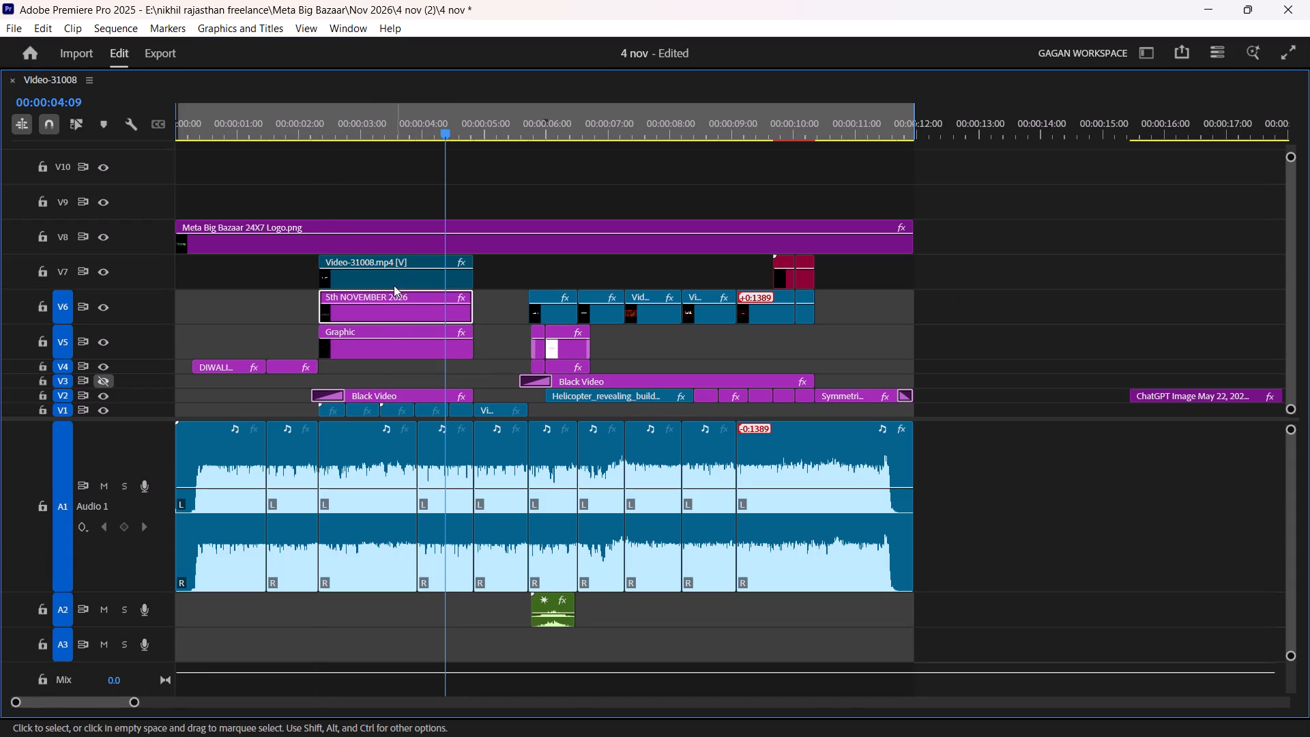
pyautogui.press('`')
# Preview the titles from "DIWALI GRAND OPENING" through the "IS COMING" section and examine how the date title plays.
pyautogui.moveTo(343, 411); pyautogui.dragTo(302, 437)
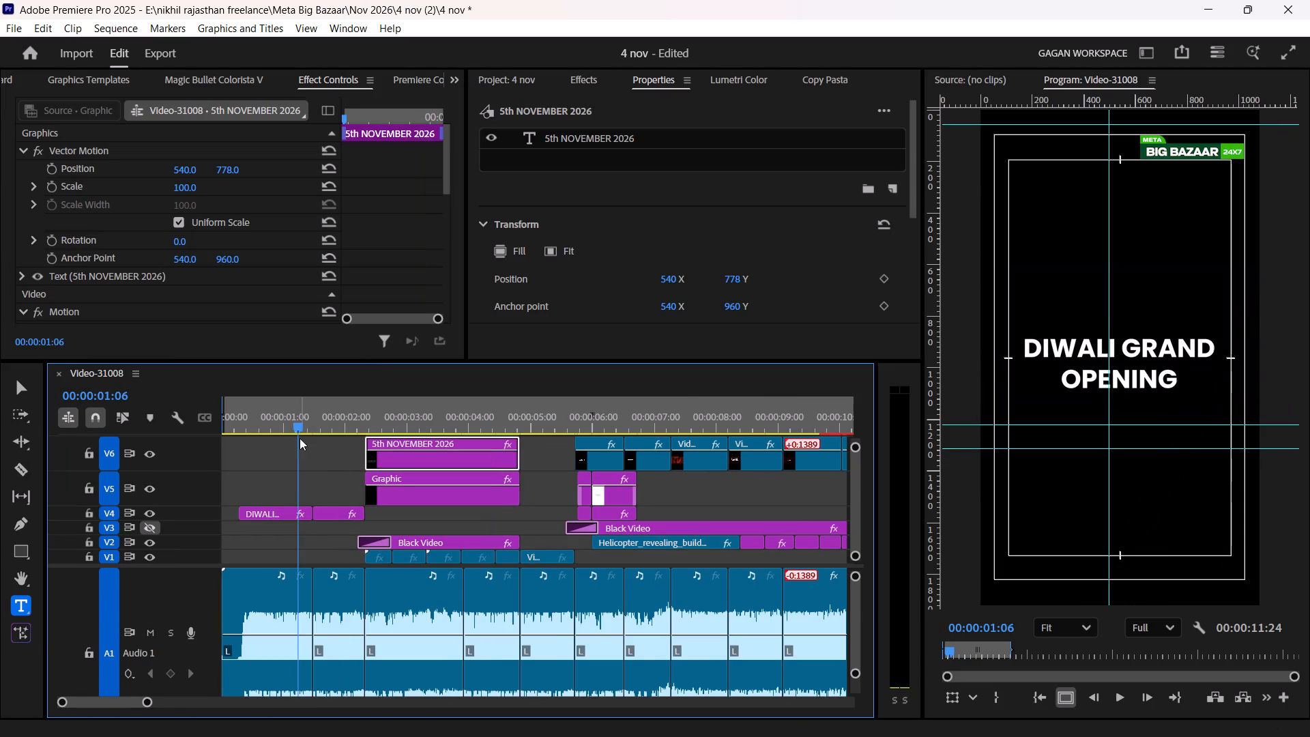
pyautogui.press('space')
pyautogui.click(309, 460)
pyautogui.scroll(-7, 324, 479)
pyautogui.keyDown('alt'); pyautogui.scroll(-5, 330, 517); pyautogui.keyUp('alt')
pyautogui.press('space')
pyautogui.keyDown('alt'); pyautogui.scroll(20, 342, 528); pyautogui.keyUp('alt')
pyautogui.keyDown('alt'); pyautogui.scroll(1, 342, 528); pyautogui.keyUp('alt')
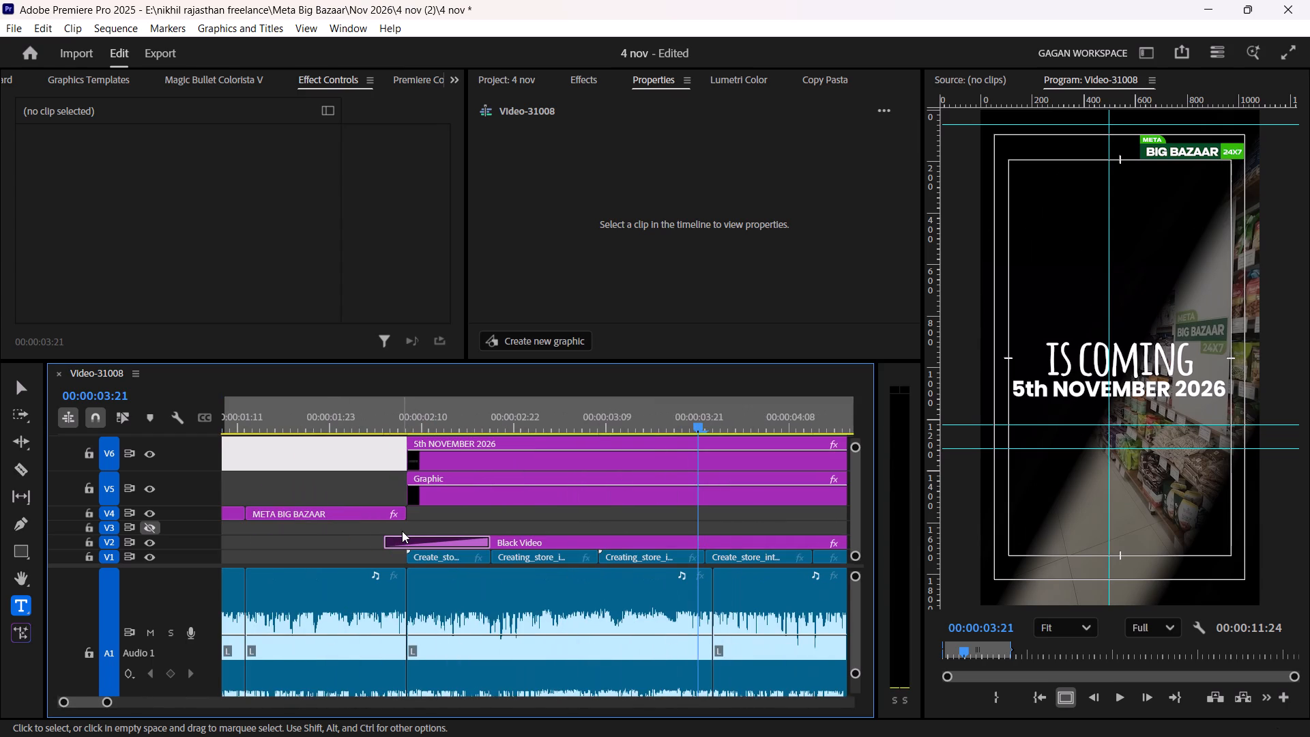
pyautogui.press('Up')
pyautogui.press('space')
pyautogui.press('space')
pyautogui.press('Up')
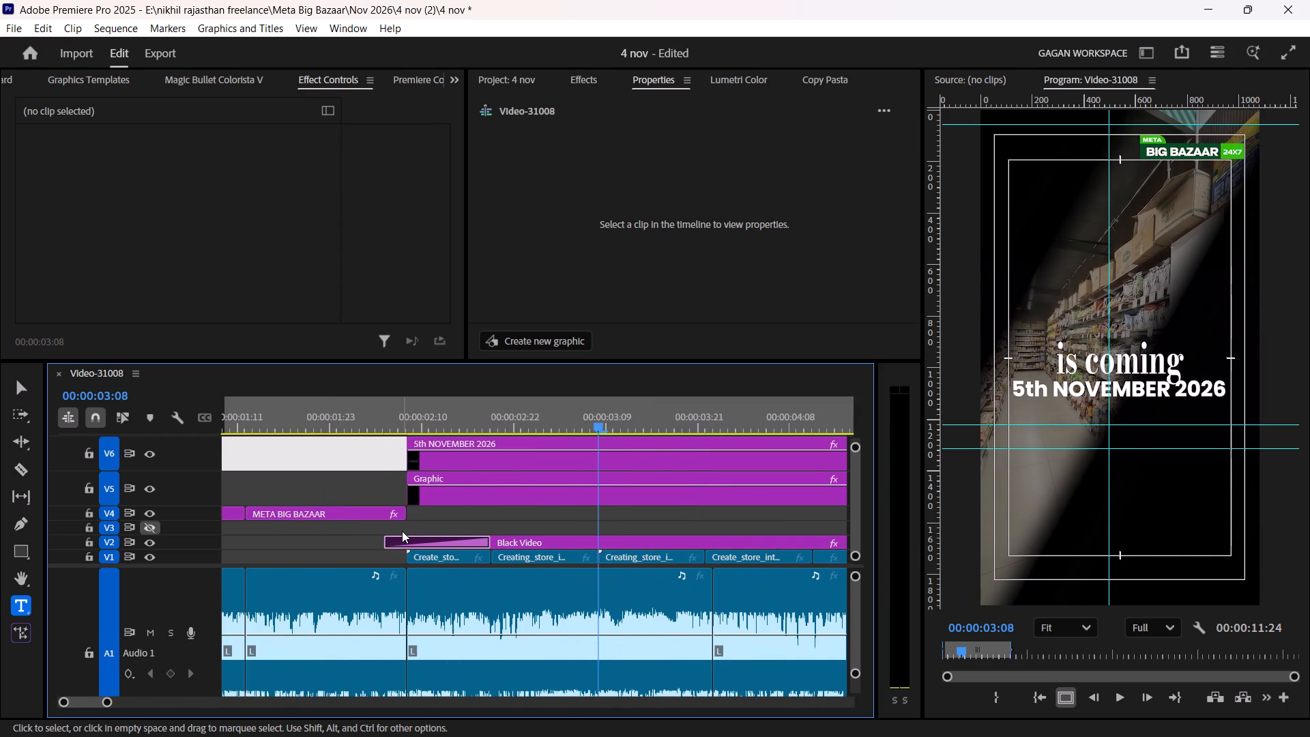
pyautogui.press('Up')
pyautogui.press('Up')
pyautogui.press('space')
pyautogui.press('space')
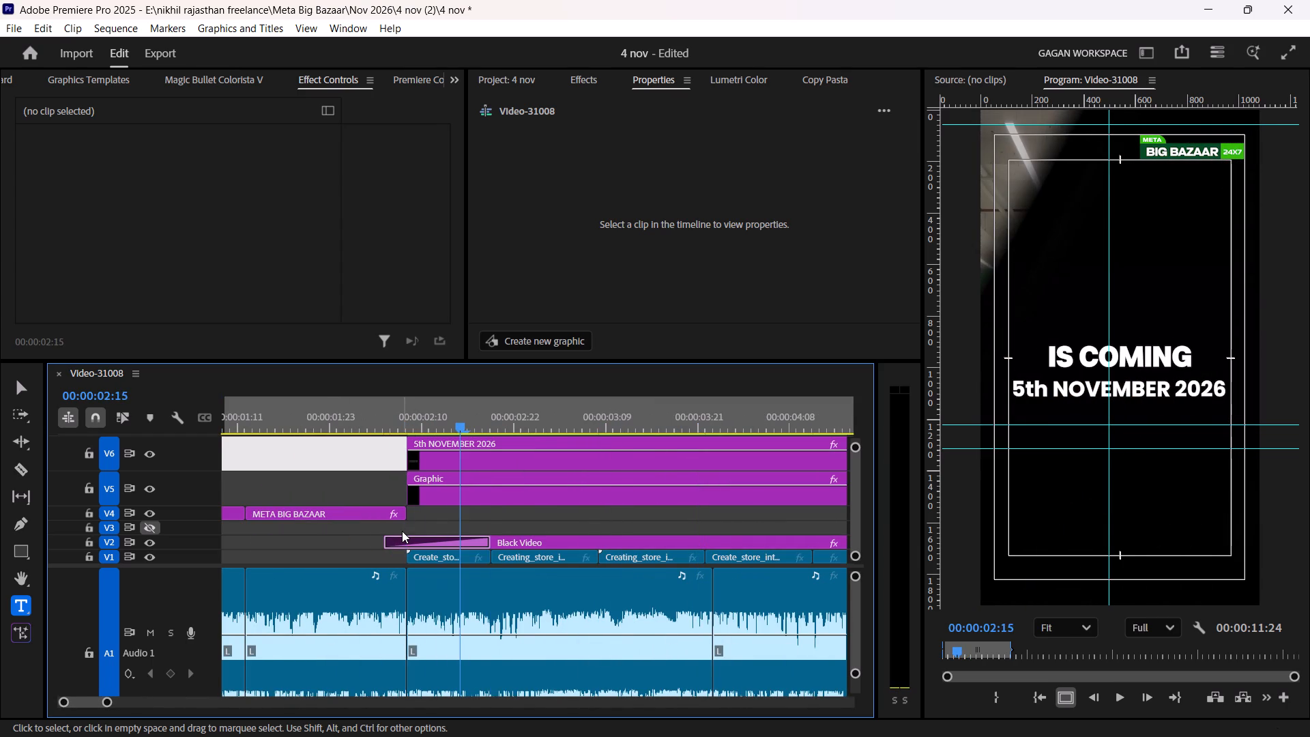
pyautogui.press('space')
pyautogui.press('space')
# Split the Graphic clip on V5 at 00:00:03:02, the frame where "IS COMING" first changes font.
pyautogui.press('Right')
pyautogui.press('Right')
pyautogui.press('Right')
pyautogui.press('Right')
pyautogui.press('Right')
pyautogui.press('Right')
pyautogui.press('Right')
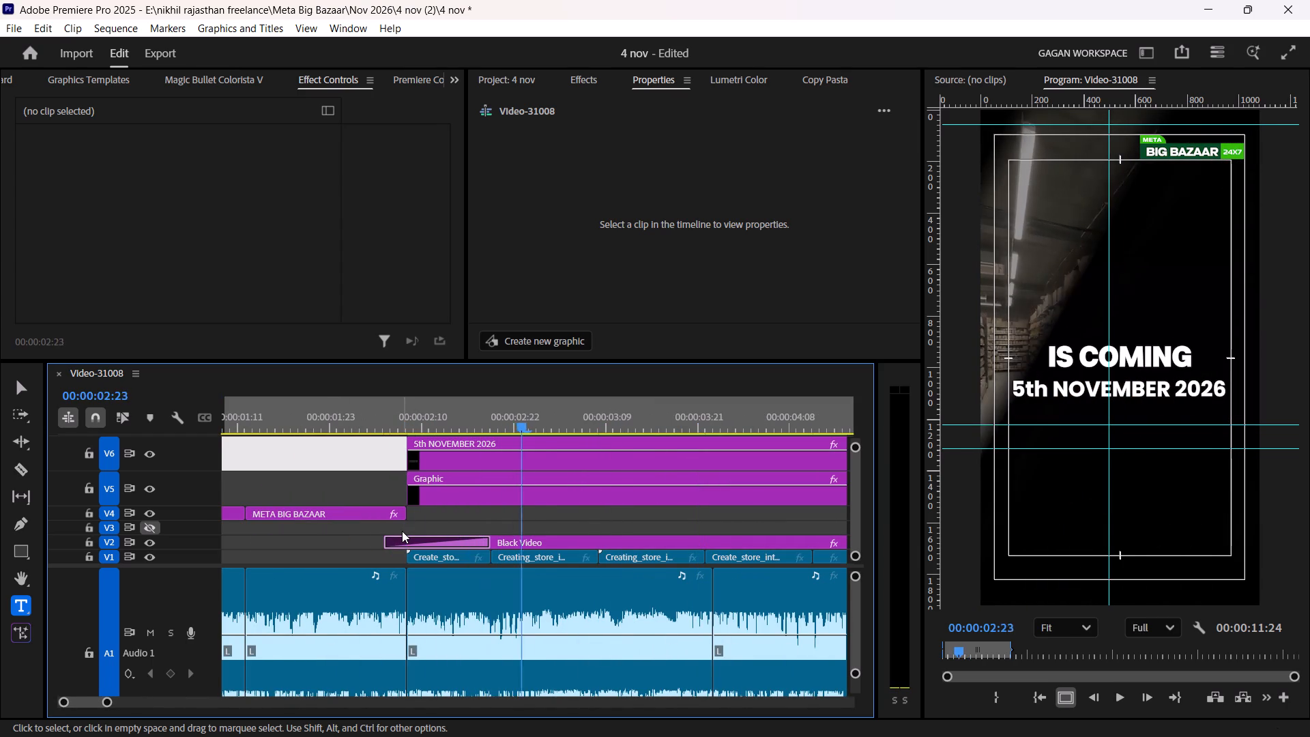
pyautogui.press('Right')
pyautogui.press('Right')
pyautogui.press('Right')
pyautogui.press('Right')
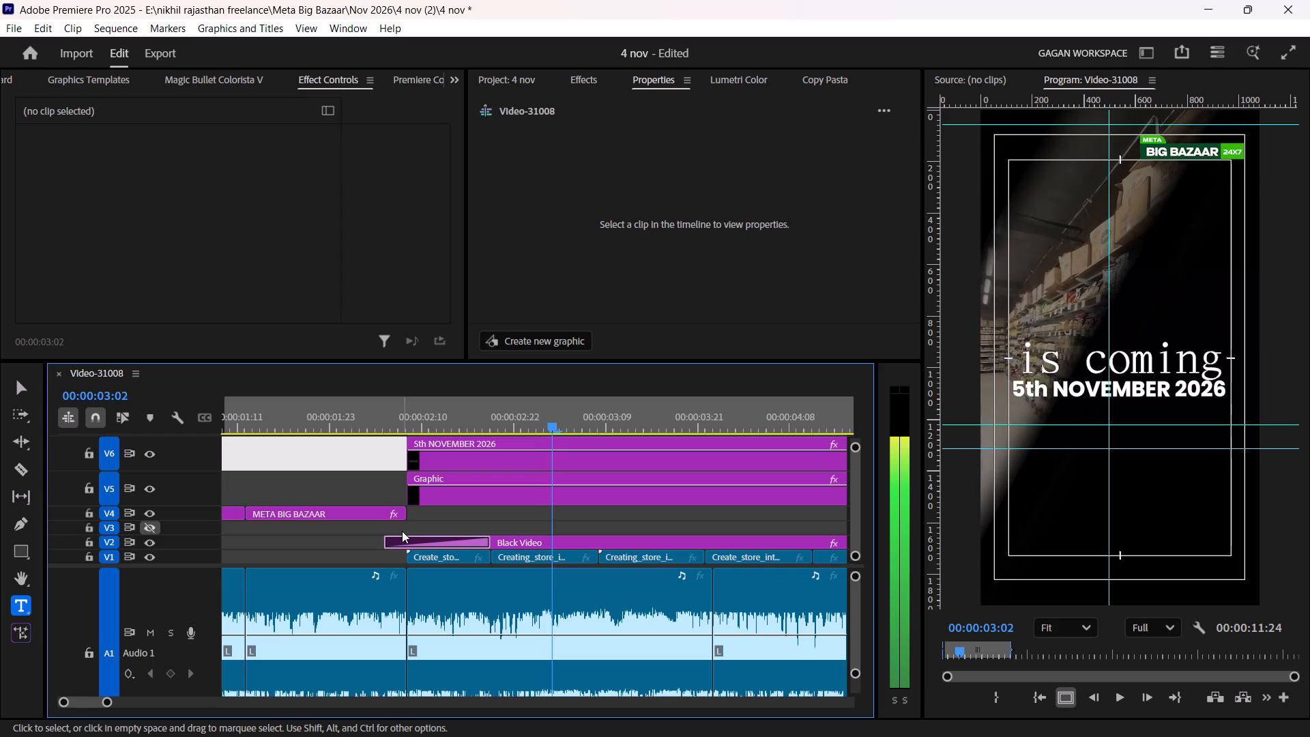
pyautogui.press('Left')
pyautogui.press('Left')
pyautogui.press('Right')
pyautogui.press('Right')
pyautogui.press('Left')
pyautogui.press('Left')
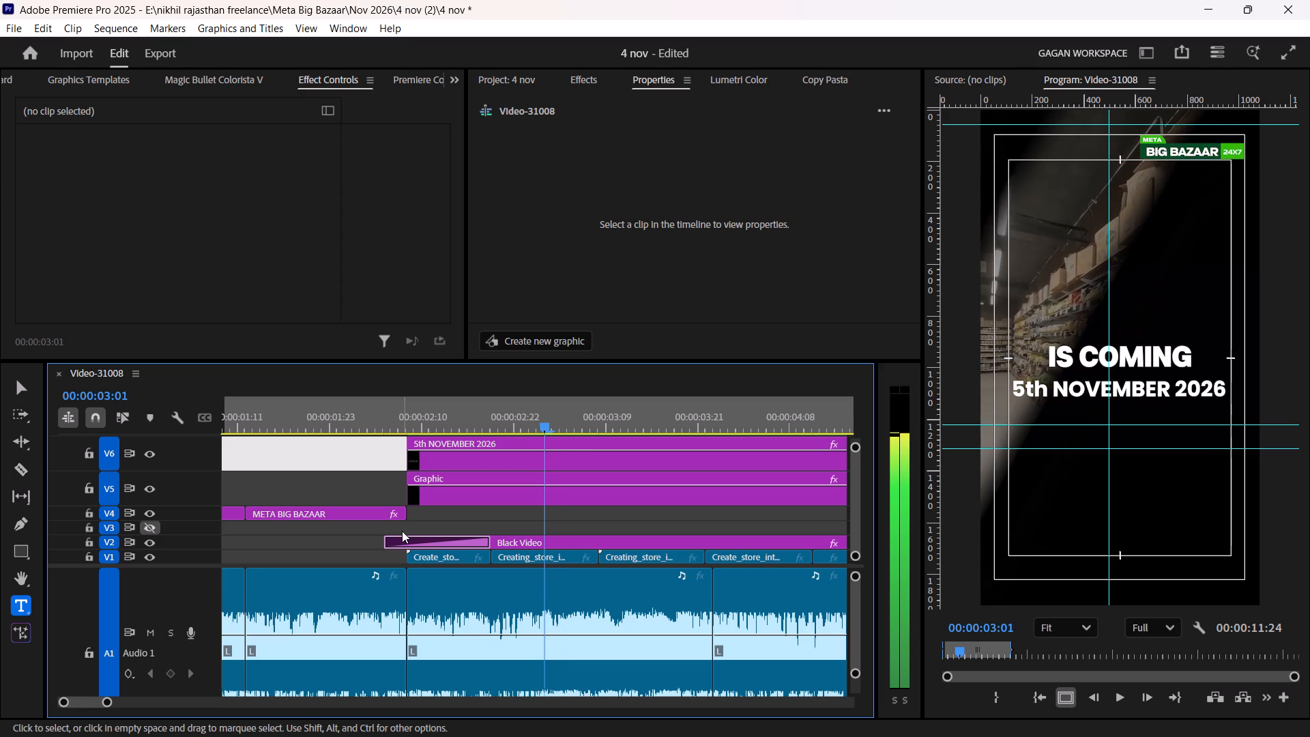
pyautogui.press('Right')
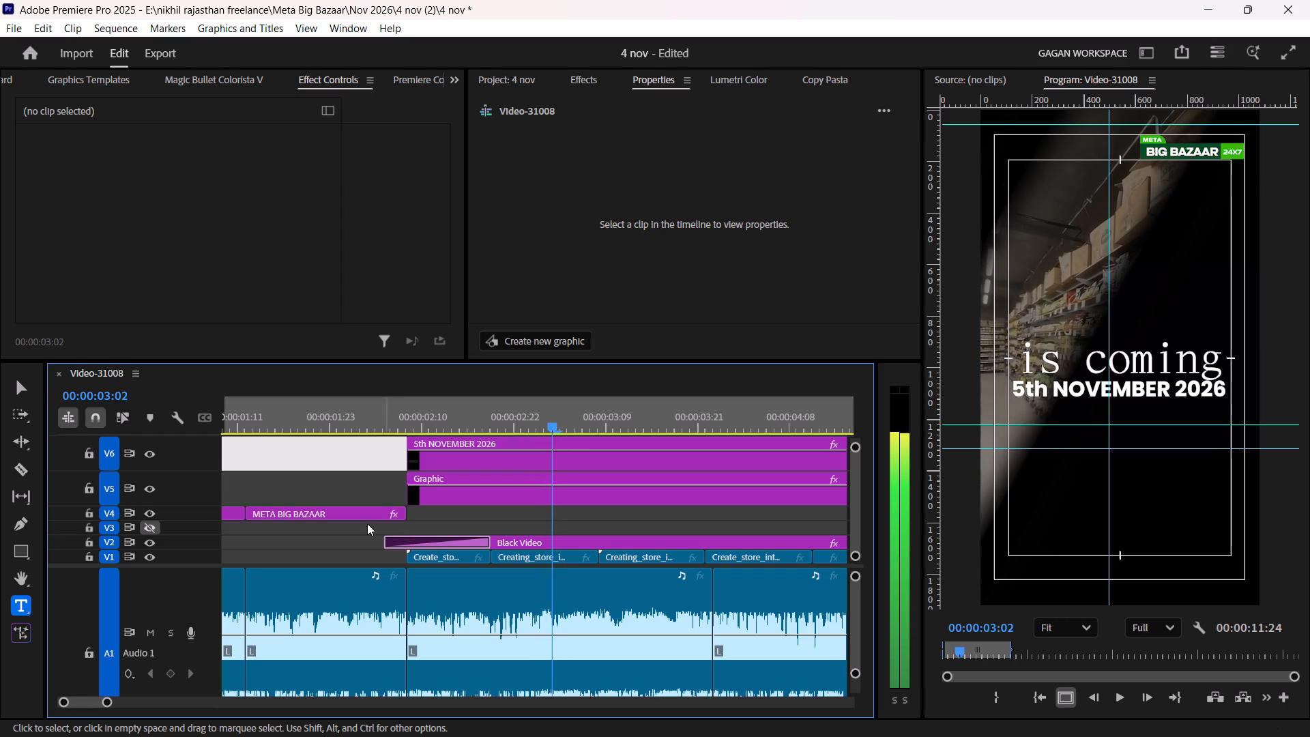
pyautogui.click(450, 485)
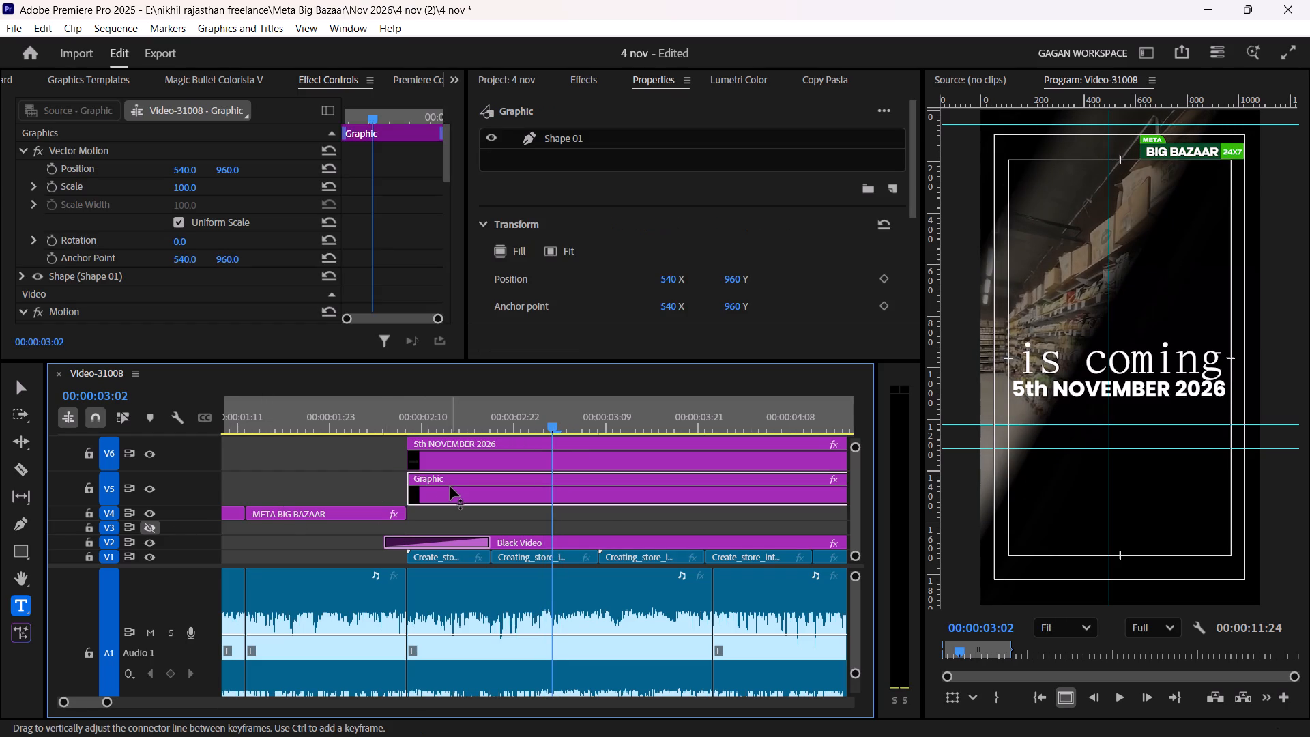
pyautogui.hotkey('ctrl', 'k')
# Split the remaining Graphic clip on V5 at 00:00:03:04, 00:00:03:05 and 00:00:03:06, following the "IS COMING" font changes.
pyautogui.press('Right')
pyautogui.press('Right')
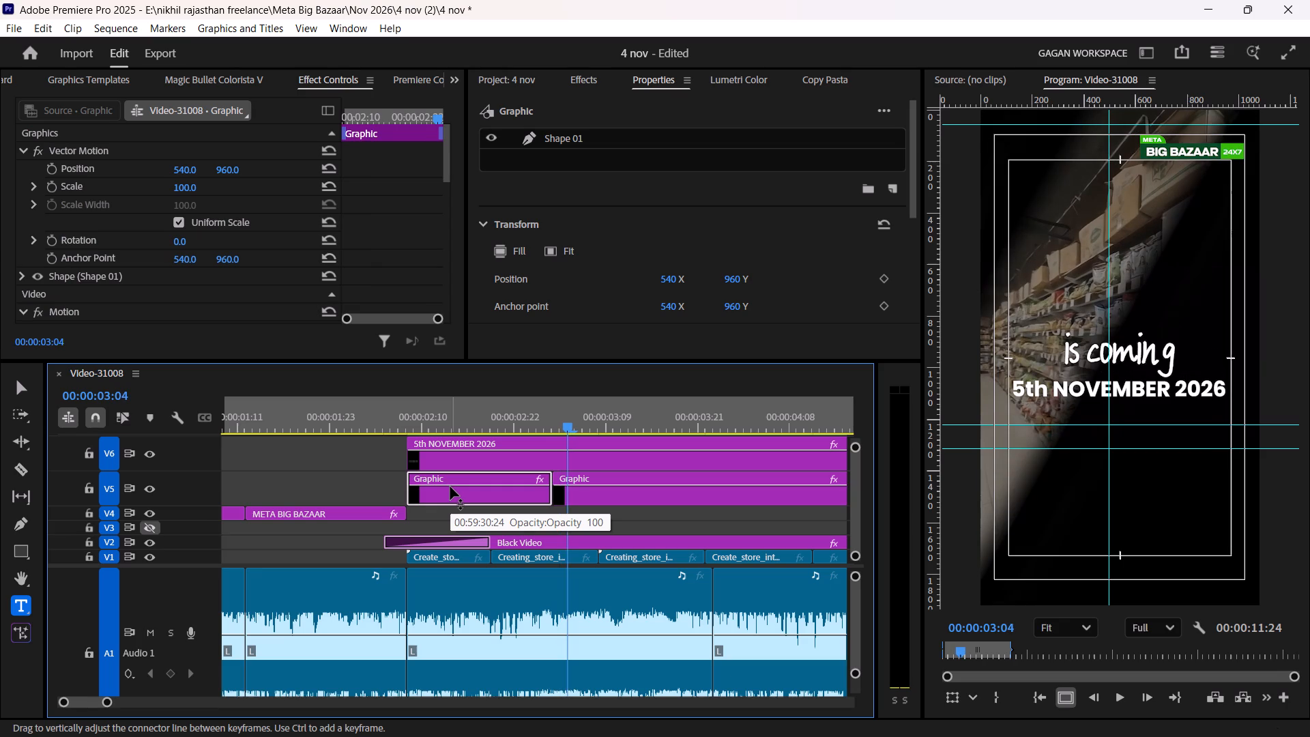
pyautogui.click(611, 488)
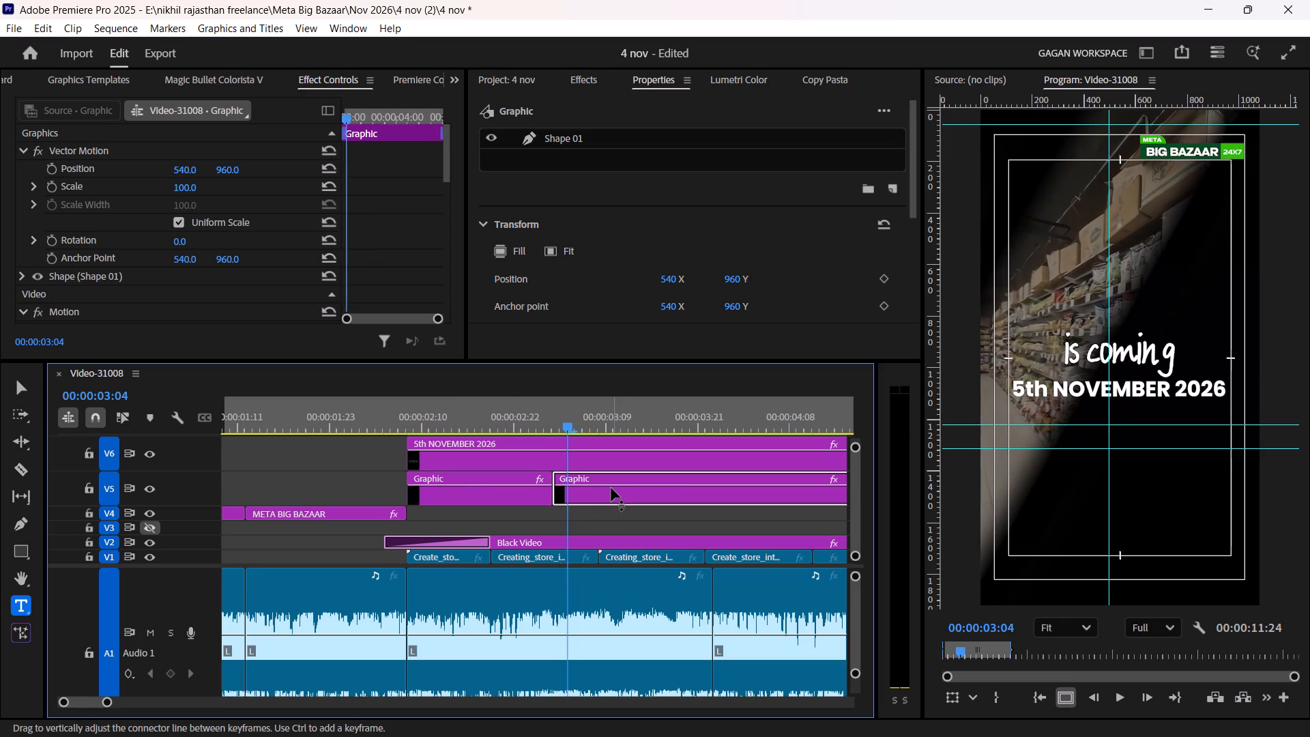
pyautogui.hotkey('ctrl', 'k')
pyautogui.press('Right')
pyautogui.press('Right')
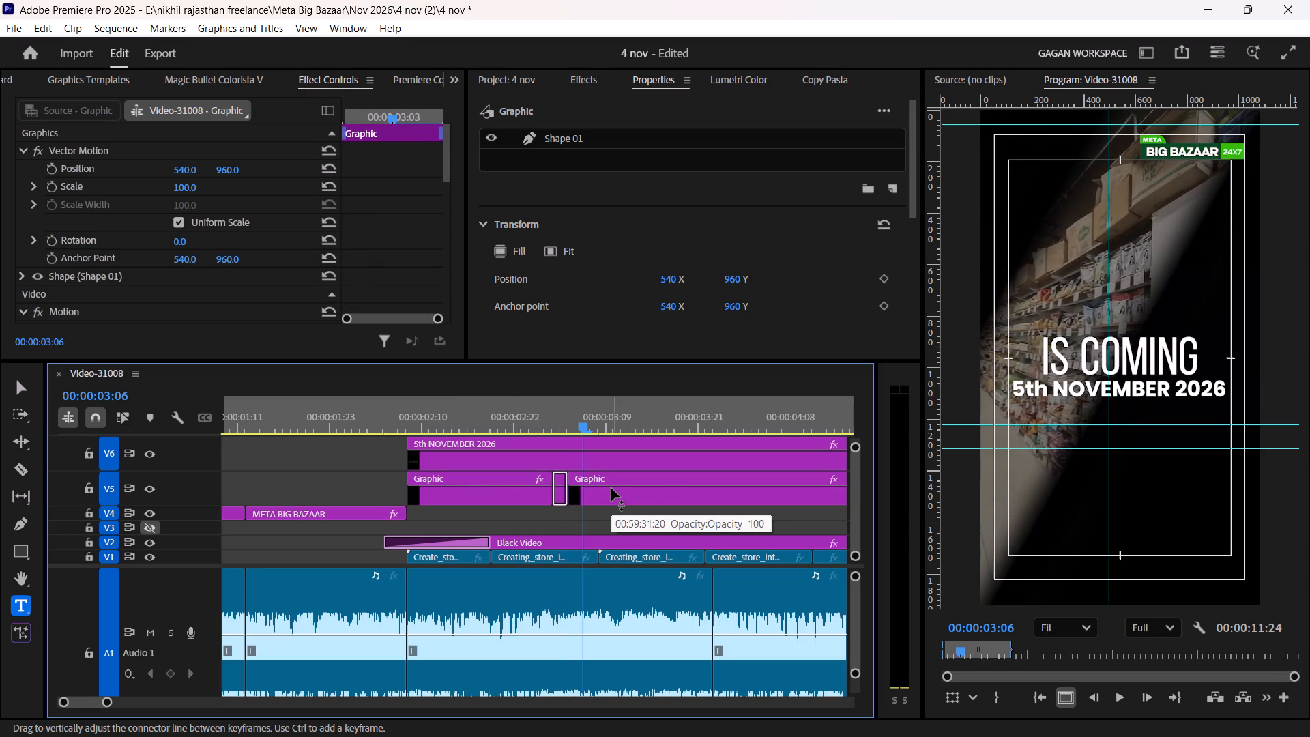
pyautogui.press('Left')
pyautogui.press('Left')
pyautogui.press('Right')
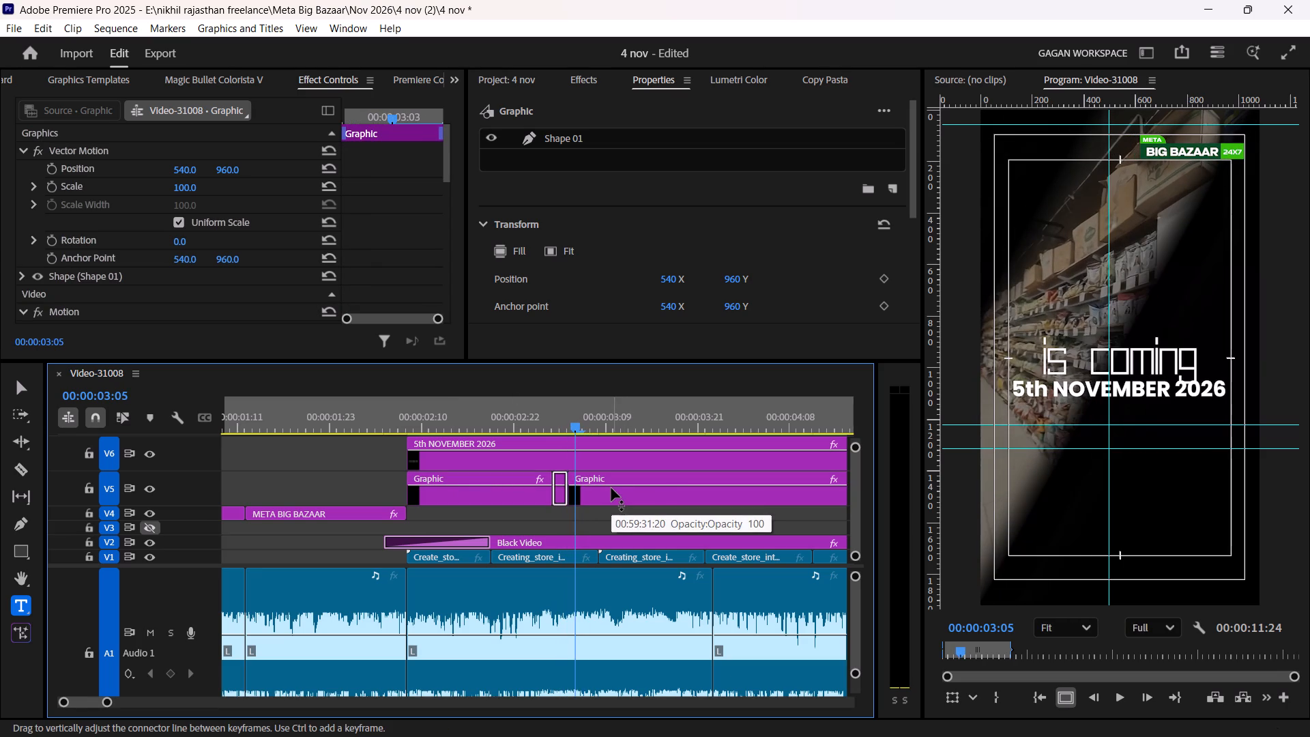
pyautogui.click(611, 488)
pyautogui.hotkey('ctrl', 'k')
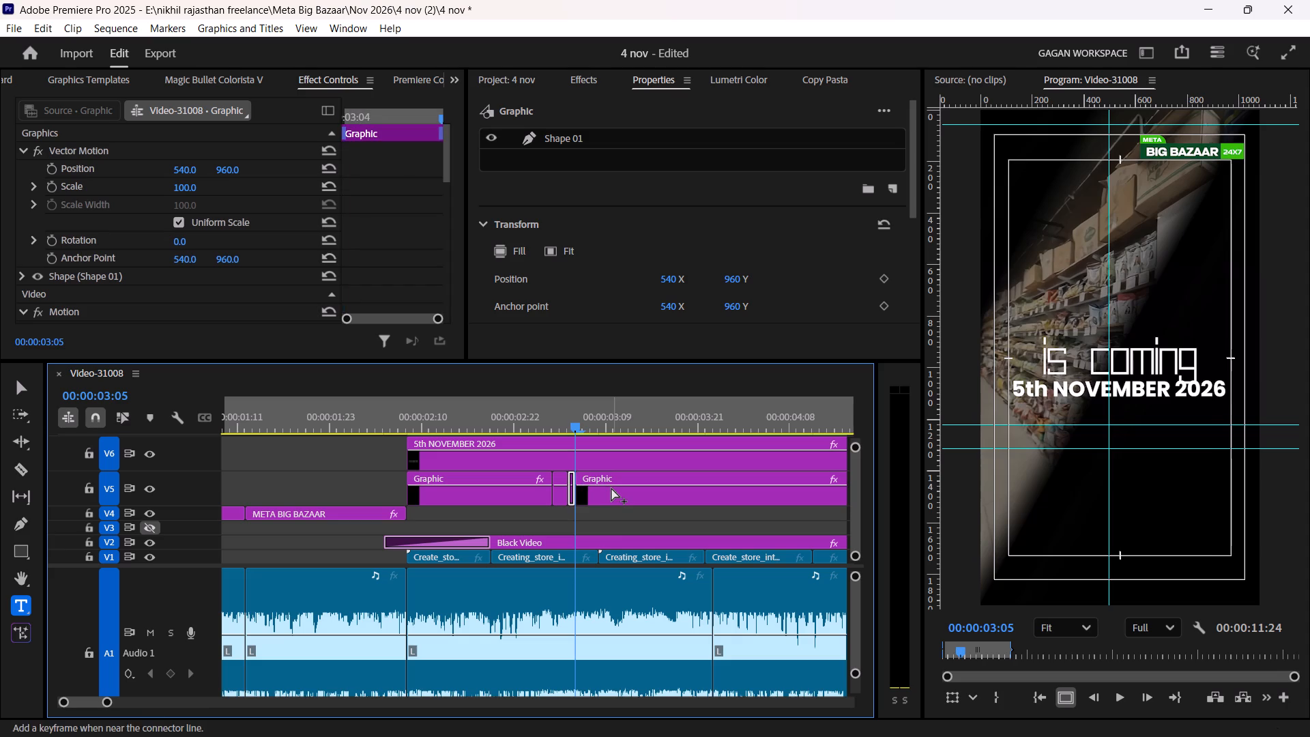
pyautogui.press('Right')
pyautogui.click(611, 488)
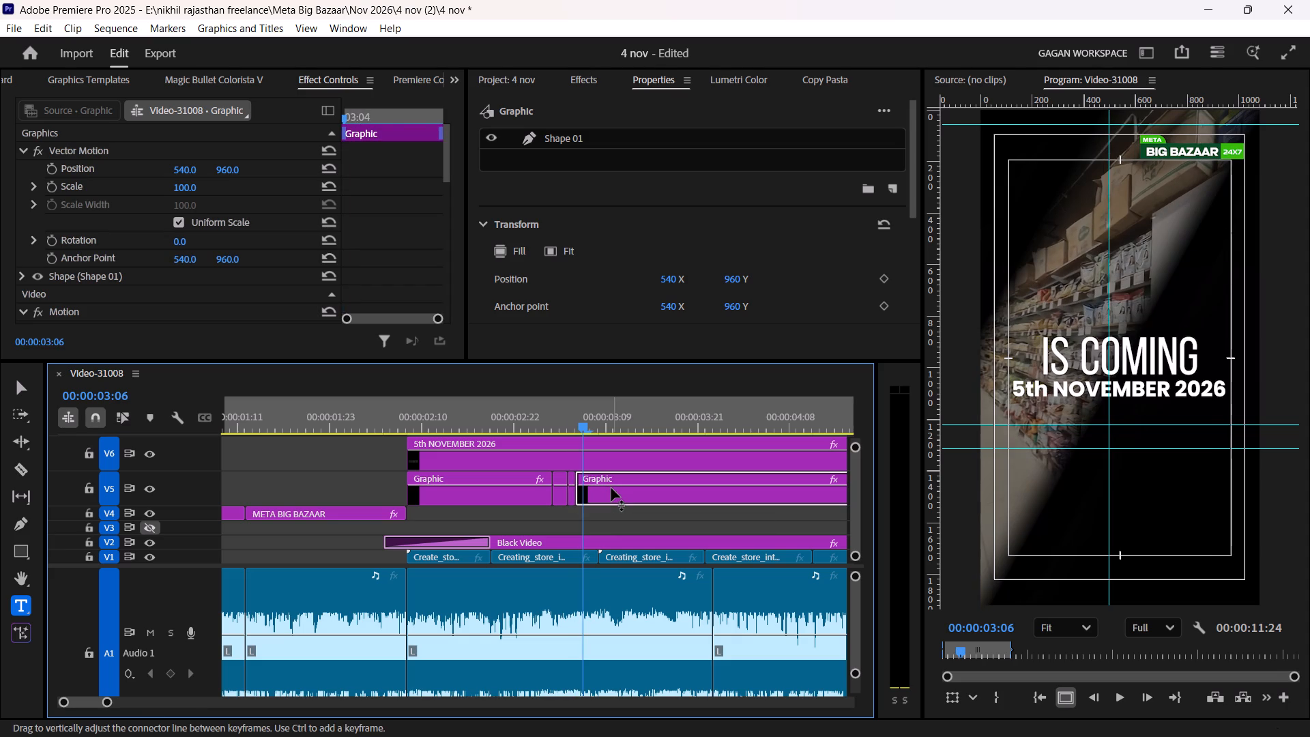
pyautogui.hotkey('ctrl', 'k')
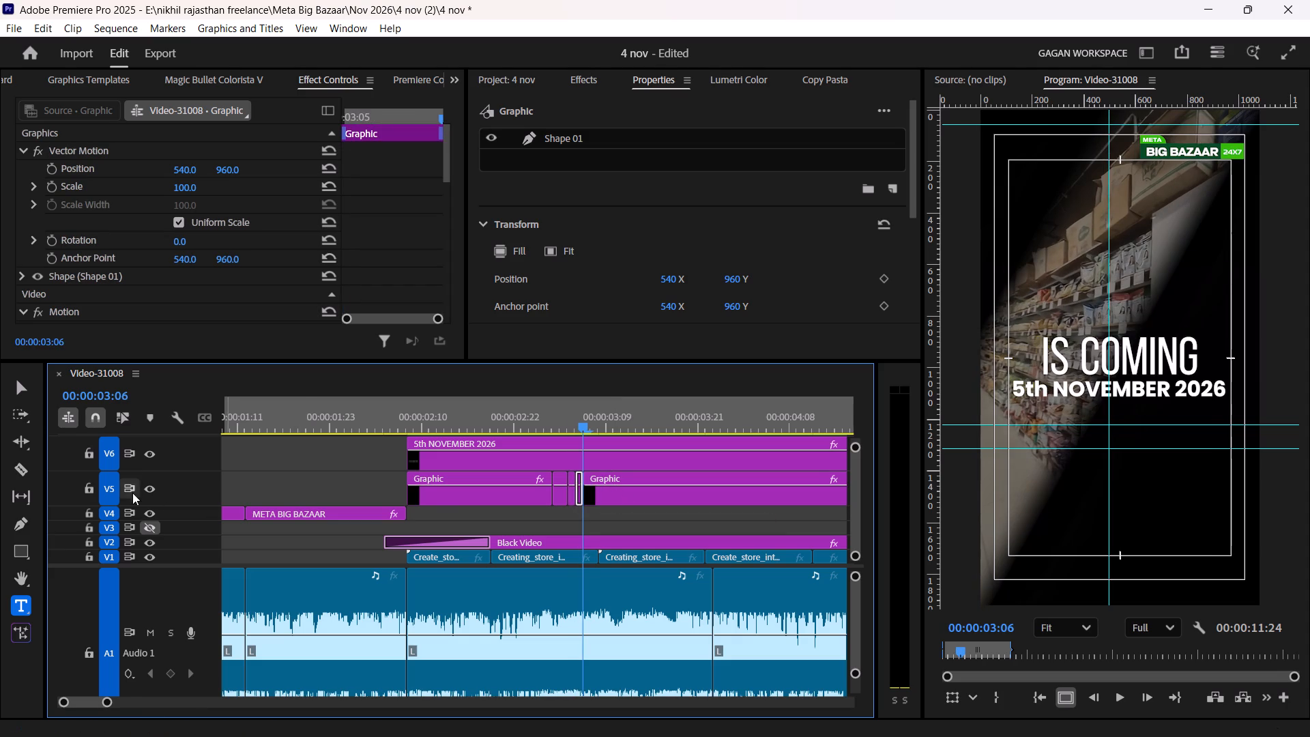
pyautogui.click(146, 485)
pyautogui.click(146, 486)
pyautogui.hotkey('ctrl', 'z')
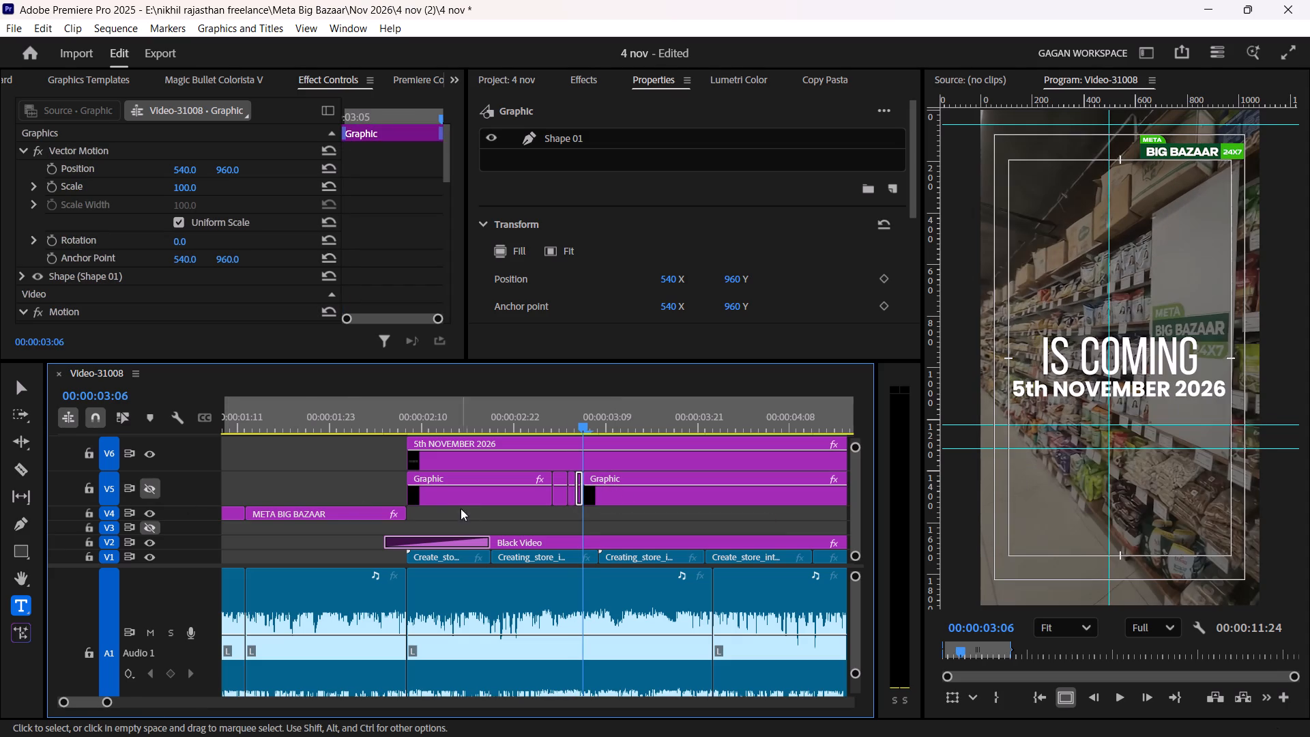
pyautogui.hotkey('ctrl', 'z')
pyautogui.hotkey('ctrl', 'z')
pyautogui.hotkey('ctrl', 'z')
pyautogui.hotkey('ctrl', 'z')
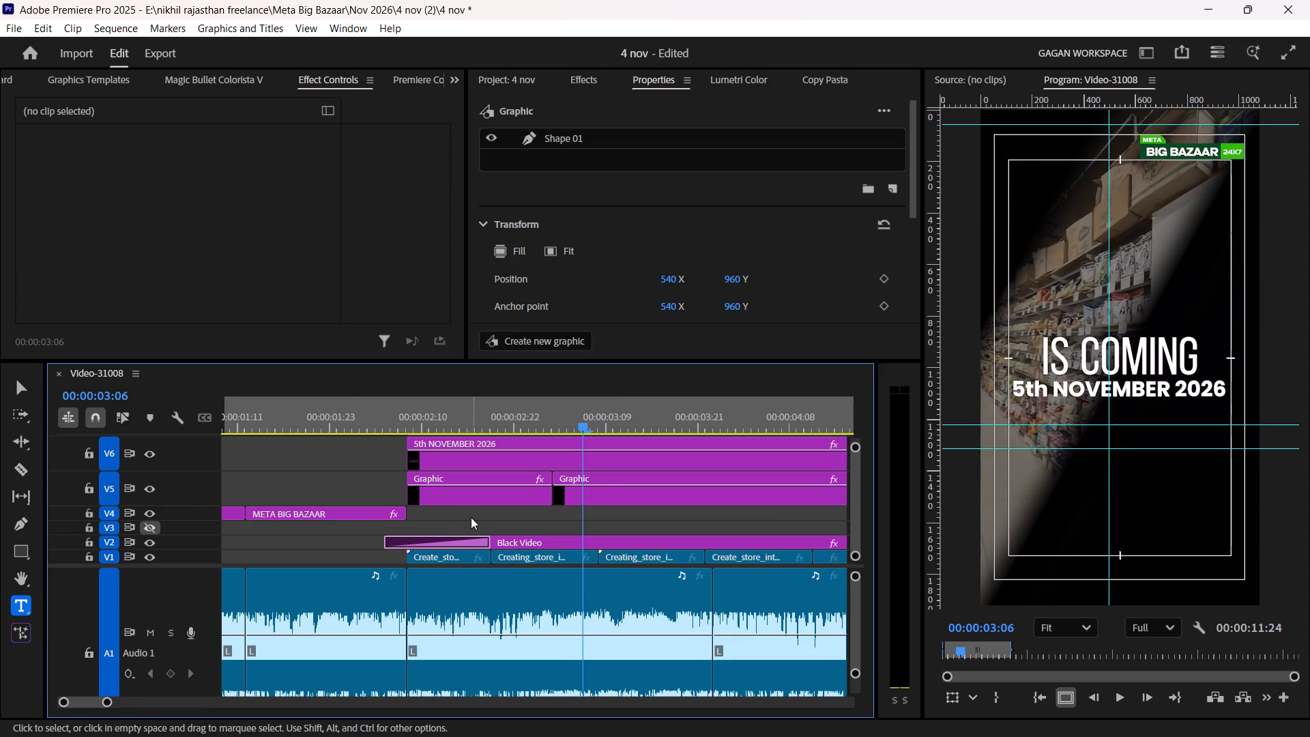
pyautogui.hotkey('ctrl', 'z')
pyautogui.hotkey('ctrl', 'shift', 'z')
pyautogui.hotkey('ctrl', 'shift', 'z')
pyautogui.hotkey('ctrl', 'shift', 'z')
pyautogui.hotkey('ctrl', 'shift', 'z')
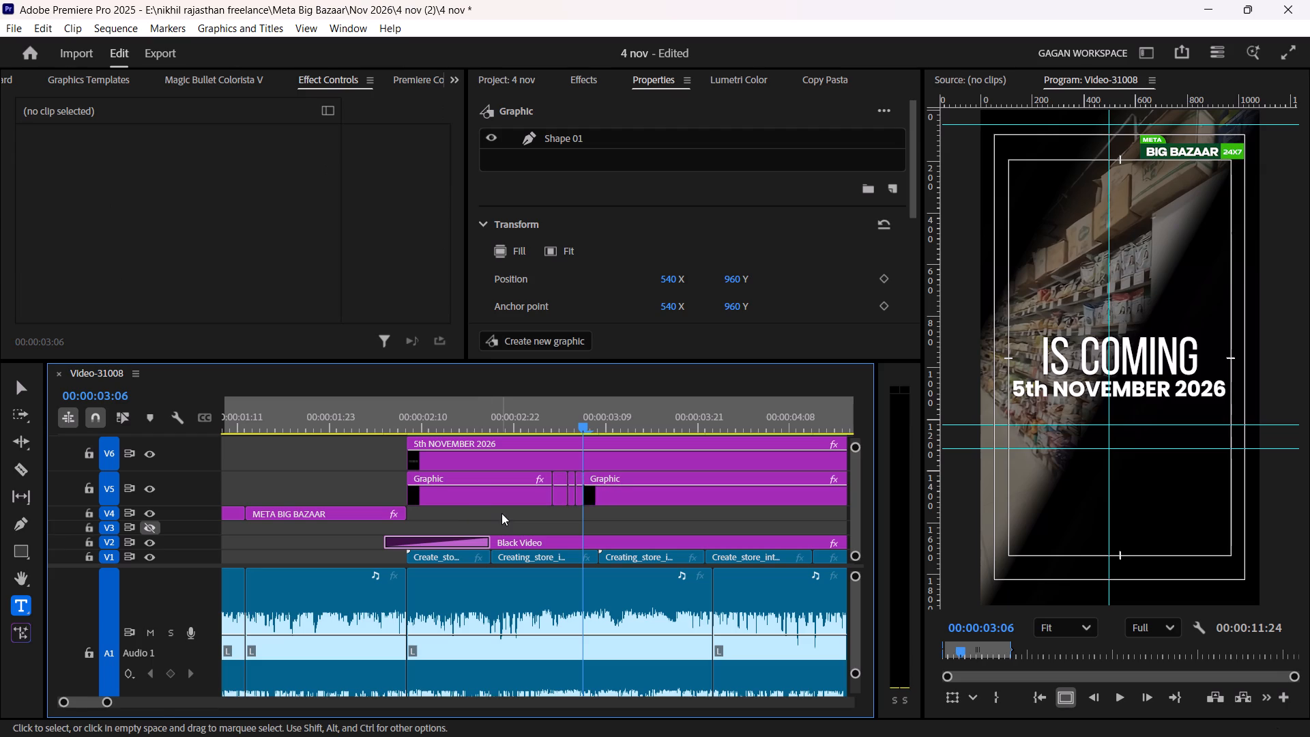
# Split the "5th NOVEMBER 2026" clip on V6 at 00:00:03:02, matching the first cut in the Graphic clip.
pyautogui.press('Up')
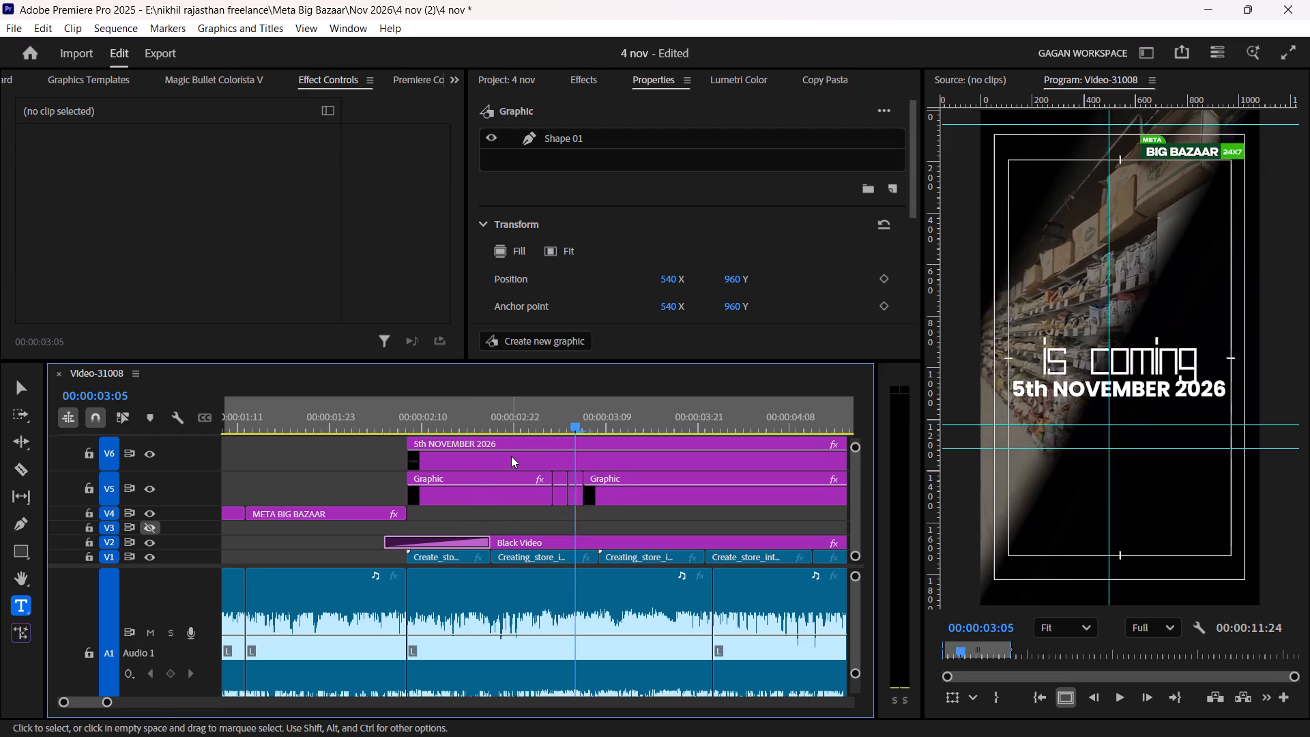
pyautogui.press('Up')
pyautogui.press('Up')
pyautogui.click(511, 456)
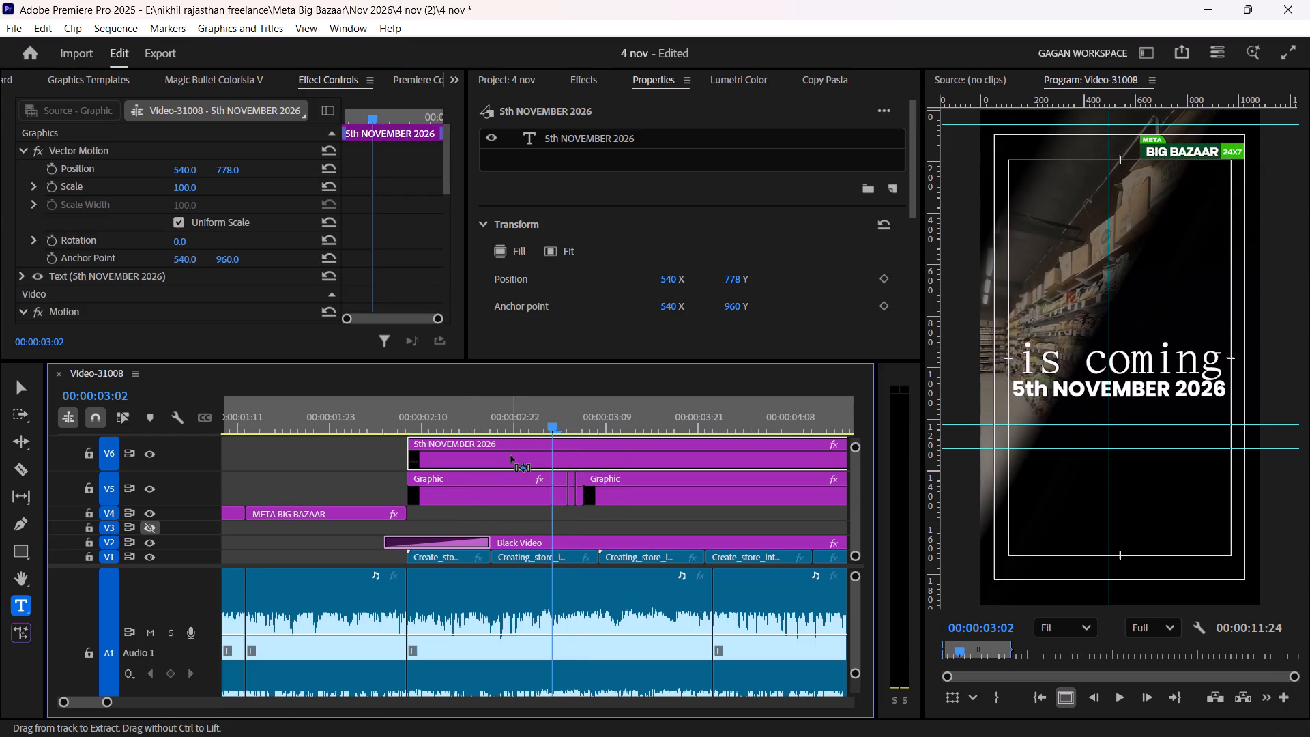
pyautogui.hotkey('ctrl', 'k')
pyautogui.press('Down')
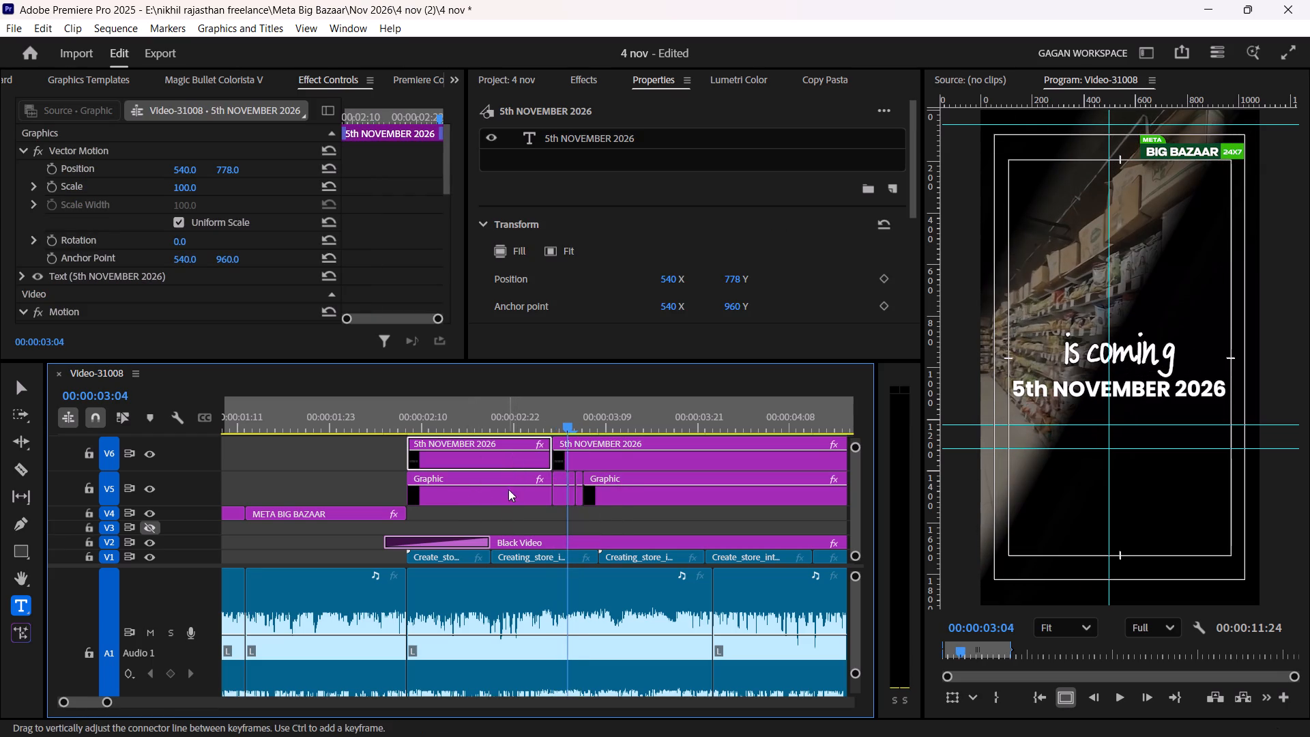
# Hide the output of tracks V1, V2, V4, V5, V7 and V8, leaving the date title on V6 shown.
pyautogui.press('`')
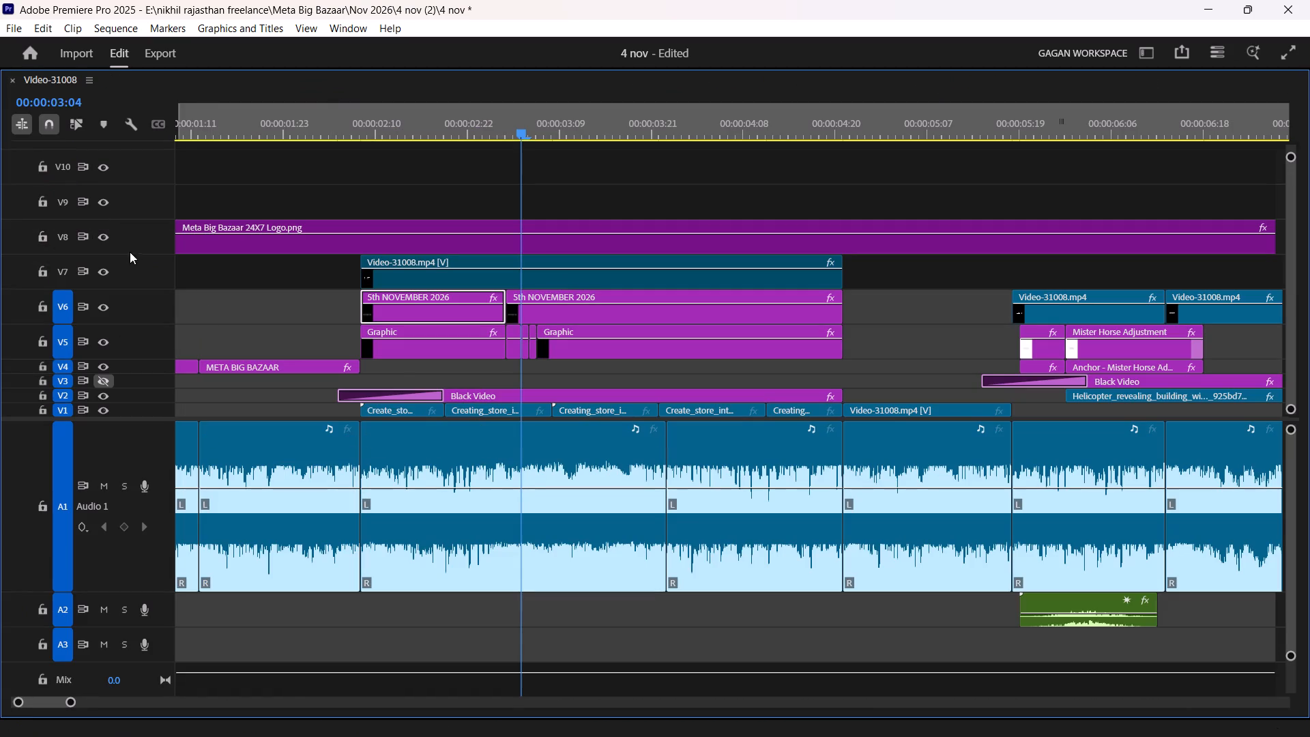
pyautogui.click(109, 238)
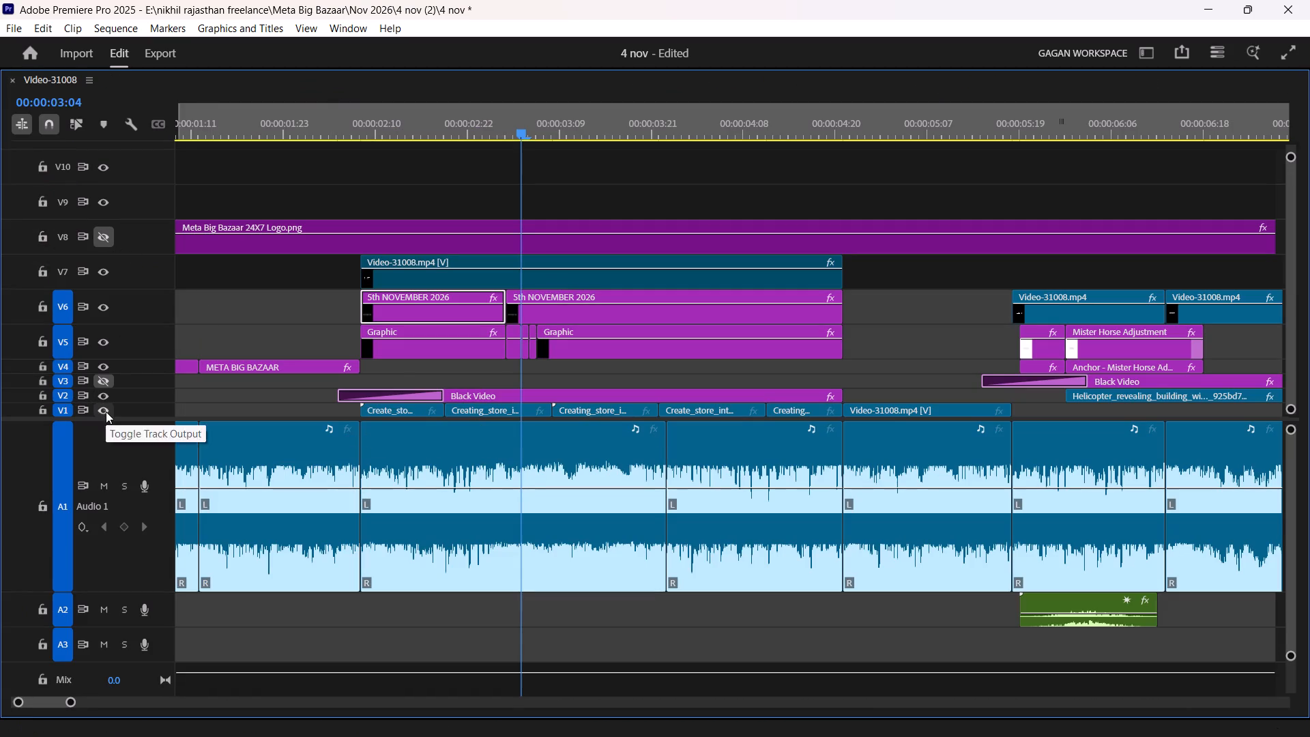
pyautogui.keyDown('ctrl'); pyautogui.click(106, 411); pyautogui.keyUp('ctrl')
pyautogui.keyDown('ctrl'); pyautogui.click(107, 397); pyautogui.keyUp('ctrl')
pyautogui.keyDown('ctrl'); pyautogui.click(113, 349); pyautogui.keyUp('ctrl')
pyautogui.keyDown('ctrl'); pyautogui.click(109, 363); pyautogui.keyUp('ctrl')
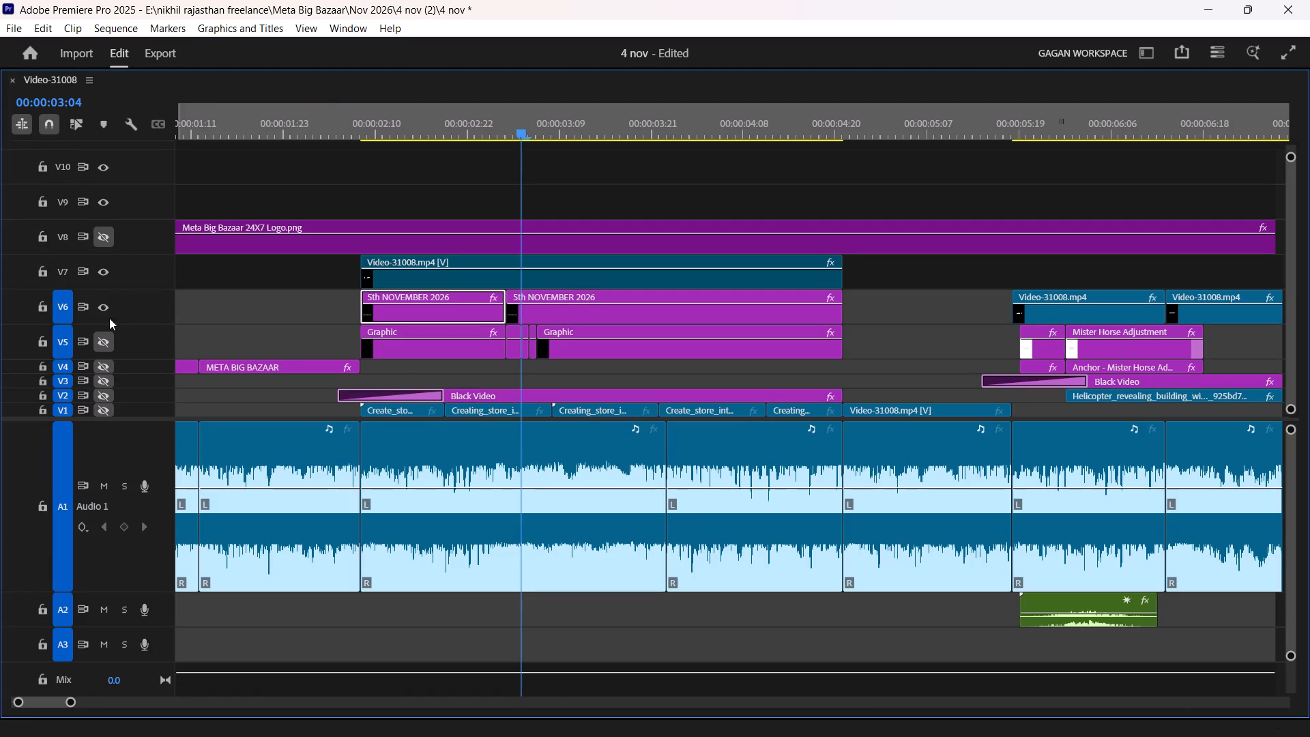
pyautogui.keyDown('ctrl'); pyautogui.click(109, 309); pyautogui.keyUp('ctrl')
pyautogui.keyDown('ctrl'); pyautogui.click(106, 283); pyautogui.keyUp('ctrl')
pyautogui.click(108, 304)
pyautogui.click(106, 276)
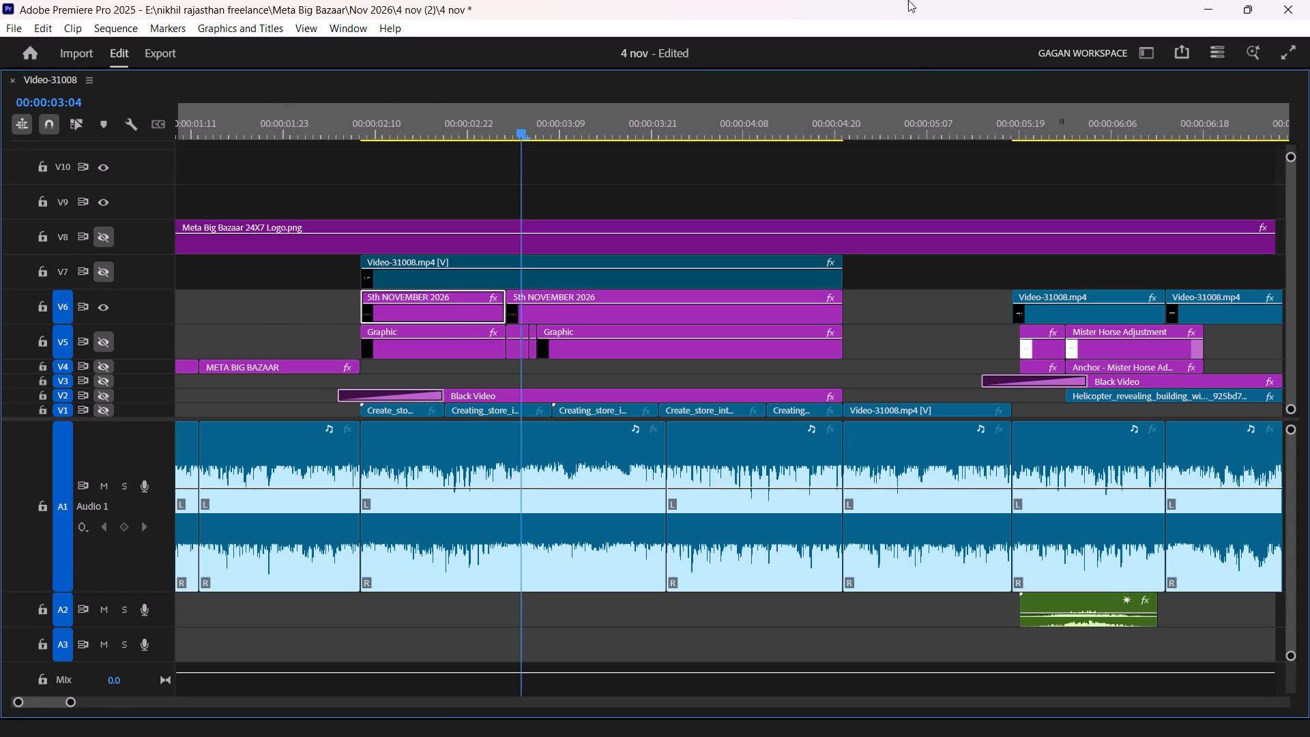
# Preview the isolated "5th NOVEMBER 2026" title around its split point to examine it without the other tracks.
pyautogui.keyDown('alt'); pyautogui.scroll(6, 635, 287); pyautogui.keyUp('alt')
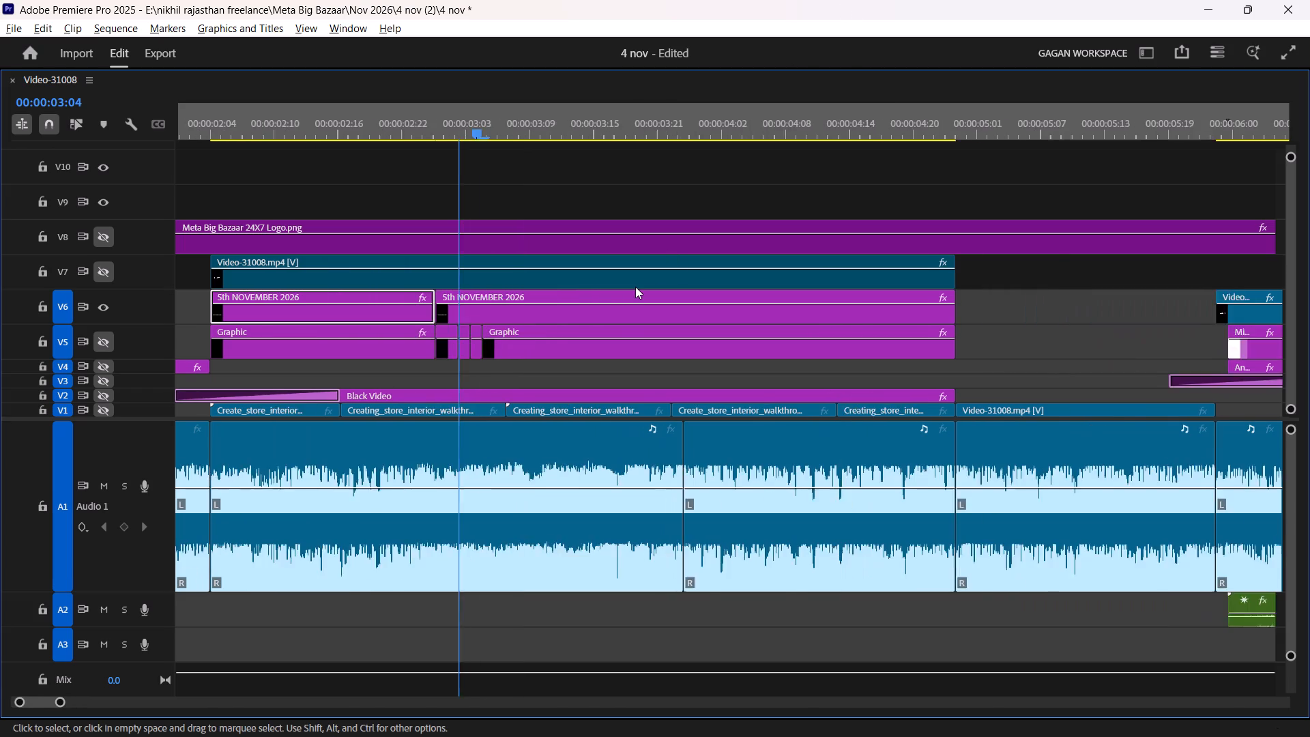
pyautogui.keyDown('alt'); pyautogui.scroll(2, 635, 287); pyautogui.keyUp('alt')
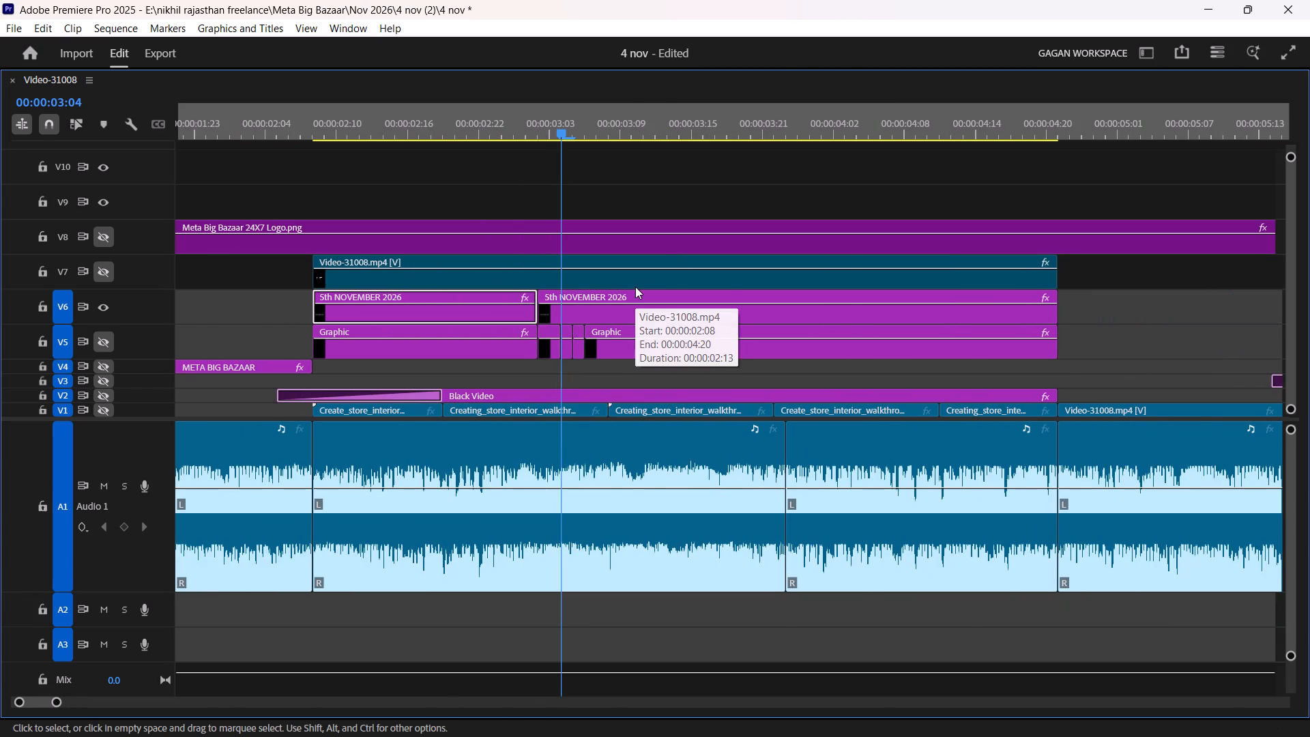
pyautogui.press('Up')
pyautogui.write('`')
pyautogui.press('space')
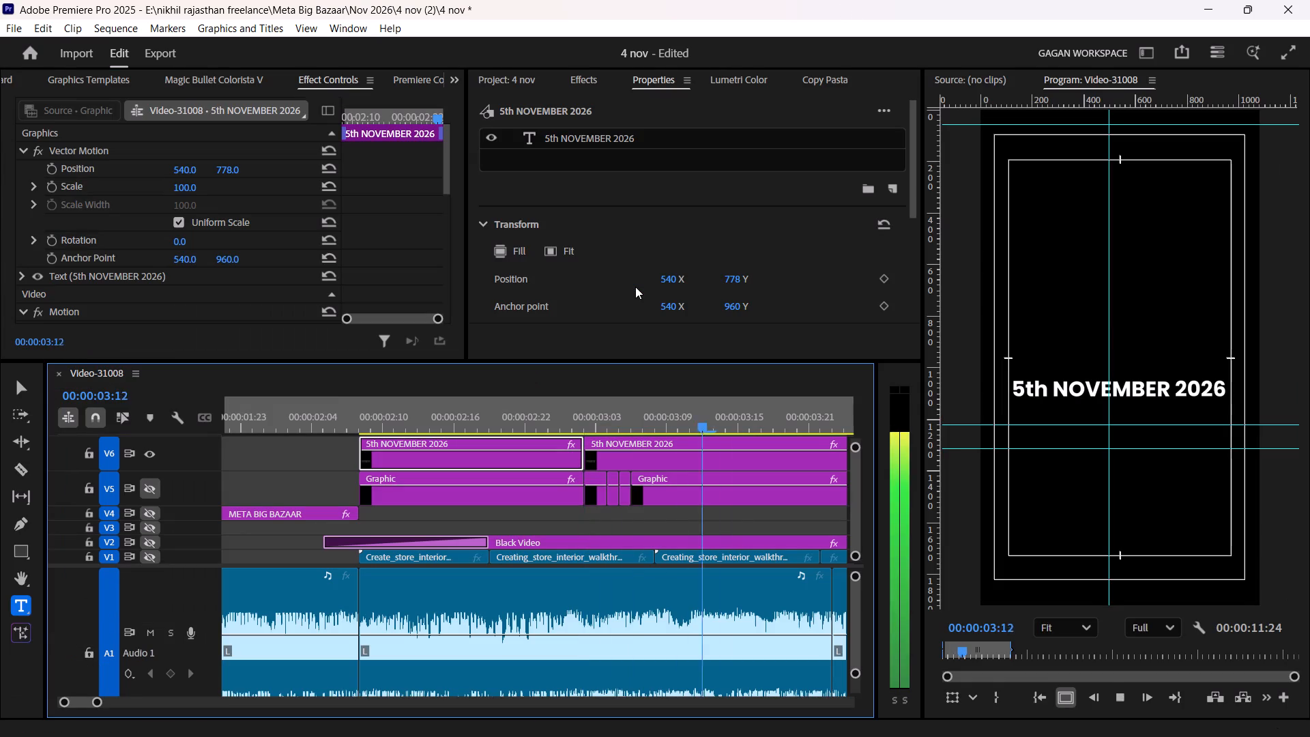
pyautogui.press('space')
pyautogui.press('Up')
pyautogui.press('`')
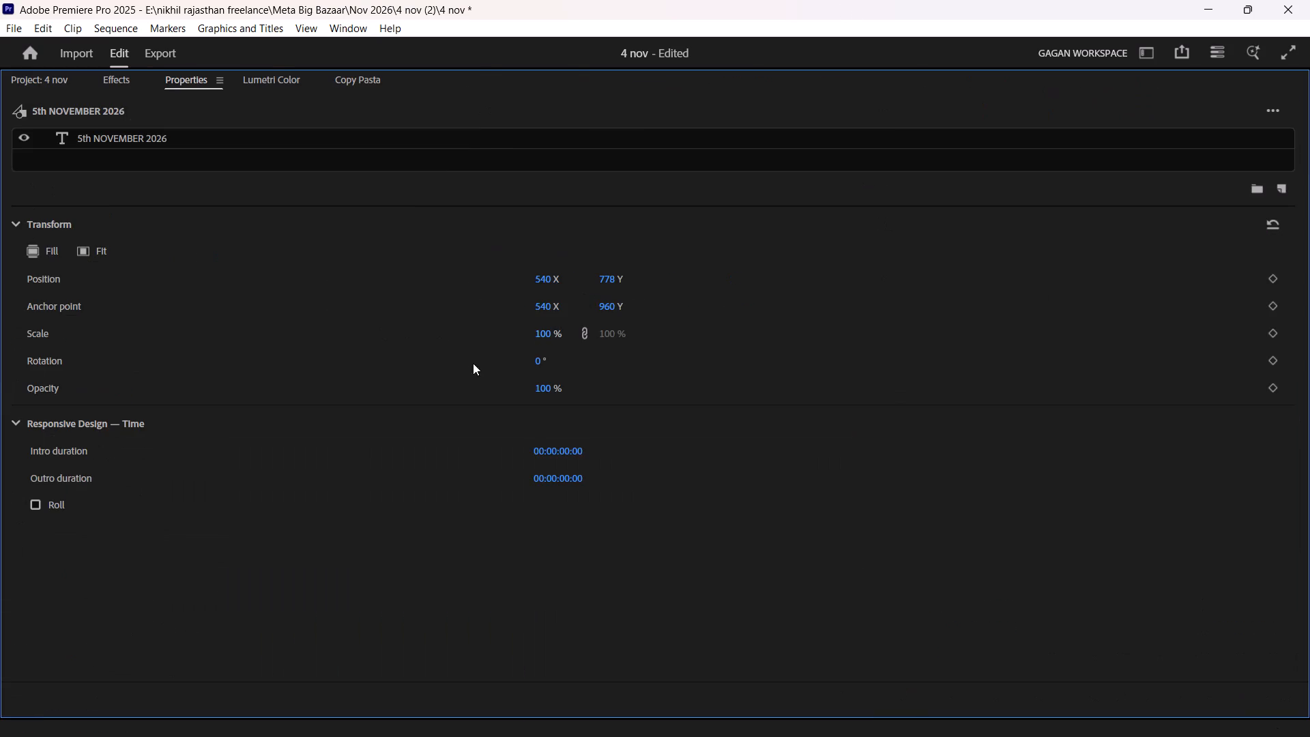
pyautogui.press('`')
pyautogui.press('`')
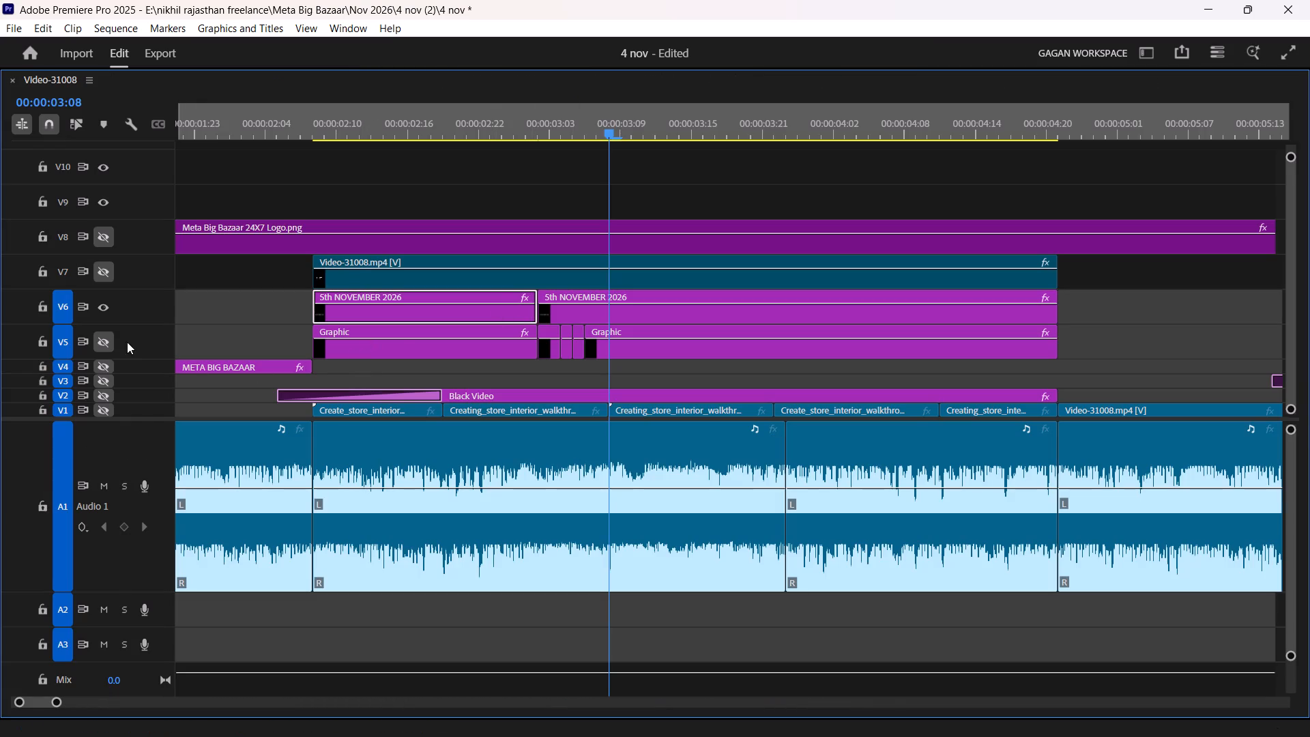
# Turn the output of track V7 back on so the "IS COMING" reference video shows with the date title, keeping V5 hidden.
pyautogui.click(112, 341)
pyautogui.press('`')
pyautogui.press('`')
pyautogui.press('`')
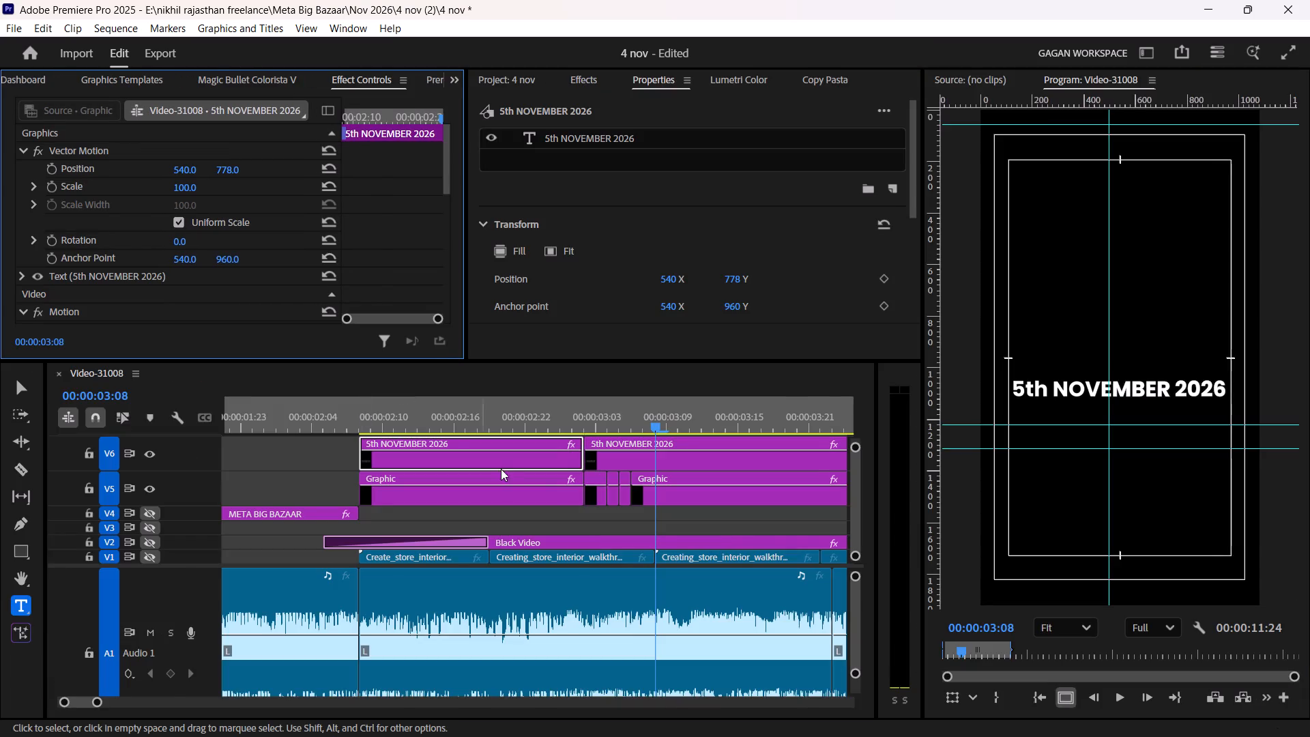
pyautogui.press('`')
pyautogui.click(108, 273)
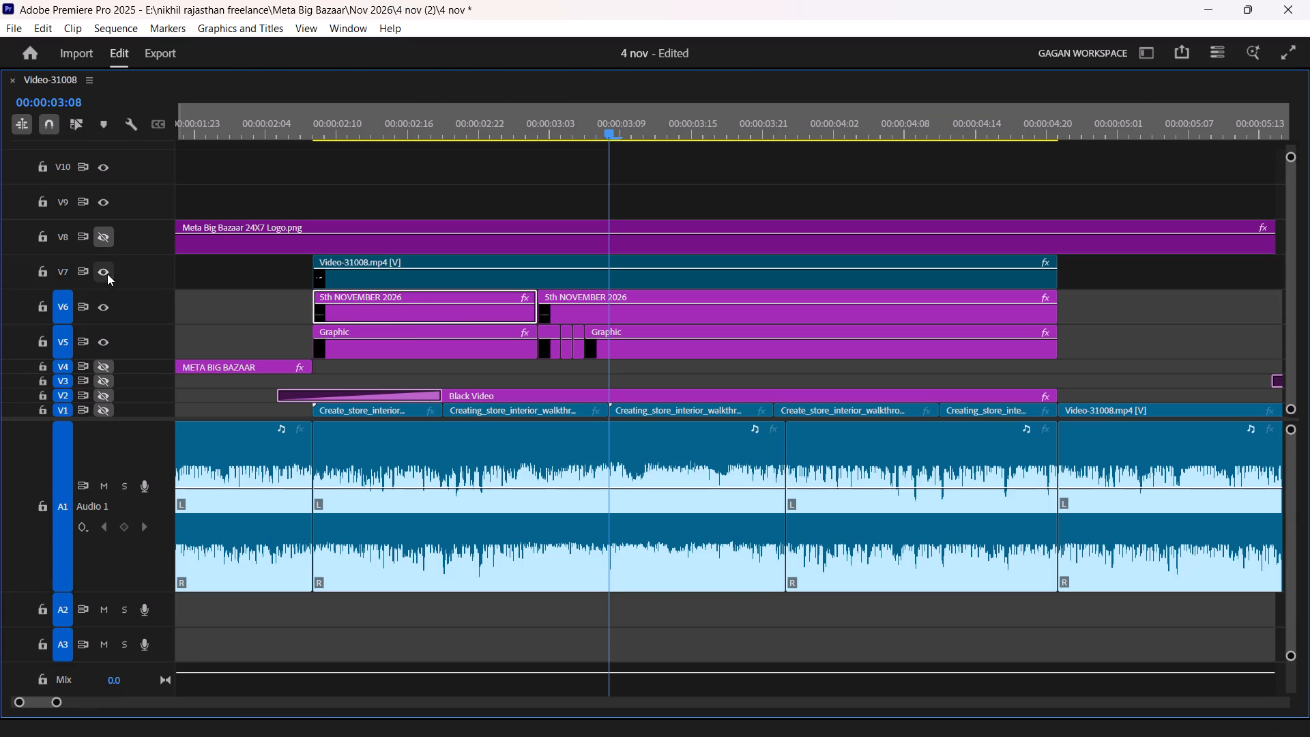
pyautogui.click(106, 338)
pyautogui.press('`')
# Examine the "IS COMING" reference around 00:00:03:07 frame by frame to locate its next font change.
pyautogui.keyDown('alt'); pyautogui.scroll(2, 643, 500); pyautogui.keyUp('alt')
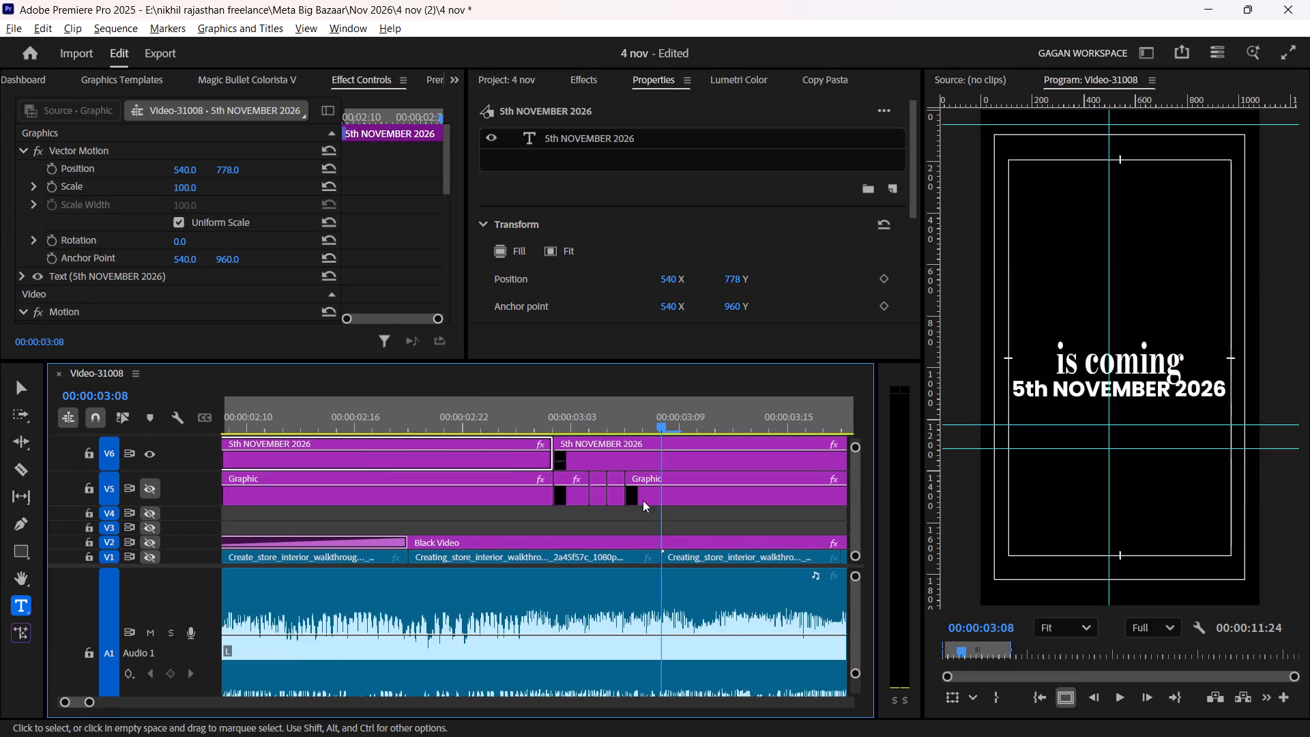
pyautogui.keyDown('alt'); pyautogui.scroll(8, 643, 500); pyautogui.keyUp('alt')
pyautogui.scroll(-5, 643, 502)
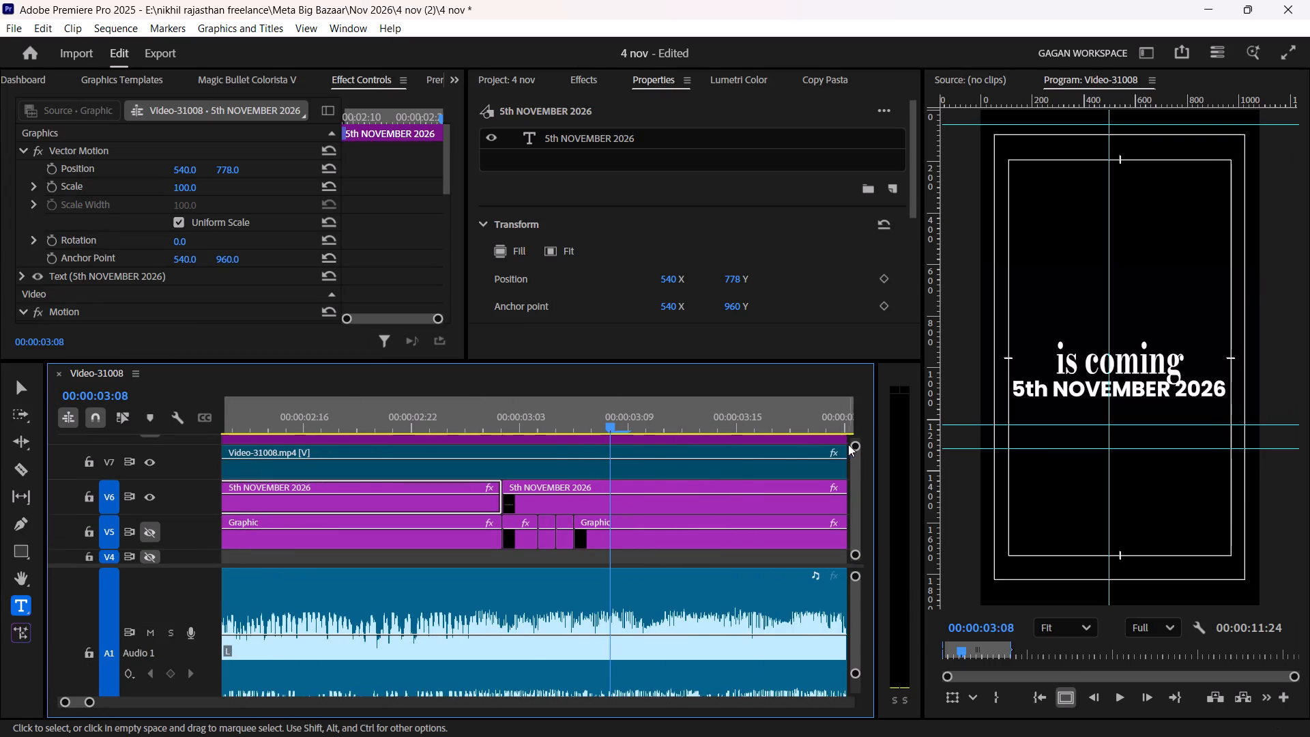
pyautogui.moveTo(851, 444); pyautogui.dragTo(851, 420)
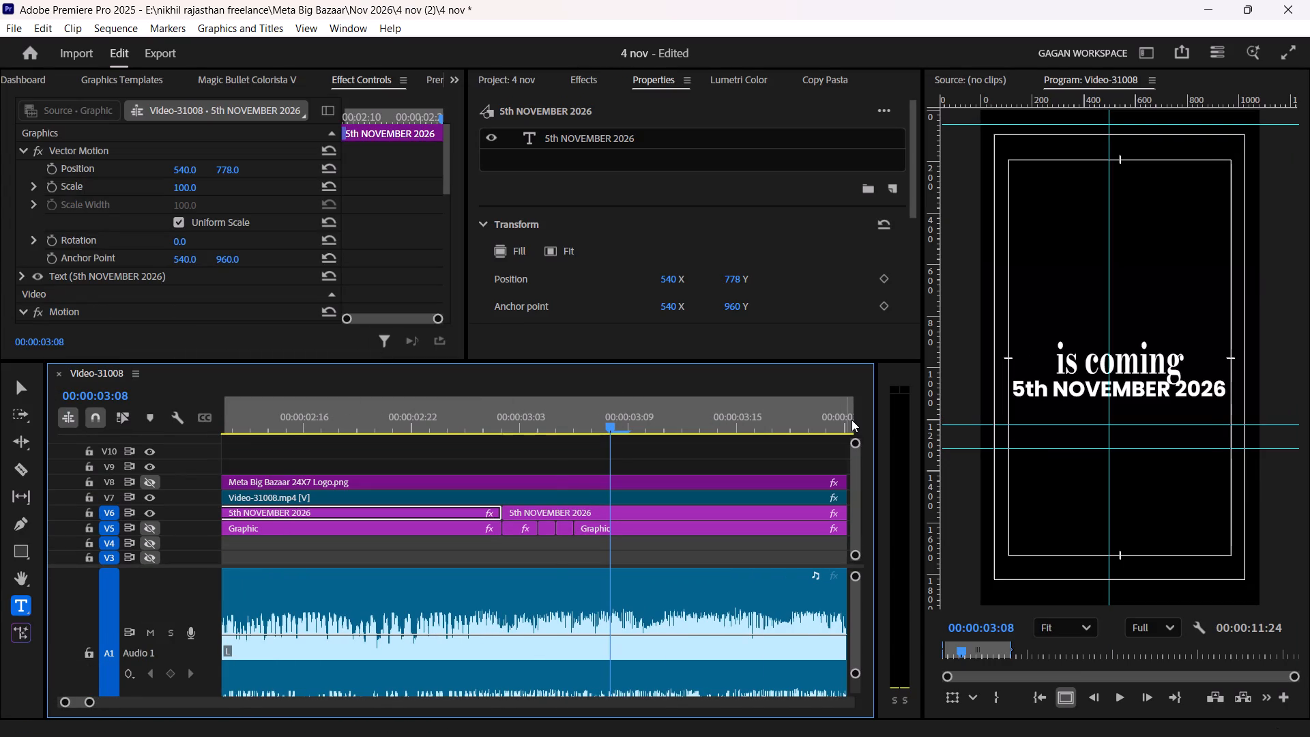
pyautogui.press('Up')
pyautogui.press('Up')
pyautogui.press('Up')
pyautogui.press('Up')
pyautogui.press('space')
pyautogui.press('space')
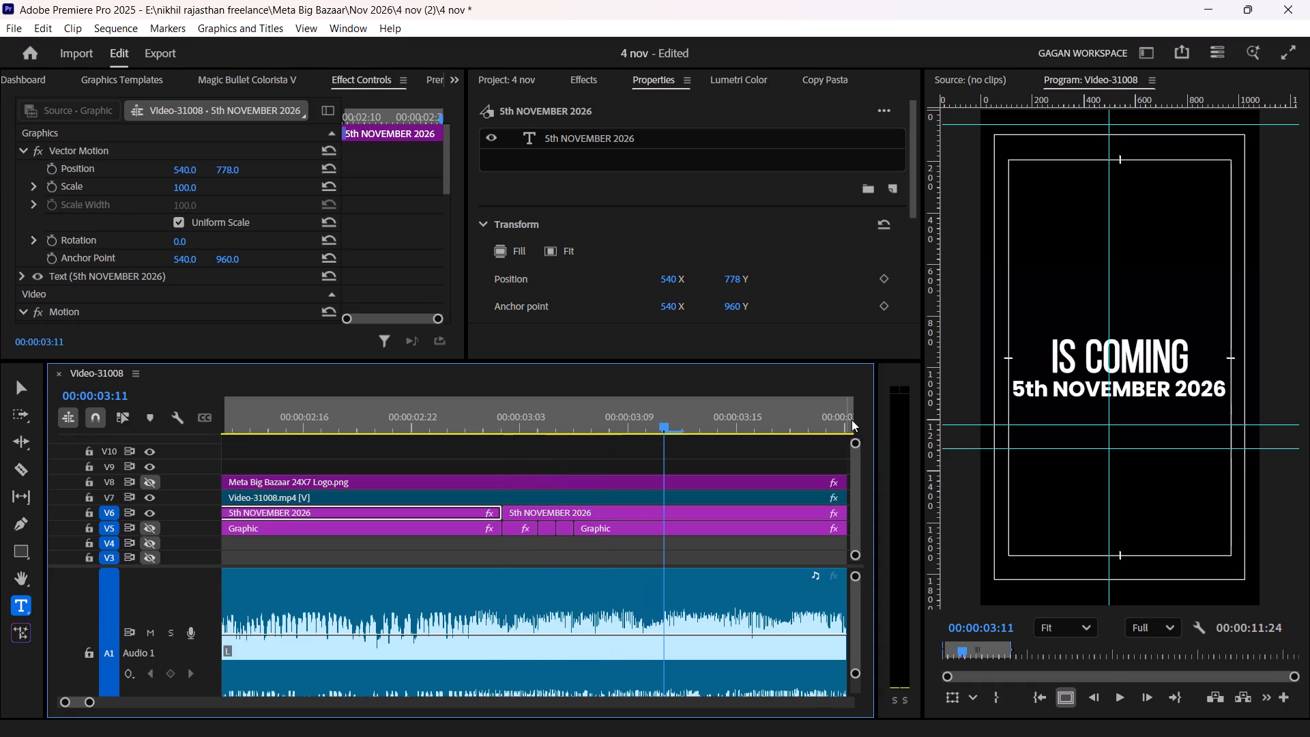
pyautogui.press('Up')
pyautogui.press('Up')
pyautogui.press('Right')
pyautogui.press('Right')
pyautogui.press('Left')
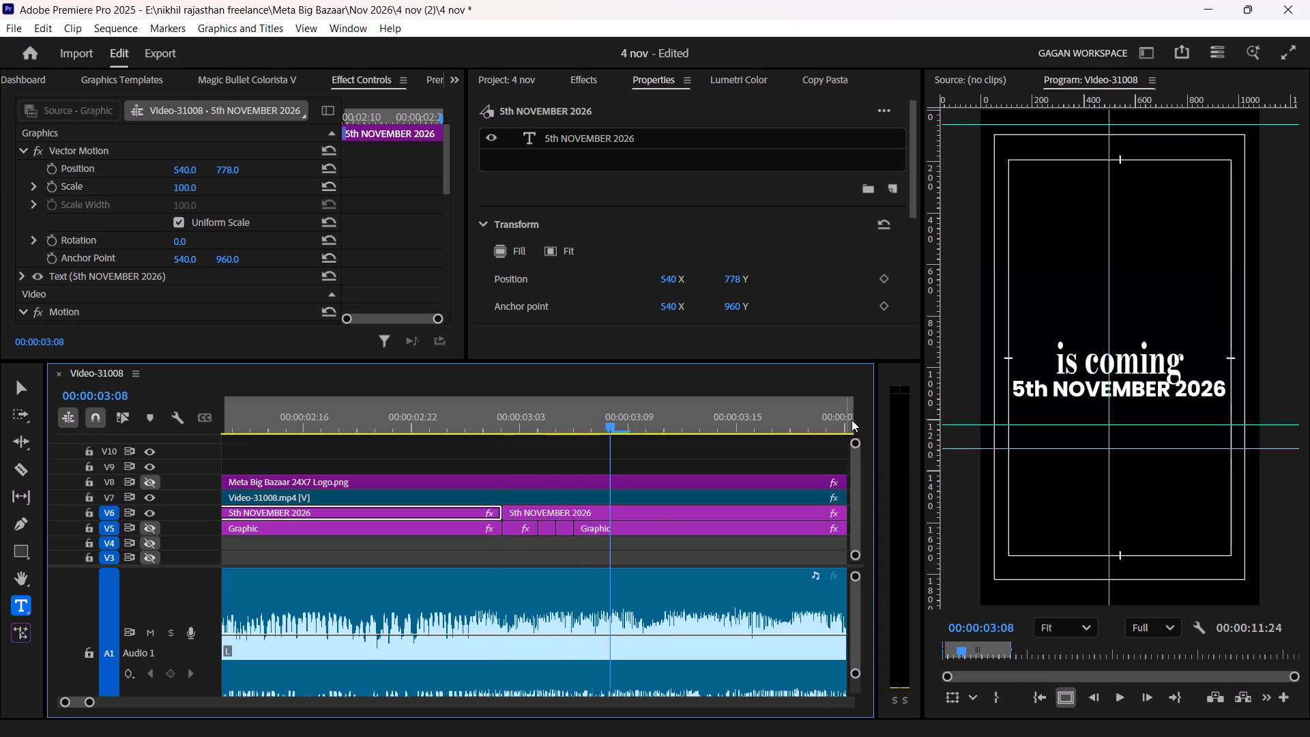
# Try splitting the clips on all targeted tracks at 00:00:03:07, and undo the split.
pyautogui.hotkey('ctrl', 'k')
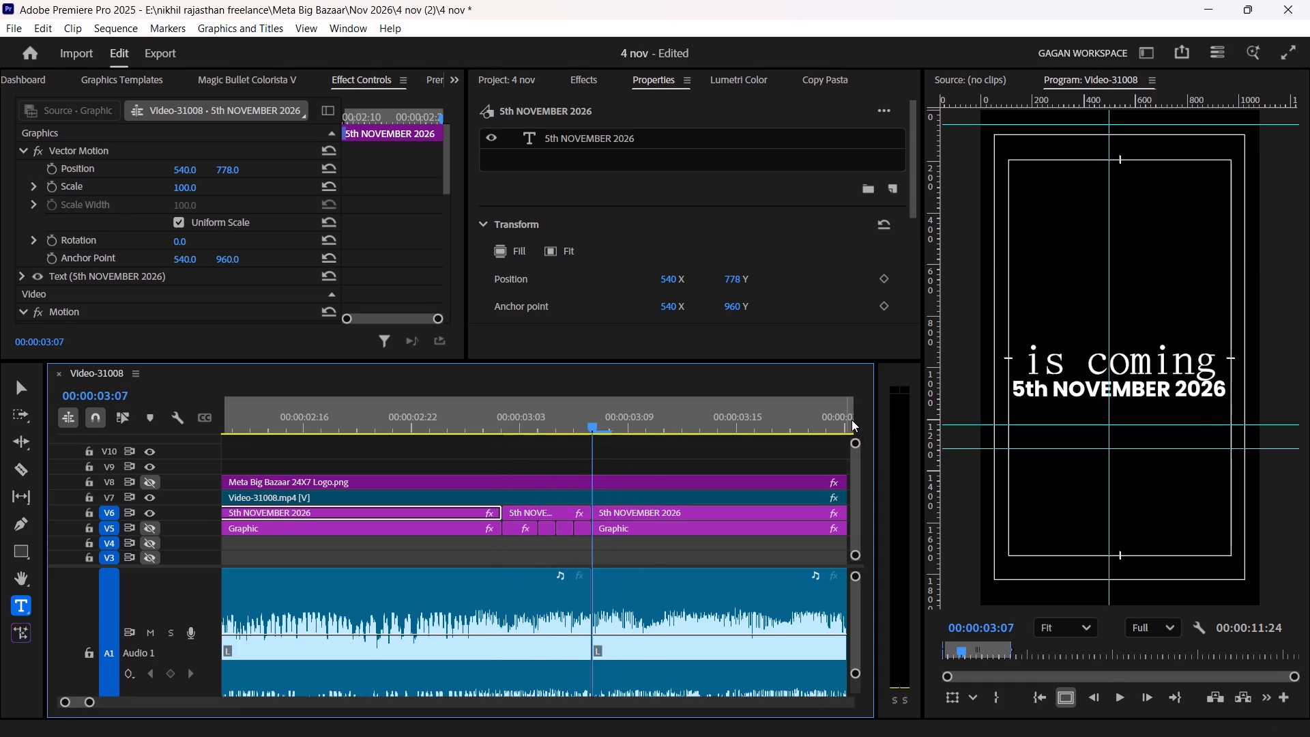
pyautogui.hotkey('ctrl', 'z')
# Lock tracks A1, V1, V6 and V2 so that cuts affect only the Graphic clip on V5.
pyautogui.press('`')
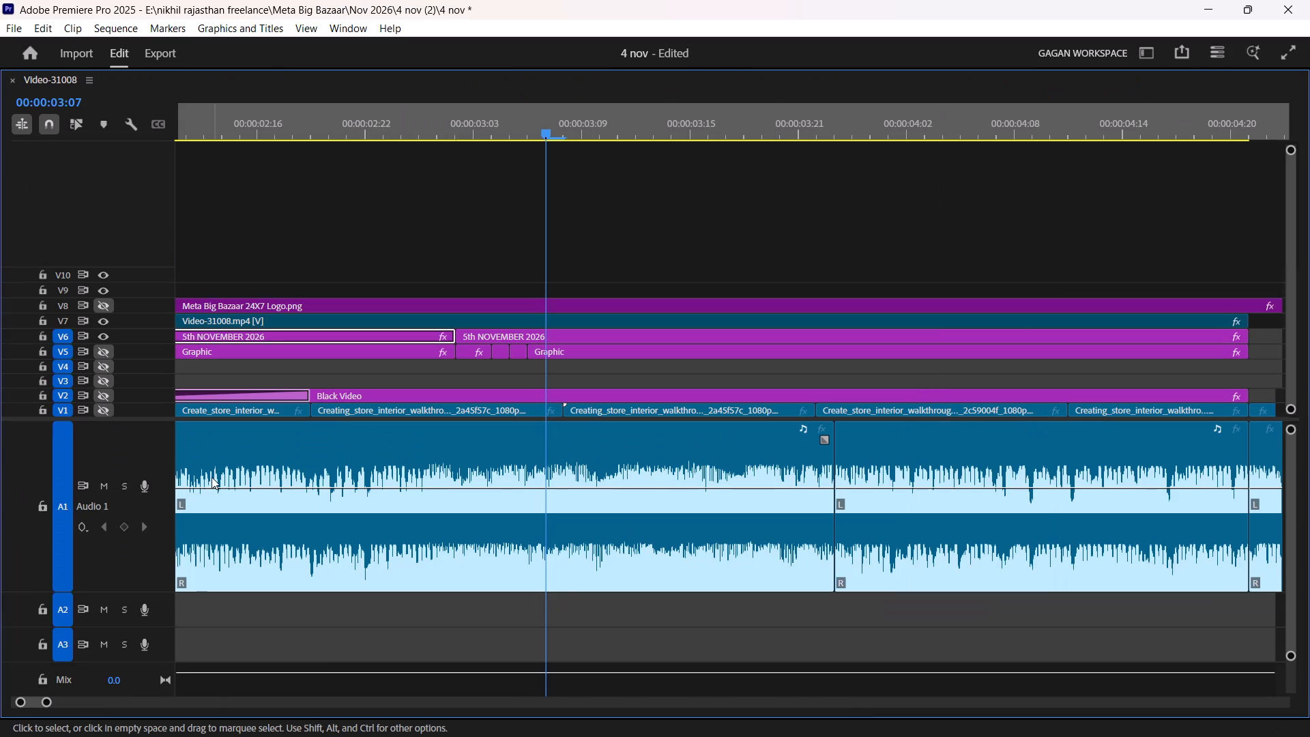
pyautogui.keyDown('ctrl'); pyautogui.scroll(-7, 212, 472); pyautogui.keyUp('ctrl')
pyautogui.click(38, 495)
pyautogui.click(43, 405)
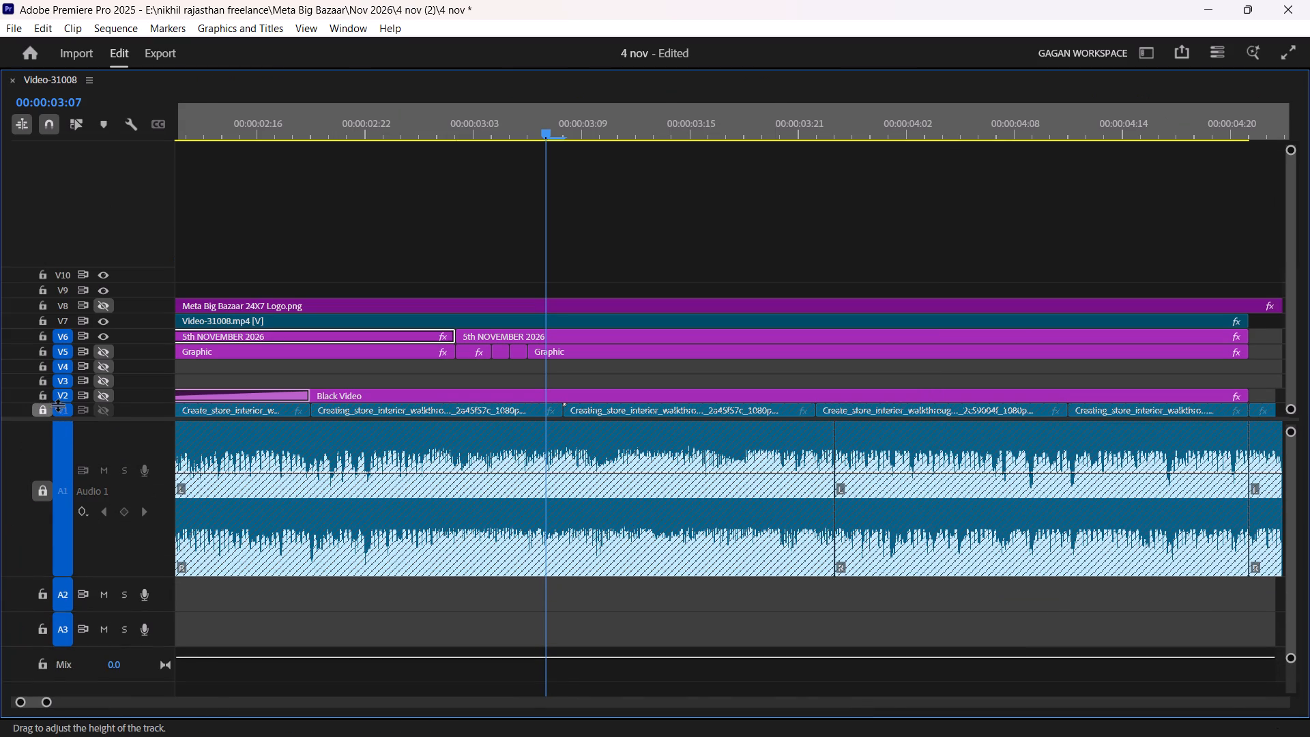
pyautogui.press('`')
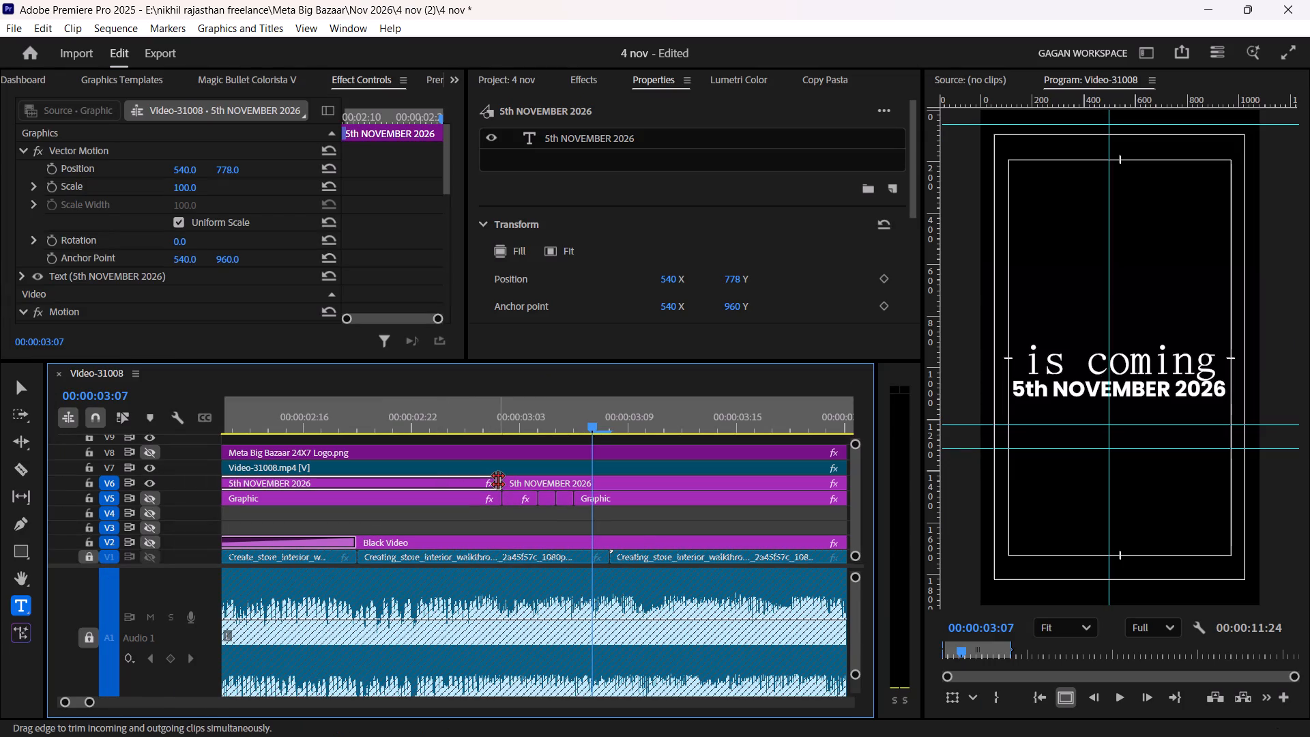
pyautogui.hotkey('ctrl', 'k')
pyautogui.hotkey('ctrl', 'z')
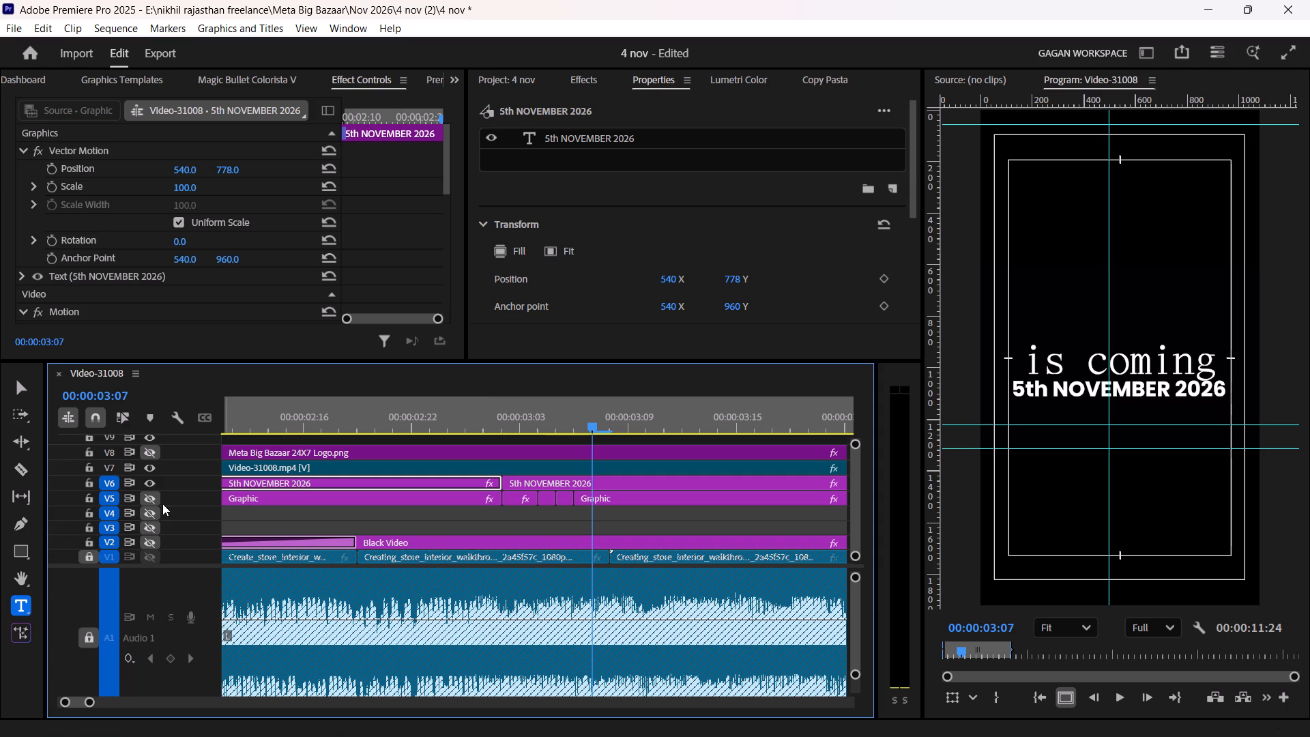
pyautogui.click(91, 488)
pyautogui.click(93, 545)
# Split the remaining Graphic clip on V5 at 00:00:03:07, 00:00:03:08, 00:00:03:09 and 00:00:03:10, following the font changes.
pyautogui.hotkey('ctrl', 'k')
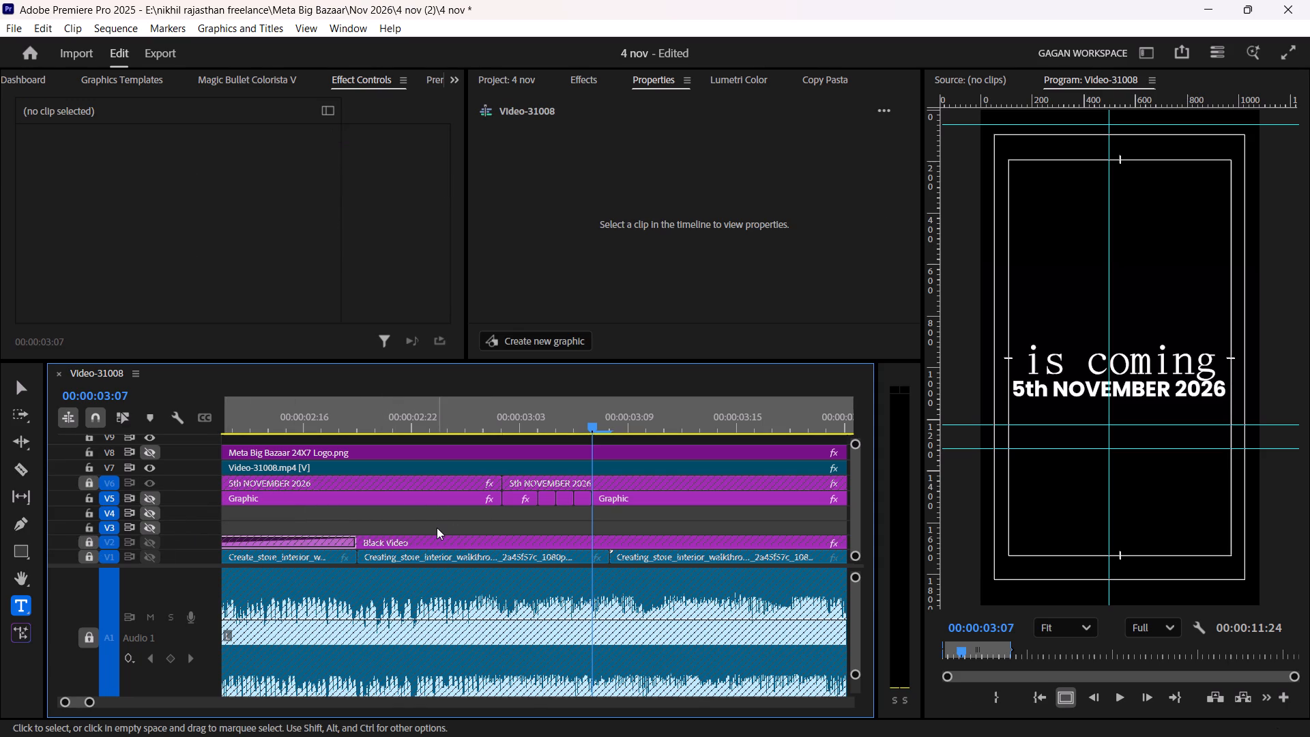
pyautogui.press('Right')
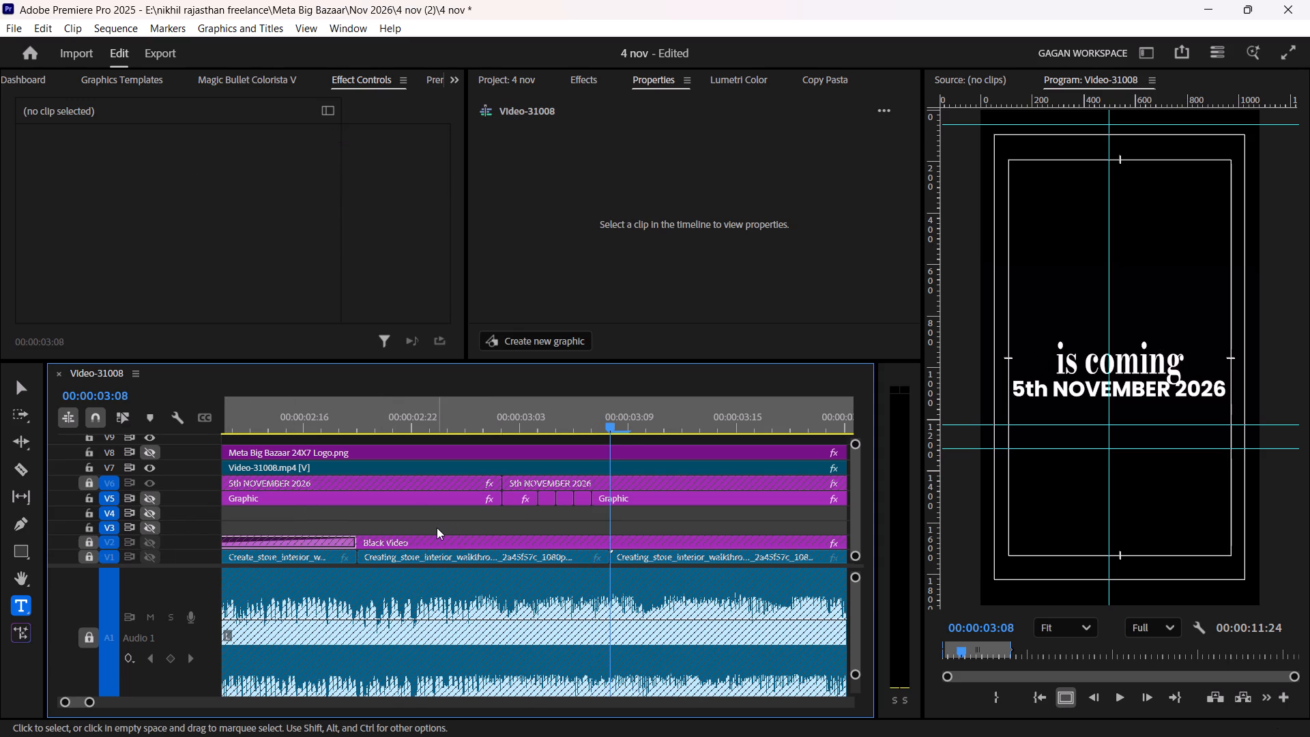
pyautogui.hotkey('ctrl', 'k')
pyautogui.press('Right')
pyautogui.hotkey('ctrl', 'k')
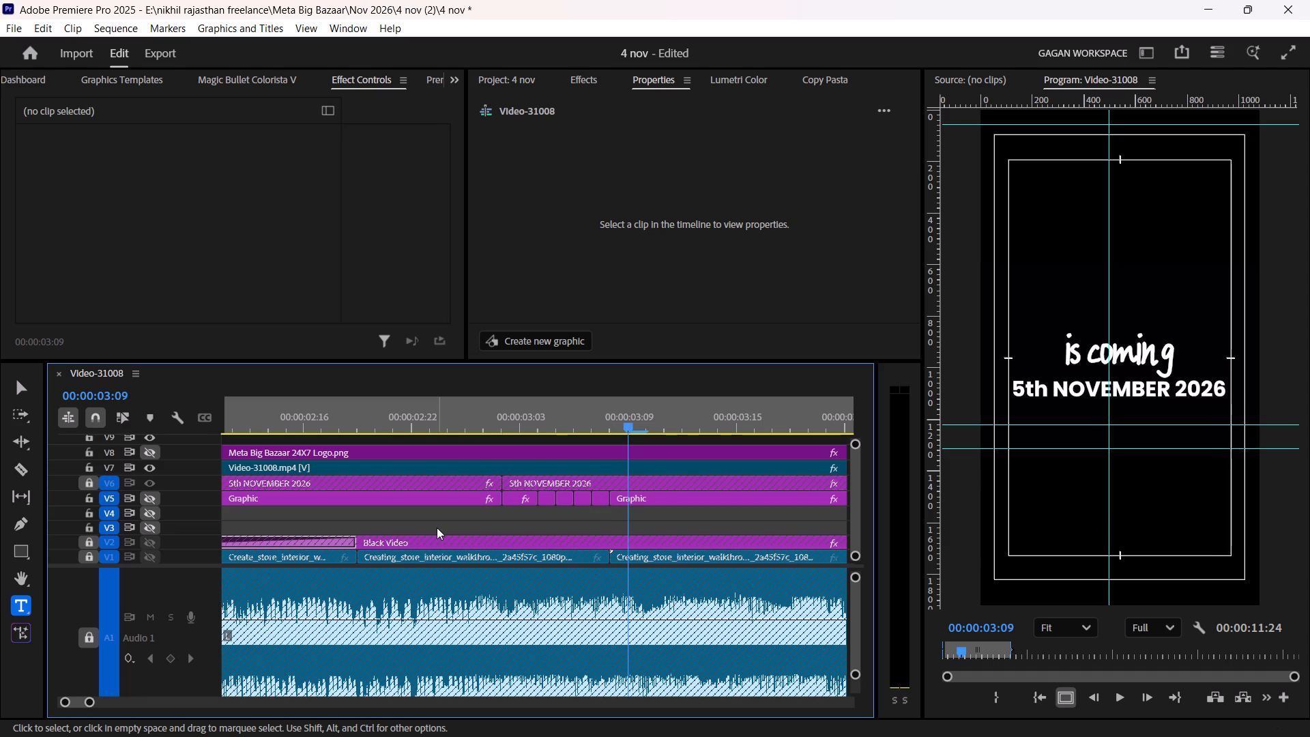
pyautogui.press('Right')
pyautogui.hotkey('ctrl', 'k')
# Split the remaining Graphic clip on V5 every two frames at 00:00:03:12, 00:00:03:14, 00:00:03:16 and 00:00:03:18.
pyautogui.press('Right')
pyautogui.press('Right')
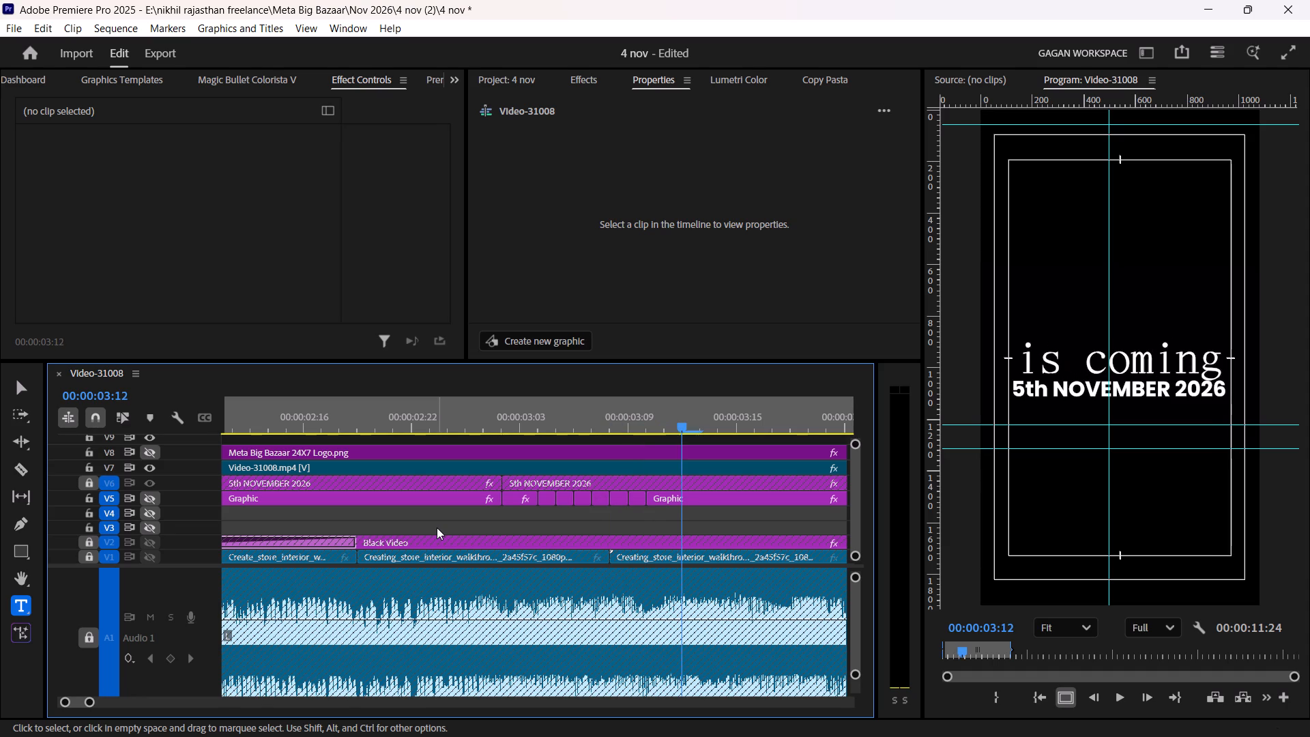
pyautogui.hotkey('ctrl', 'k')
pyautogui.press('Right')
pyautogui.press('Right')
pyautogui.hotkey('ctrl', 'k')
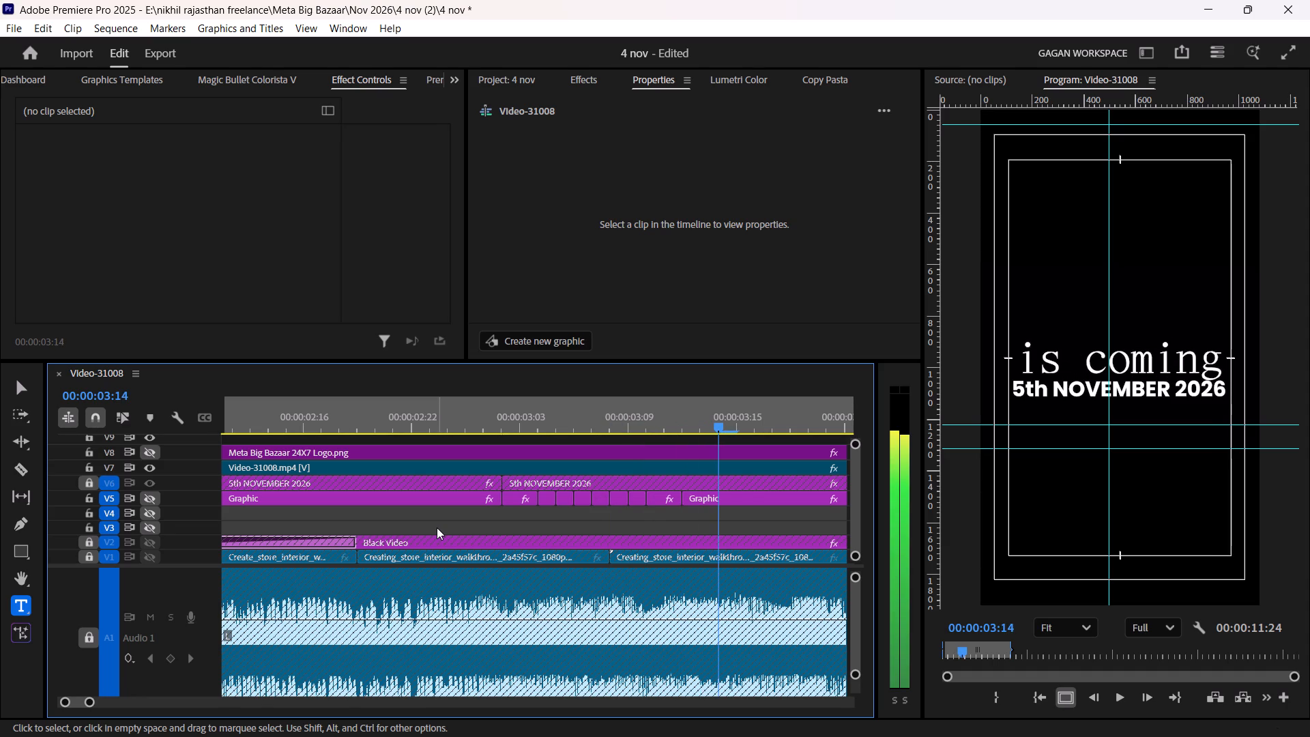
pyautogui.press('Right')
pyautogui.press('Right')
pyautogui.hotkey('ctrl', 'k')
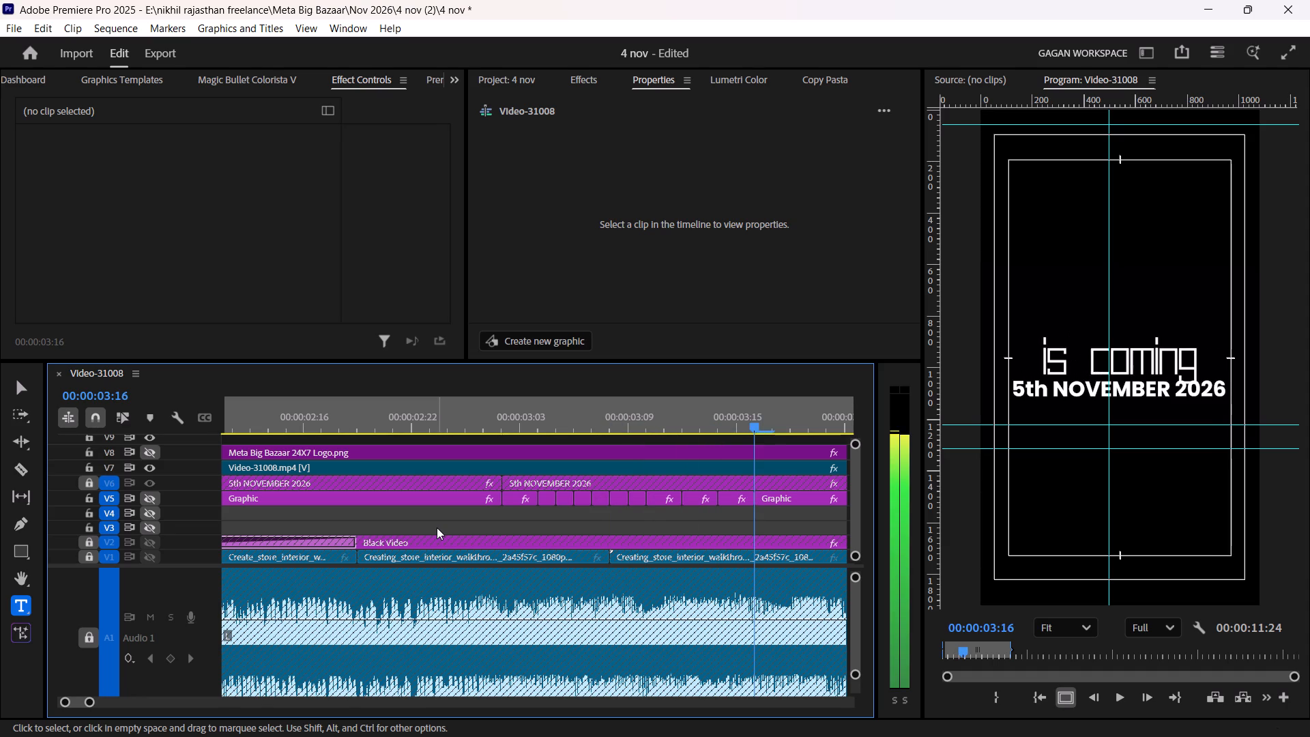
pyautogui.press('Right')
pyautogui.press('Right')
pyautogui.hotkey('ctrl', 'k')
# Continue splitting the Graphic clip on V5 at 00:00:03:20, 00:00:03:22, 00:00:03:24 and two frames after that.
pyautogui.press('Right')
pyautogui.press('Right')
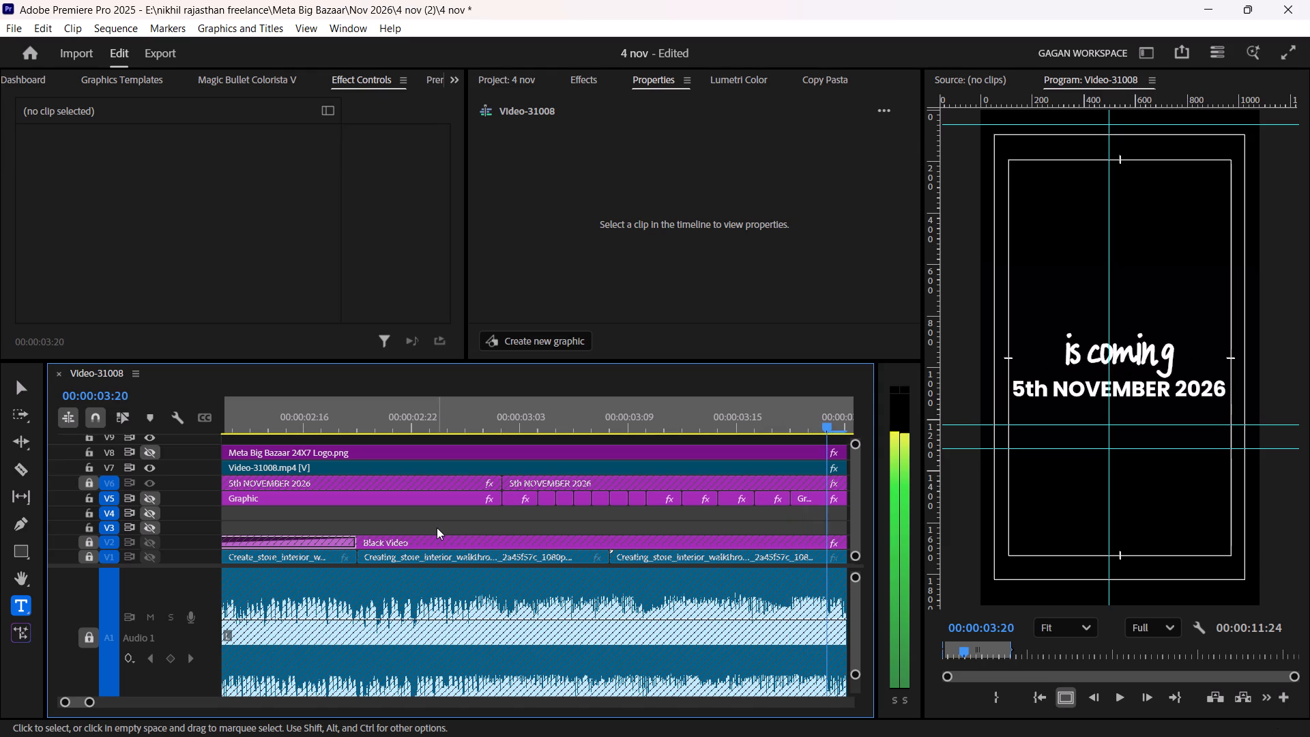
pyautogui.hotkey('ctrl', 'k')
pyautogui.press('Right')
pyautogui.press('Right')
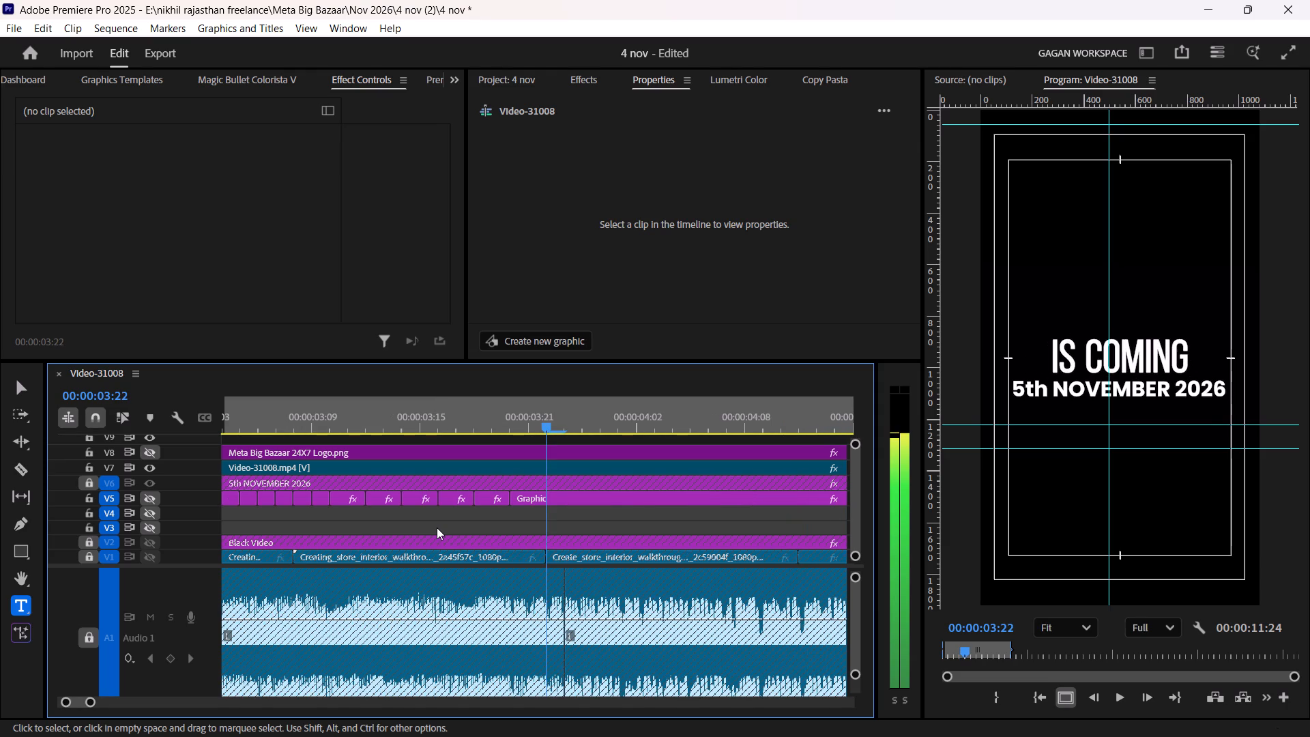
pyautogui.hotkey('ctrl', 'k')
pyautogui.press('Right')
pyautogui.press('Right')
pyautogui.hotkey('ctrl', 'k')
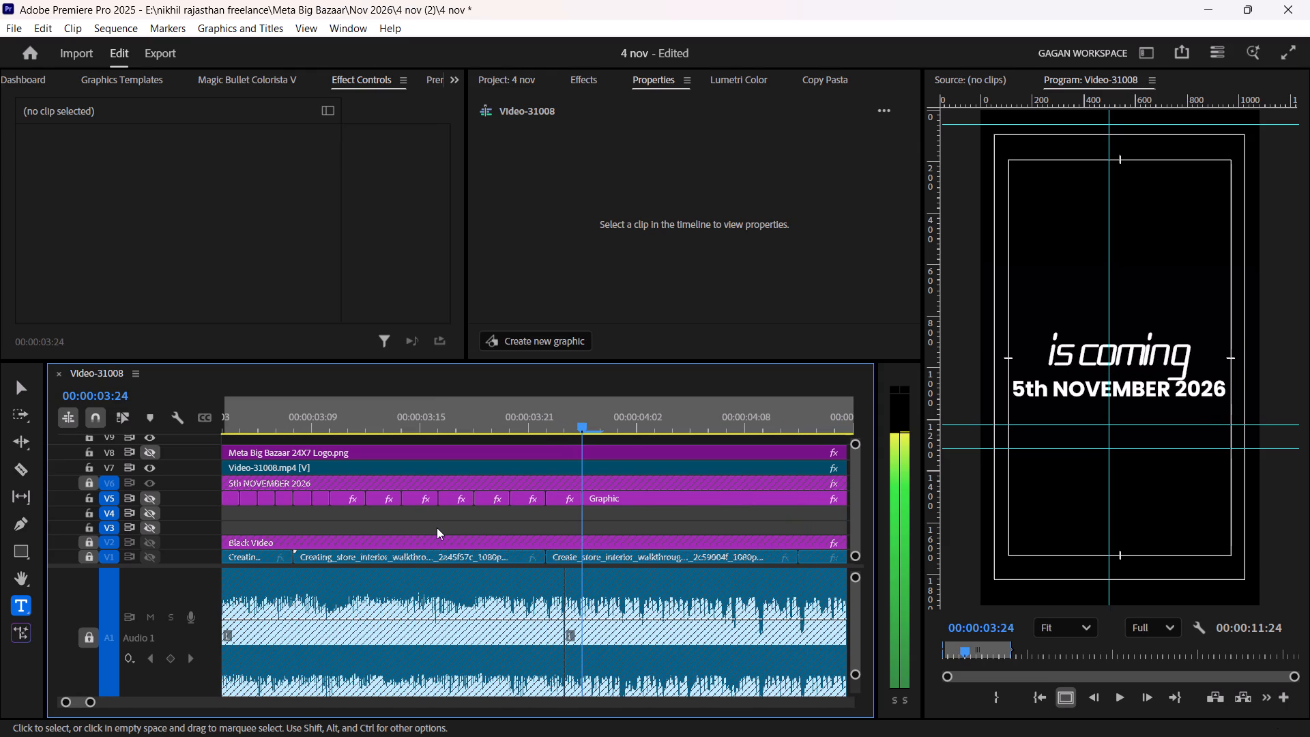
pyautogui.press('Right')
pyautogui.press('Right')
pyautogui.hotkey('ctrl', 'k')
# Split the remaining Graphic clip on V5 at 00:00:04:04 and 00:00:04:06.
pyautogui.press('Right')
pyautogui.press('Right')
pyautogui.press('Right')
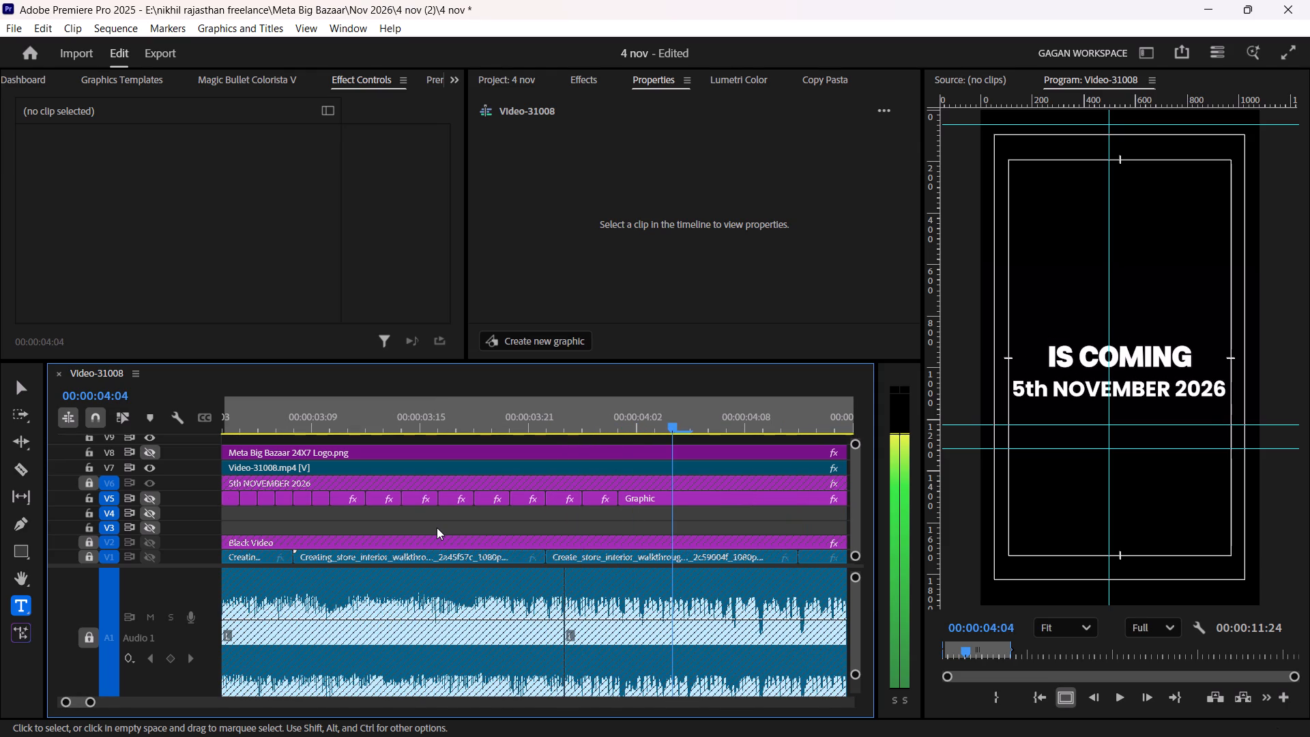
pyautogui.hotkey('ctrl', 'k')
pyautogui.press('Right')
pyautogui.press('Right')
pyautogui.hotkey('ctrl', 'k')
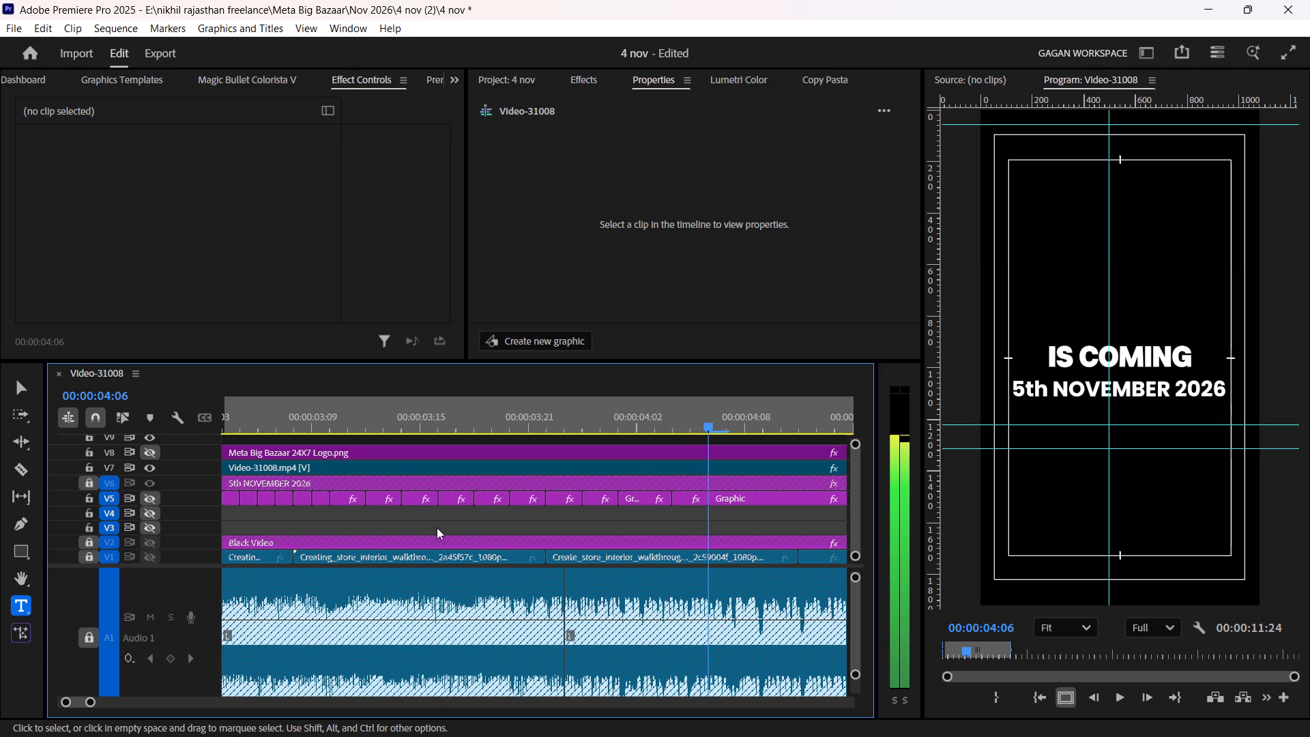
pyautogui.press('Right')
pyautogui.press('Right')
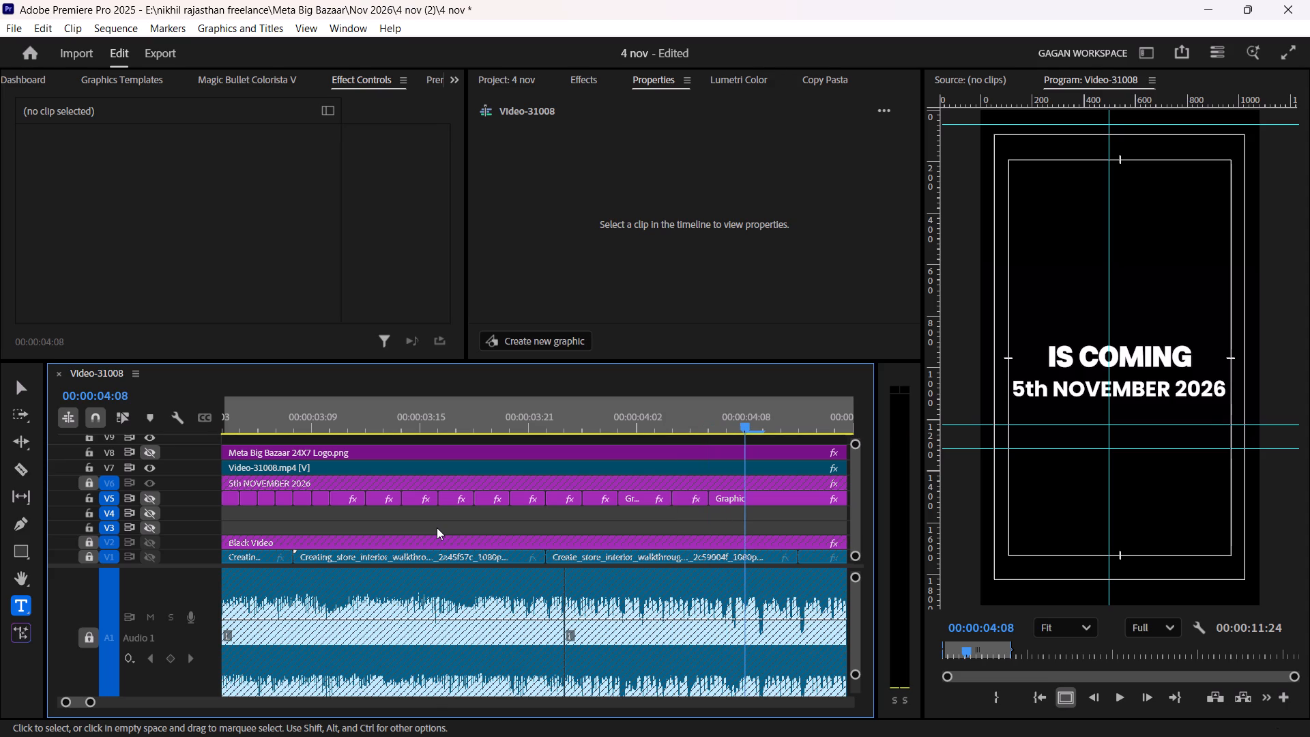
# Turn the output of tracks V8, V5, V4 and V3 back on.
pyautogui.keyDown('alt'); pyautogui.scroll(-6, 740, 523); pyautogui.keyUp('alt')
pyautogui.scroll(5, 723, 532)
pyautogui.moveTo(549, 421); pyautogui.dragTo(489, 421)
pyautogui.press('`')
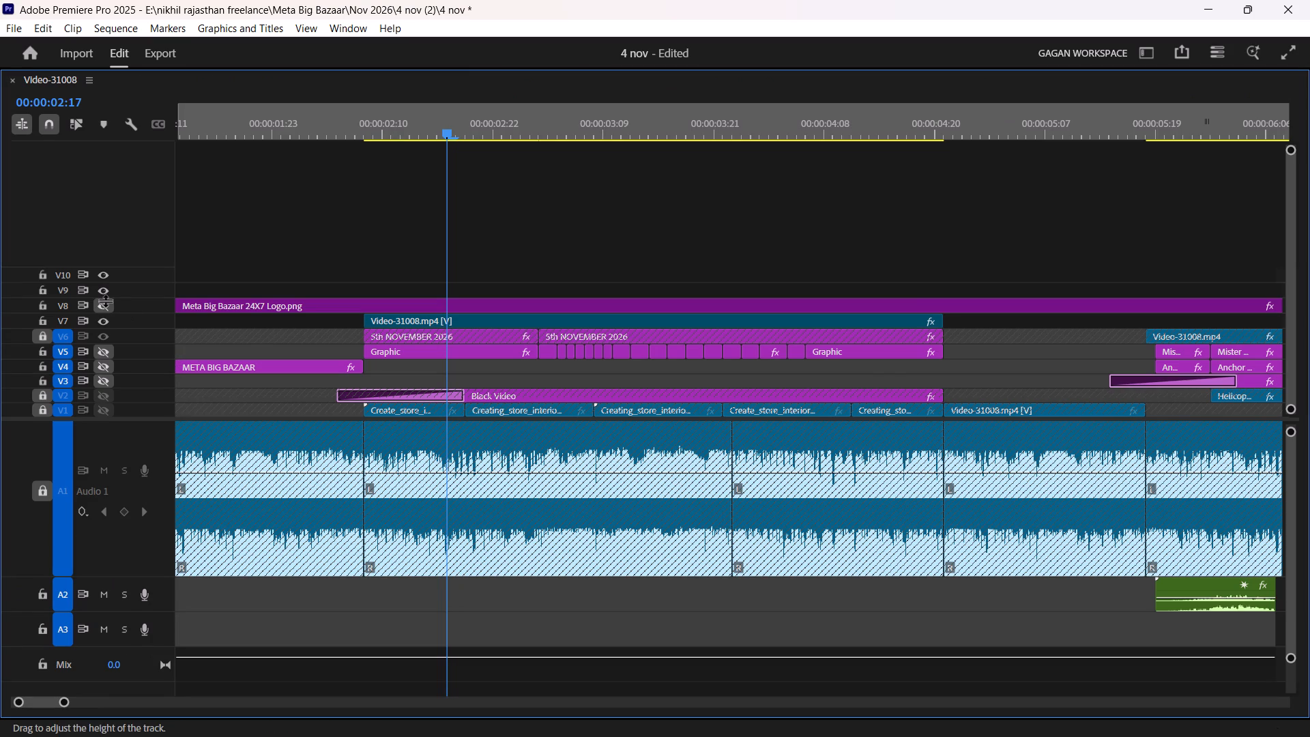
pyautogui.click(108, 306)
pyautogui.click(105, 352)
pyautogui.click(108, 370)
pyautogui.click(110, 387)
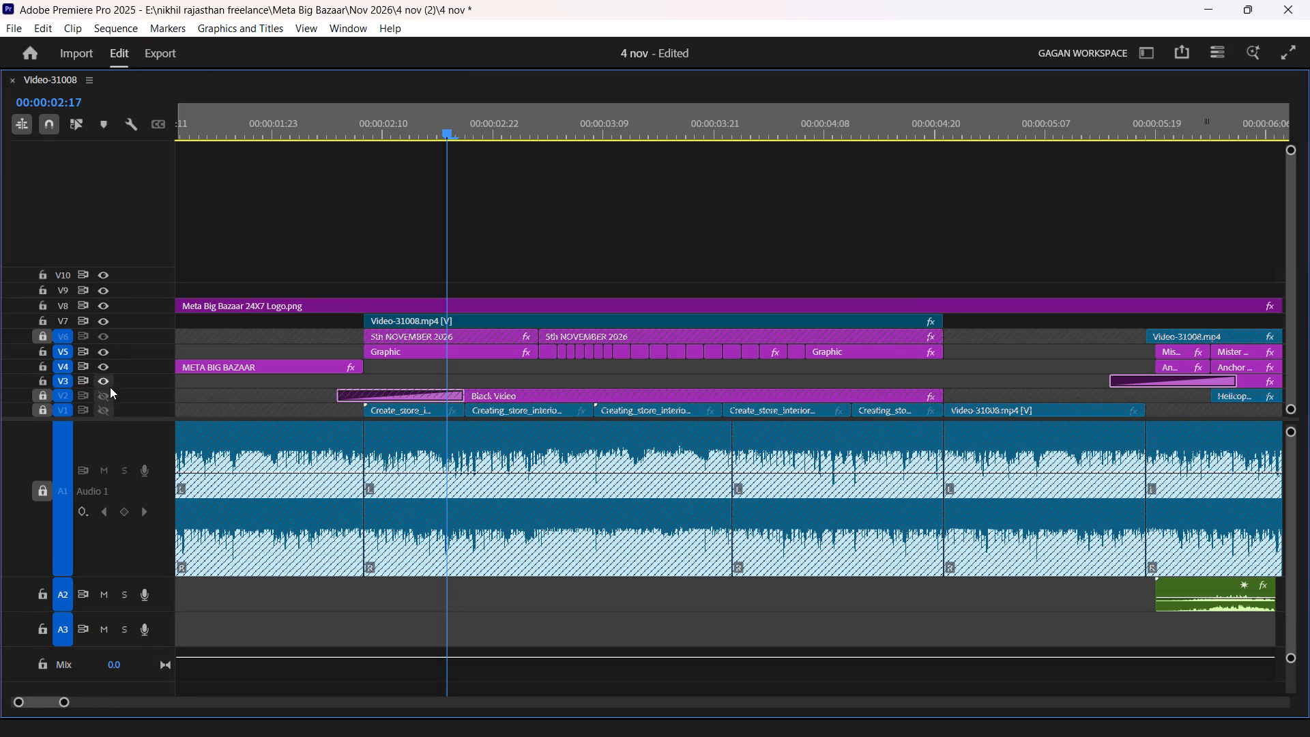
# Unlock tracks V2, V6, V1 and A1.
pyautogui.click(45, 396)
pyautogui.click(38, 343)
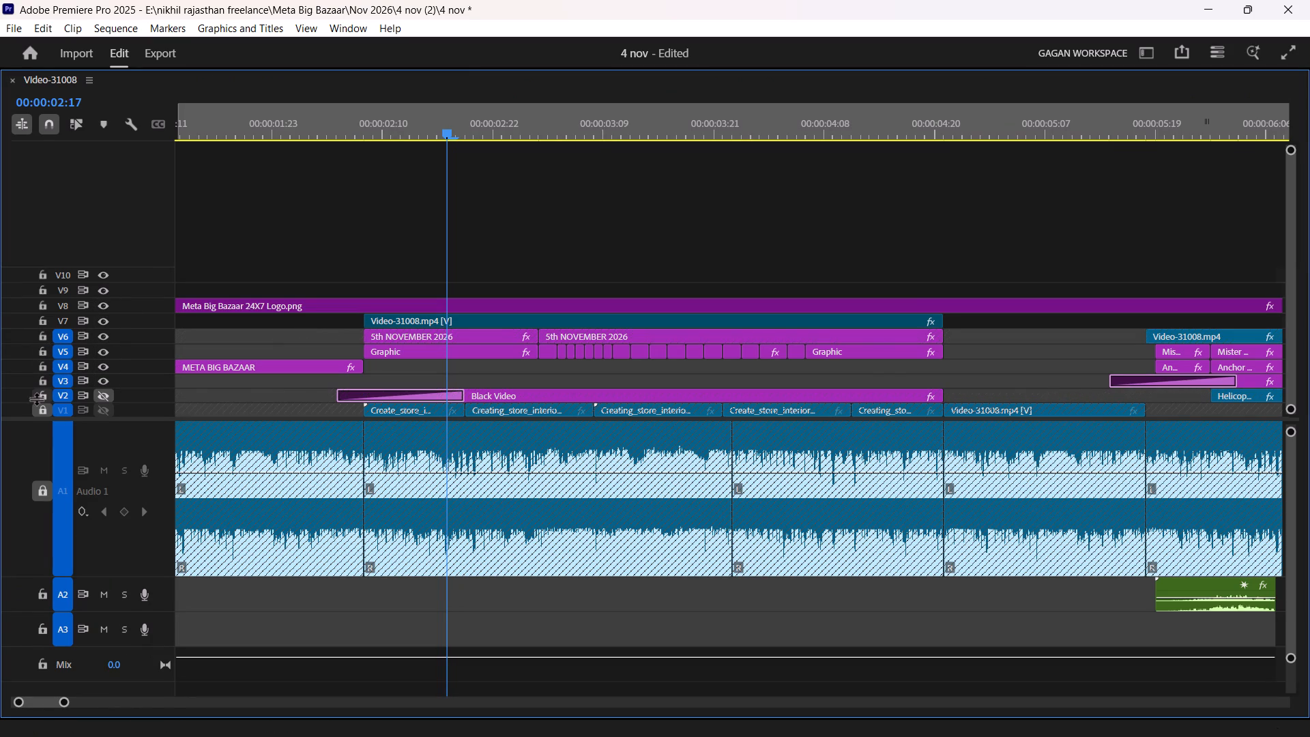
pyautogui.click(40, 407)
pyautogui.click(42, 488)
pyautogui.click(268, 253)
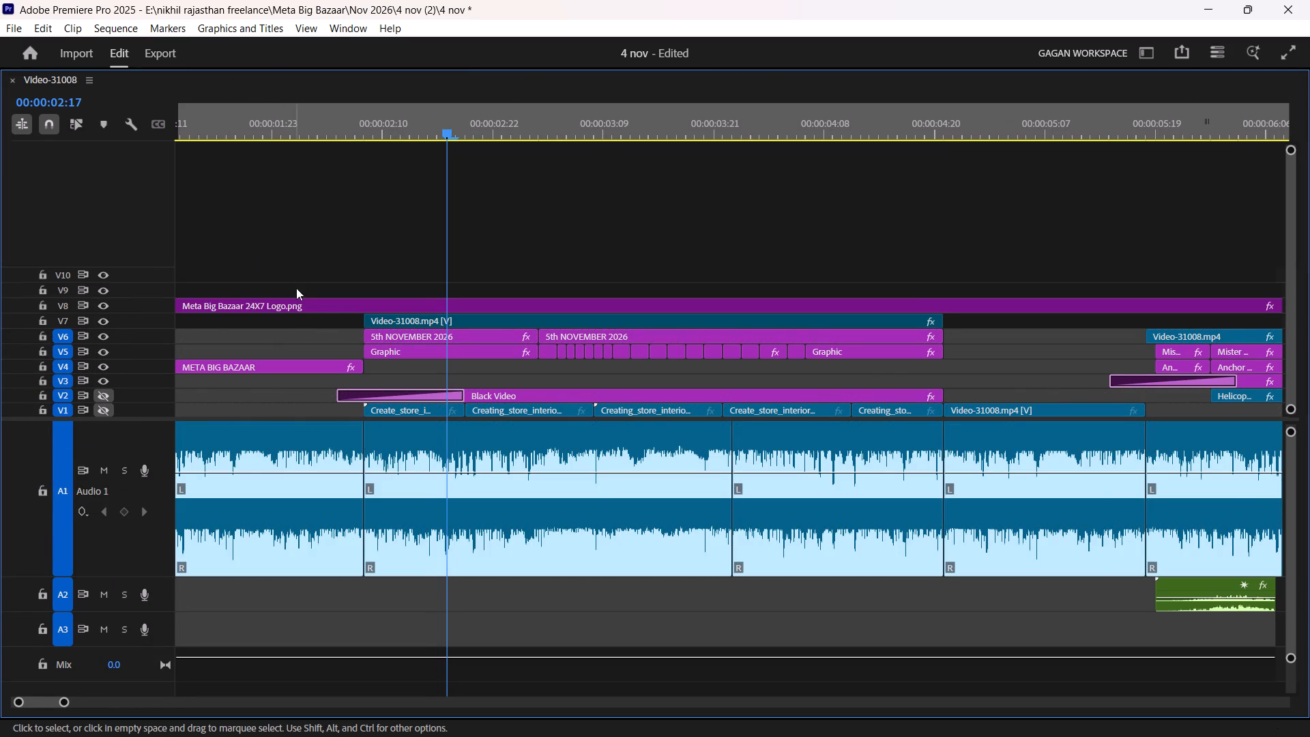
# Delete the Video-31008.mp4 reference clip from track V7.
pyautogui.keyDown('alt'); pyautogui.scroll(-4, 332, 319); pyautogui.keyUp('alt')
pyautogui.scroll(20, 332, 321)
pyautogui.click(572, 321)
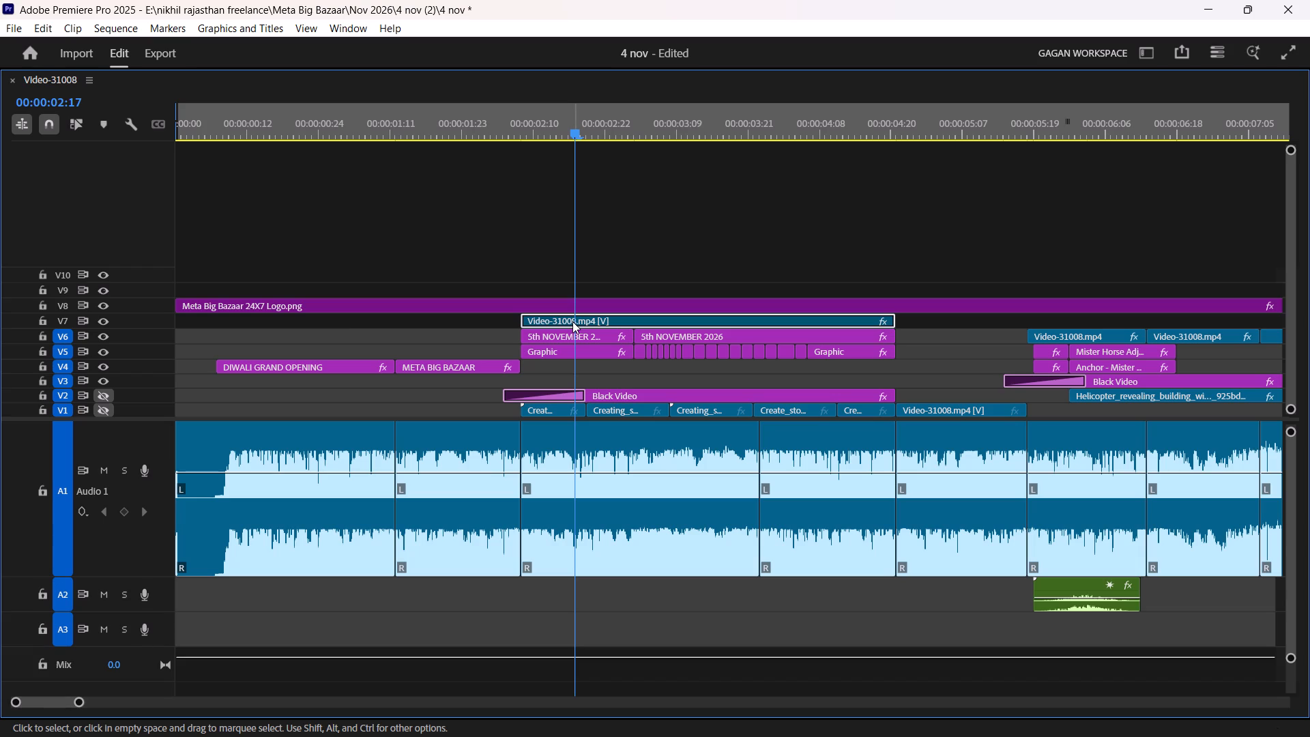
pyautogui.press('Delete')
pyautogui.press('`')
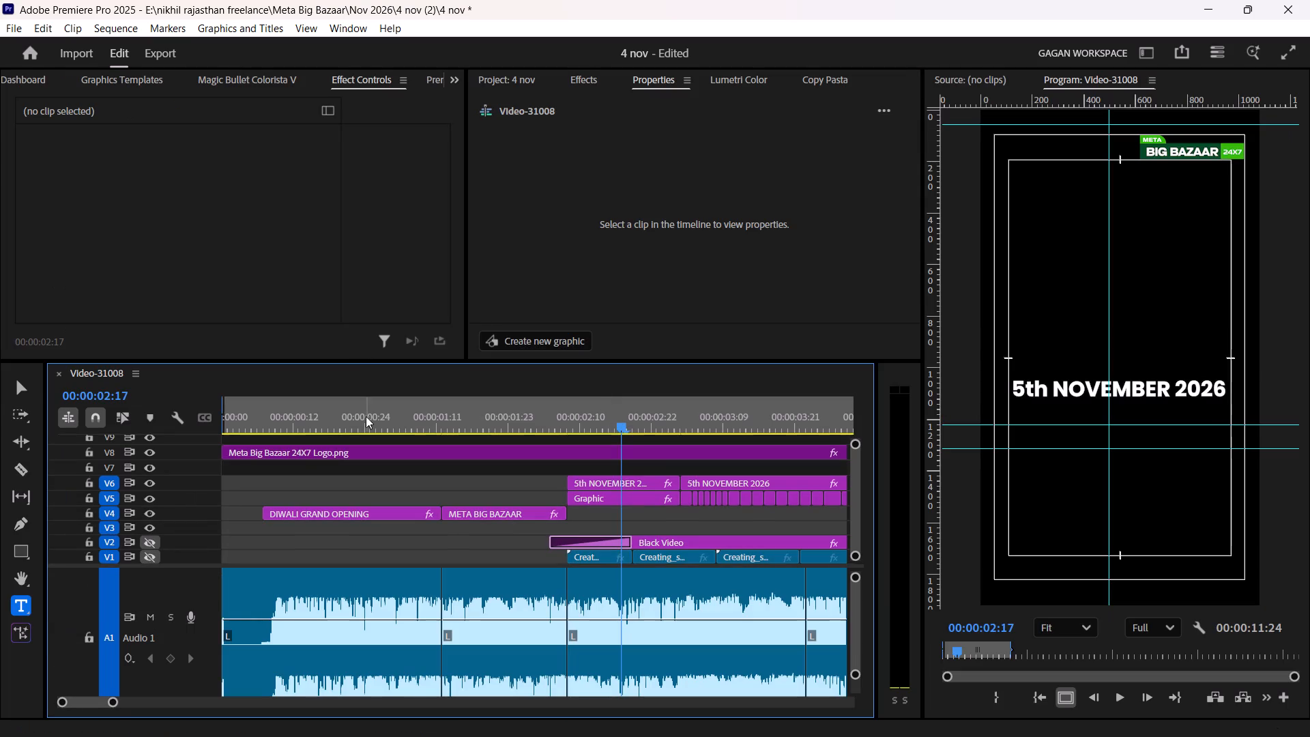
# Play the sequence from the start through the opening titles to review the "5th NOVEMBER 2026" section.
pyautogui.moveTo(365, 420); pyautogui.dragTo(141, 500)
pyautogui.press('space')
pyautogui.click(329, 499)
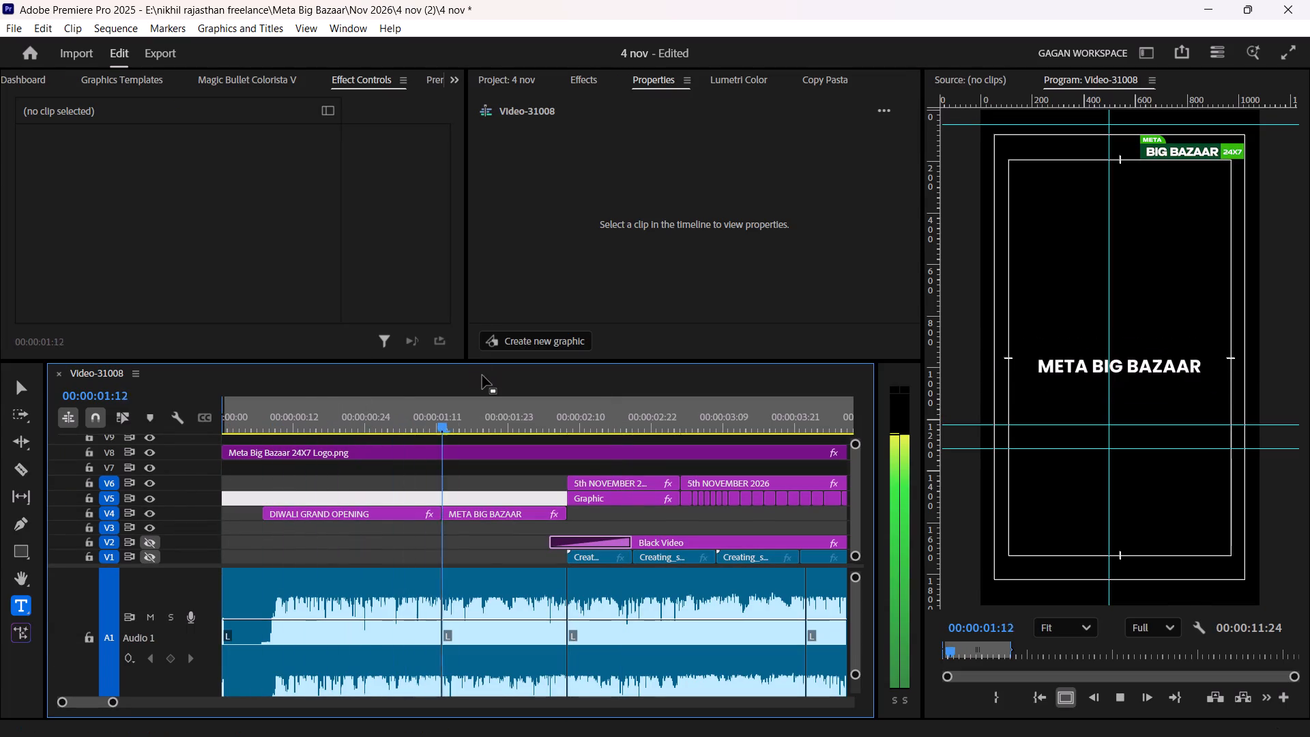
pyautogui.press('space')
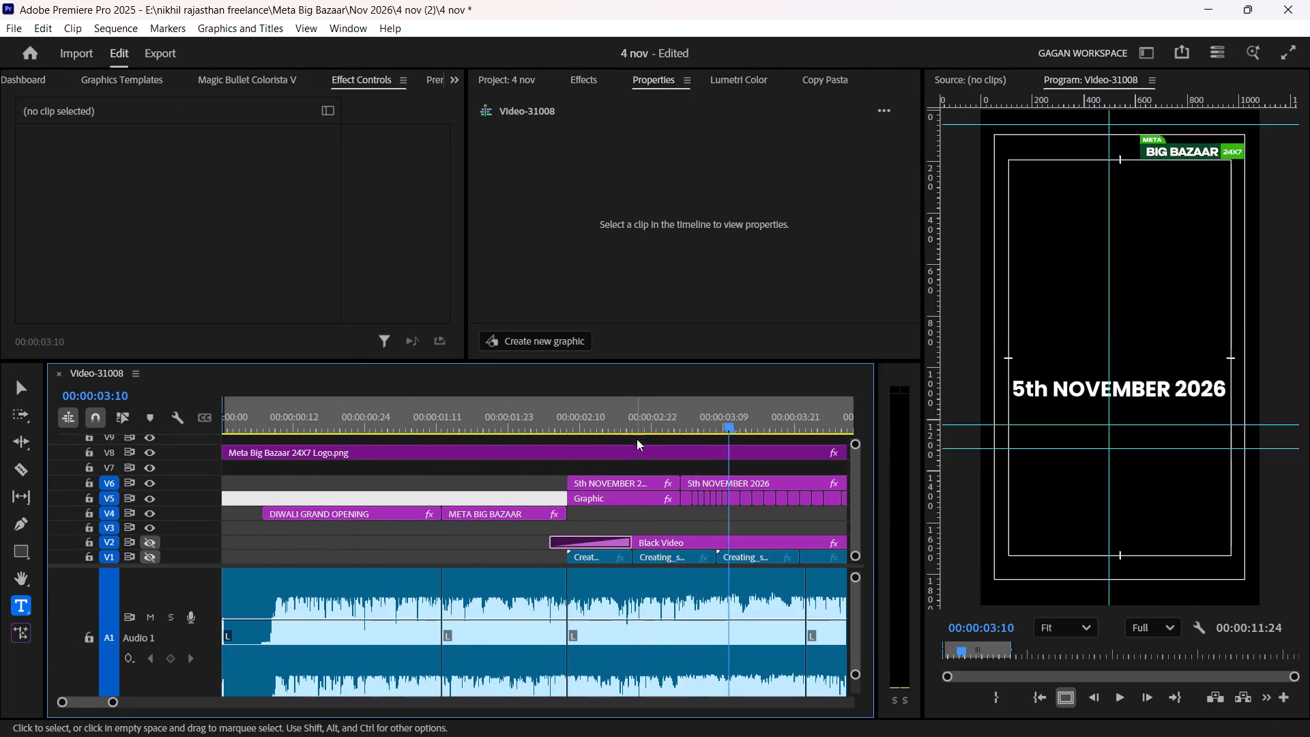
# Add a horizontal guide across the "META BIG BAZAAR" title, using the frame at 00:00:02:00 as reference.
pyautogui.scroll(-6, 650, 521)
pyautogui.moveTo(389, 435); pyautogui.dragTo(364, 438)
pyautogui.click(366, 429)
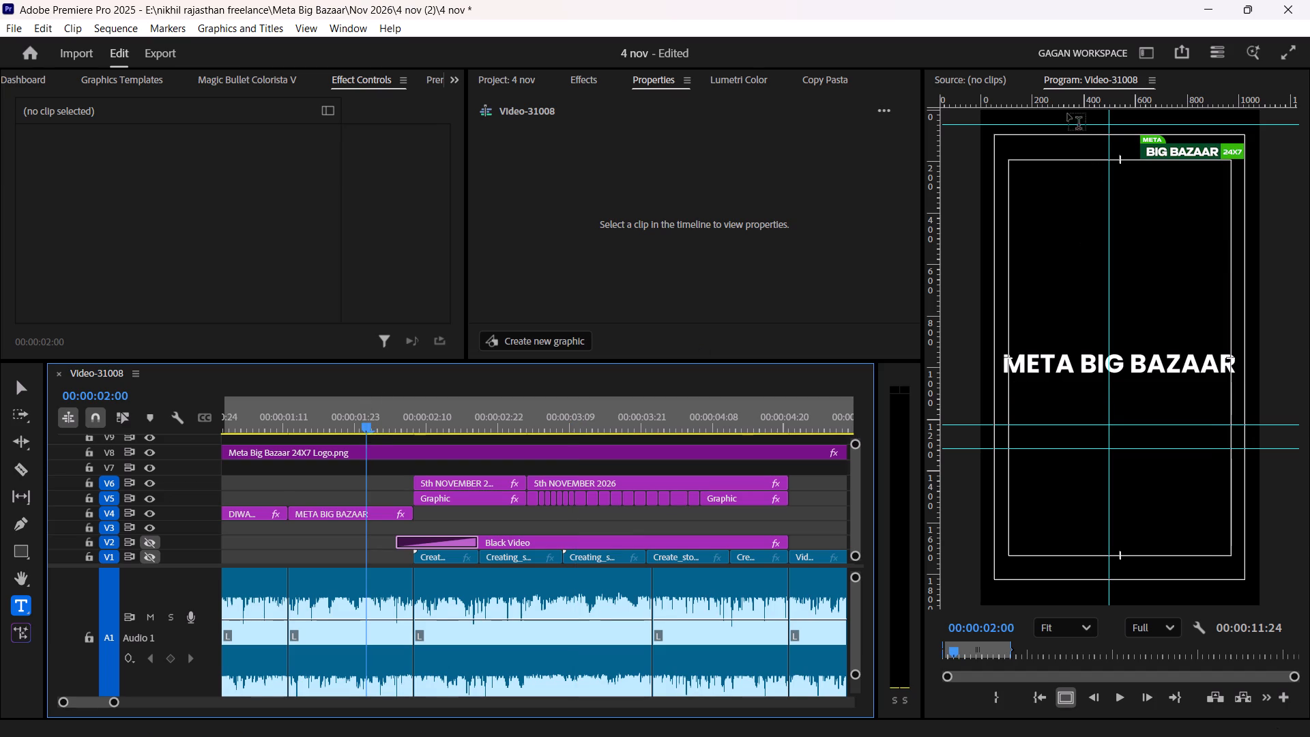
pyautogui.moveTo(1069, 106); pyautogui.dragTo(1036, 373)
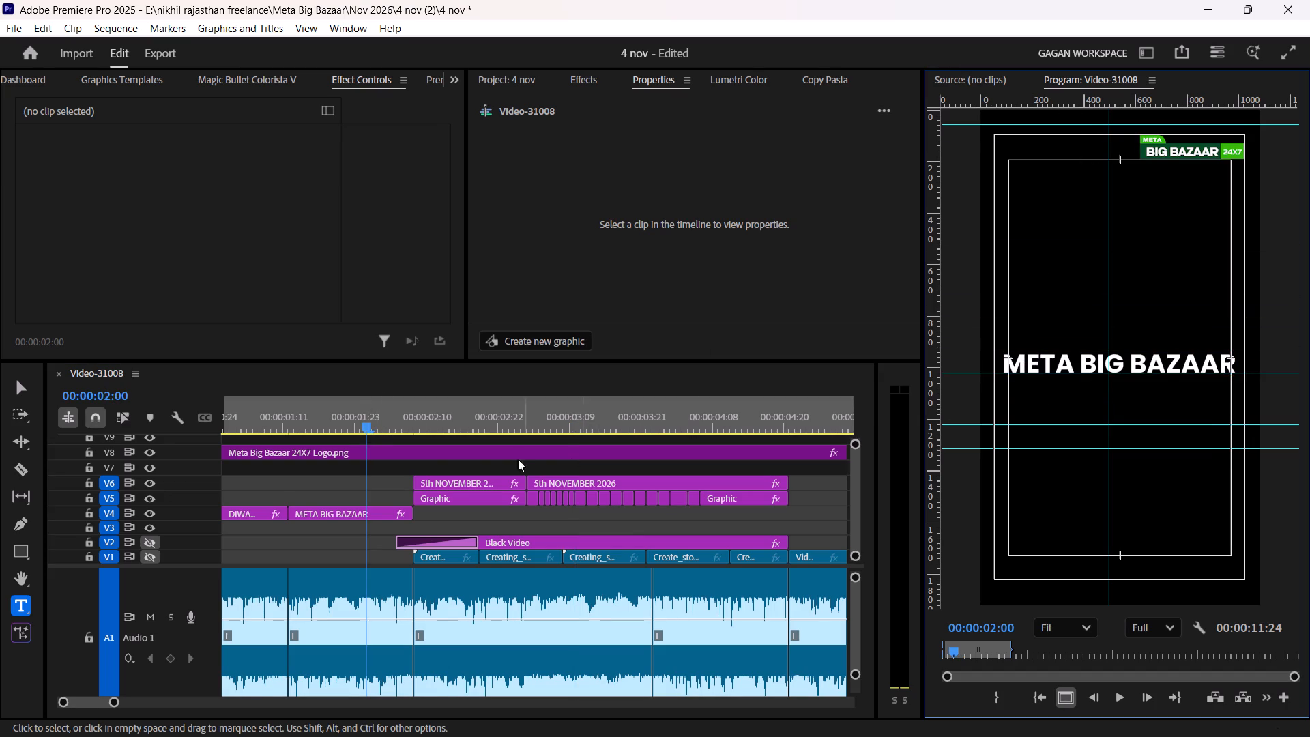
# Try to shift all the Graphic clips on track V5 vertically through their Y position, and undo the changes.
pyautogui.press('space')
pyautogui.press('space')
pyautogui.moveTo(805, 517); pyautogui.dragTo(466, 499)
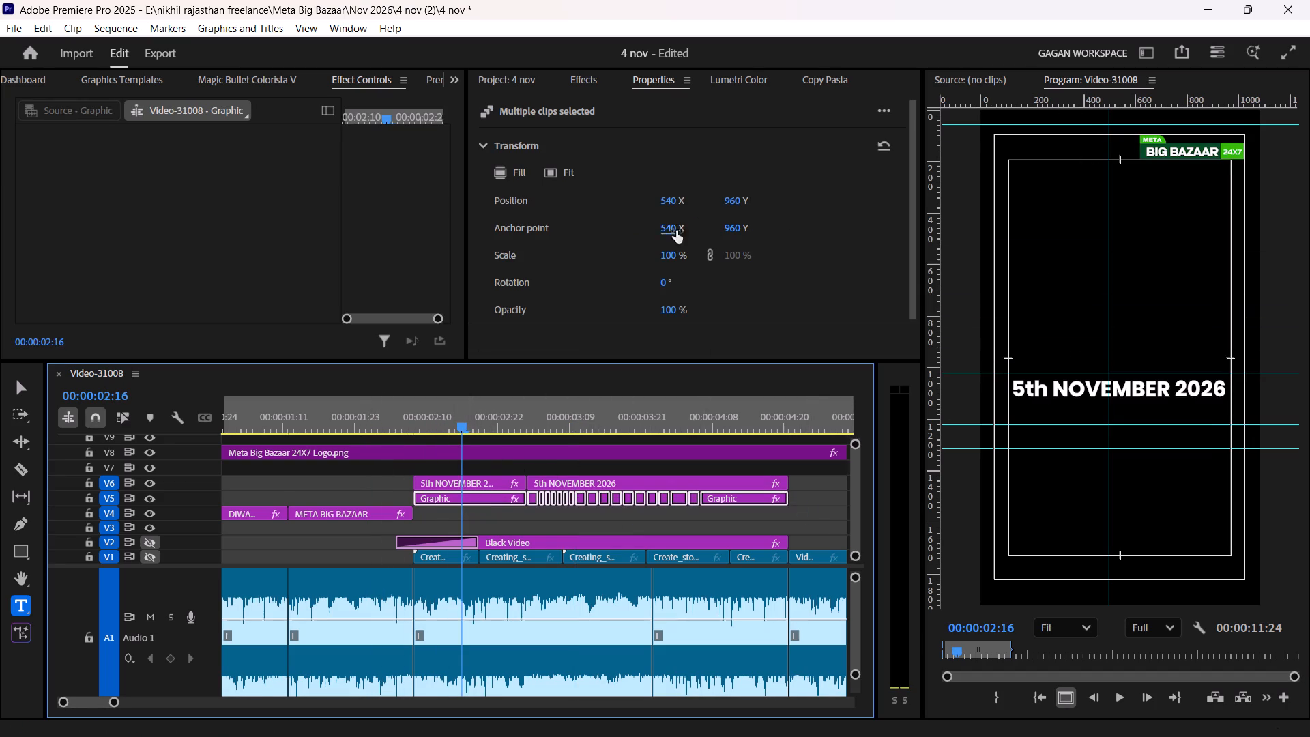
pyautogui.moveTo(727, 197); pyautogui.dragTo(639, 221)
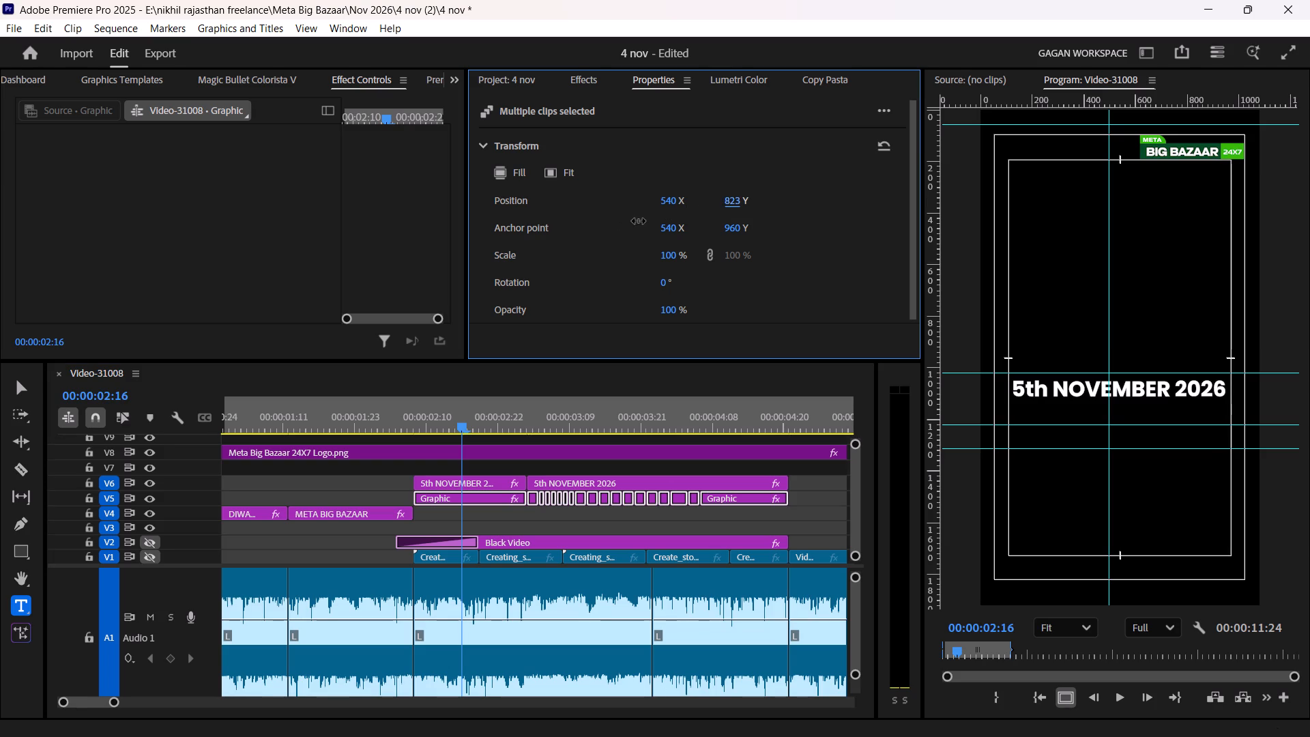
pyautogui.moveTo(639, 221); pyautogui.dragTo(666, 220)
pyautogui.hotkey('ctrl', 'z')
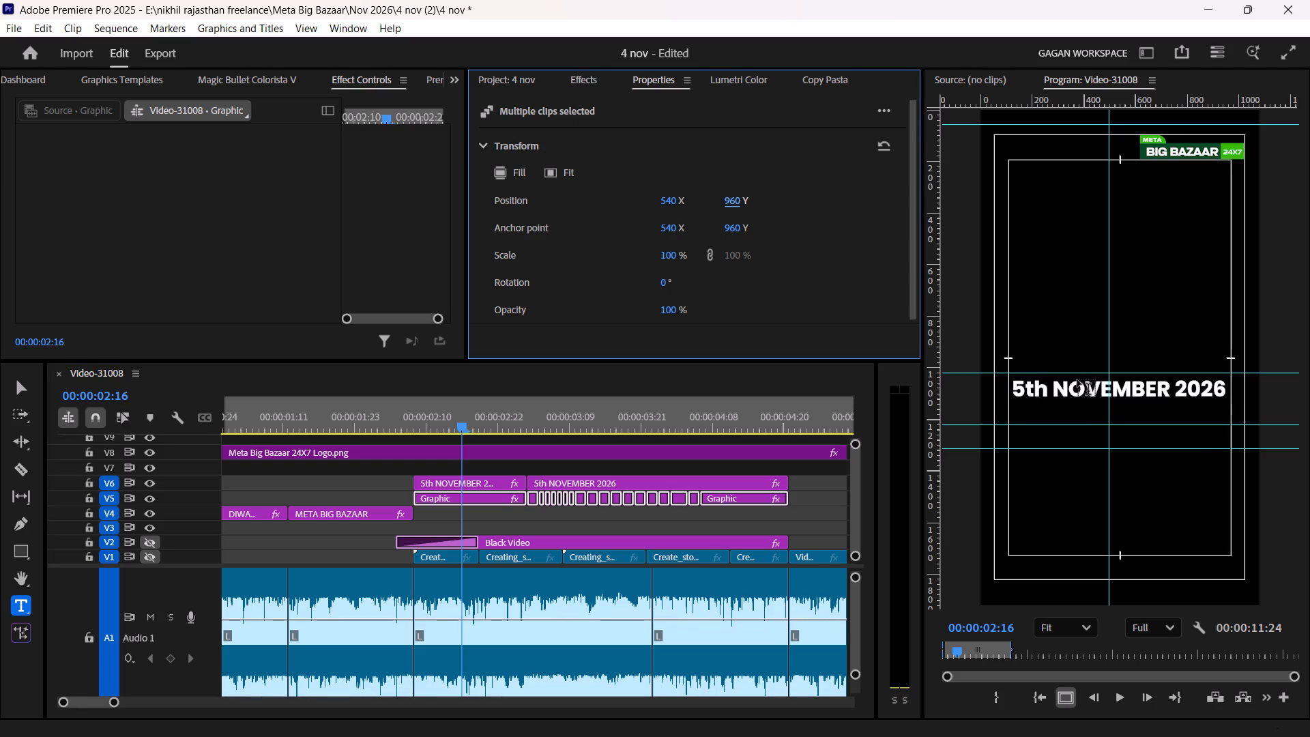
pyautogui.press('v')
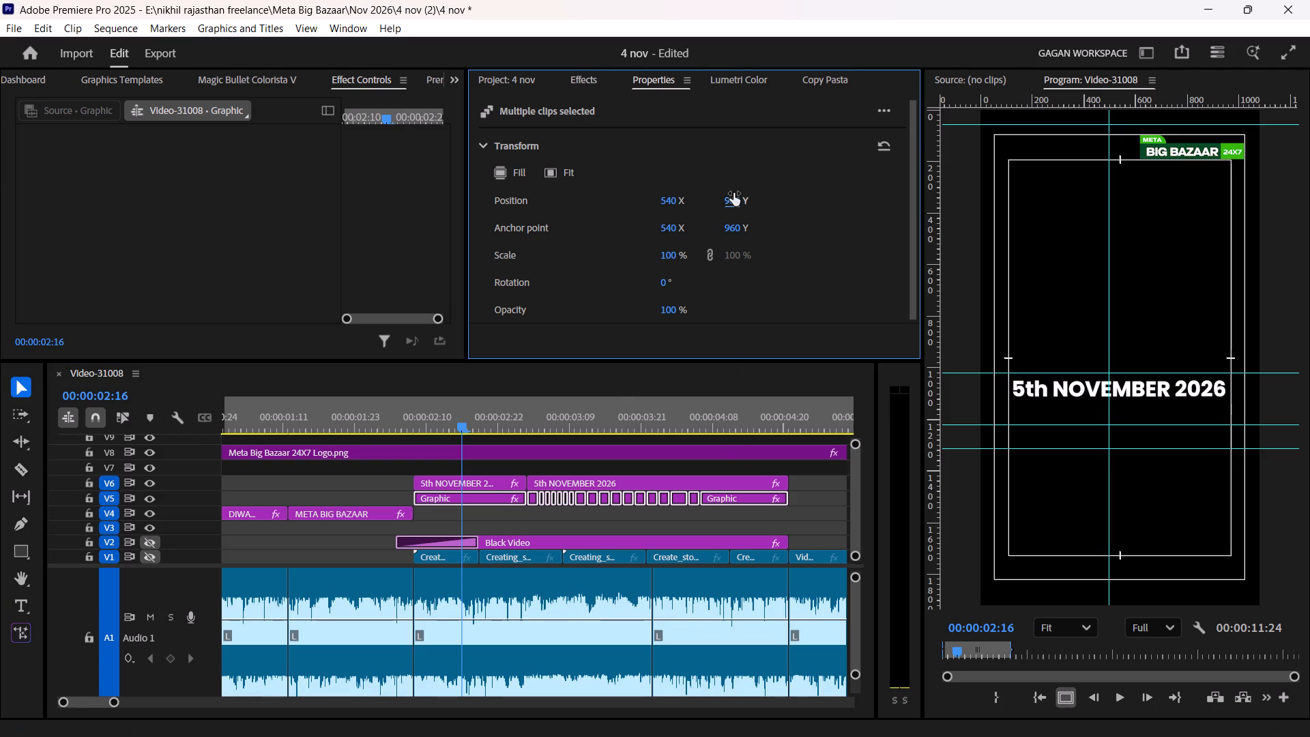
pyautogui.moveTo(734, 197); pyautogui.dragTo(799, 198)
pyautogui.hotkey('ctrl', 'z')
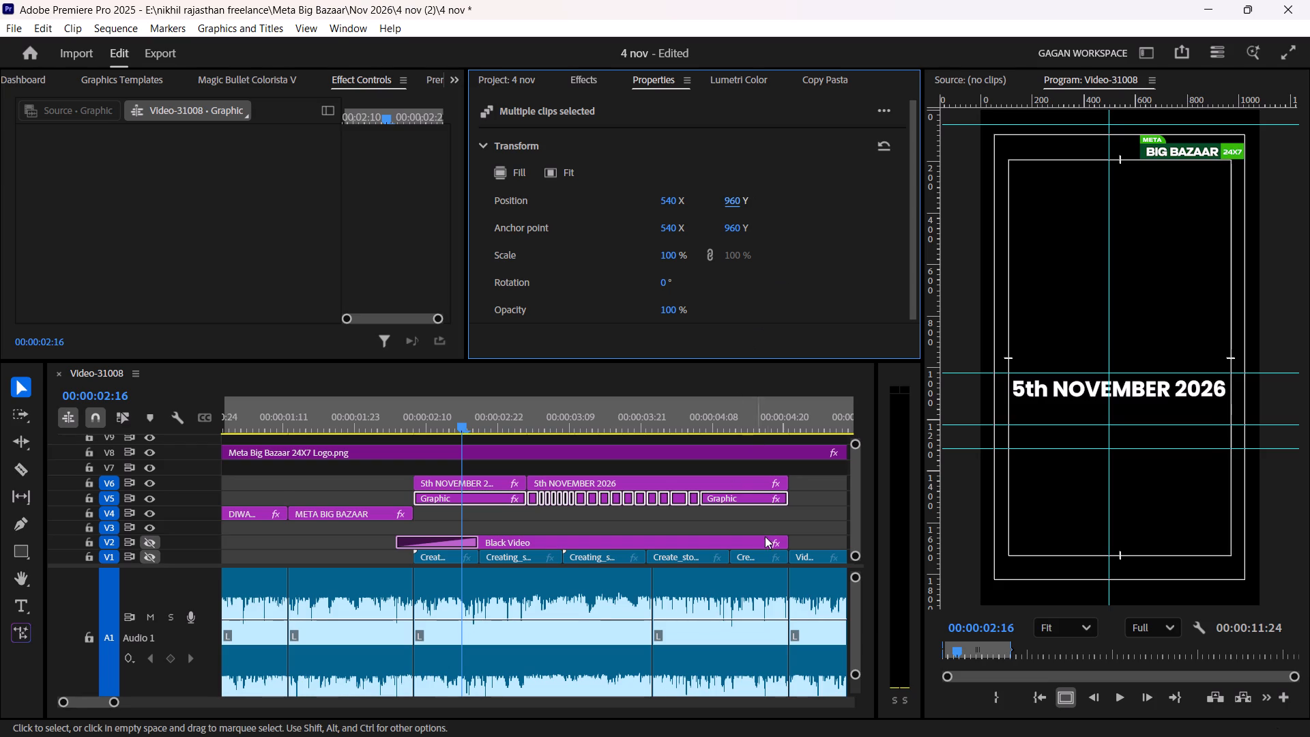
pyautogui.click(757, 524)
# Turn the video output of tracks V2 and V1 back on.
pyautogui.keyDown('alt'); pyautogui.scroll(-5, 727, 527); pyautogui.keyUp('alt')
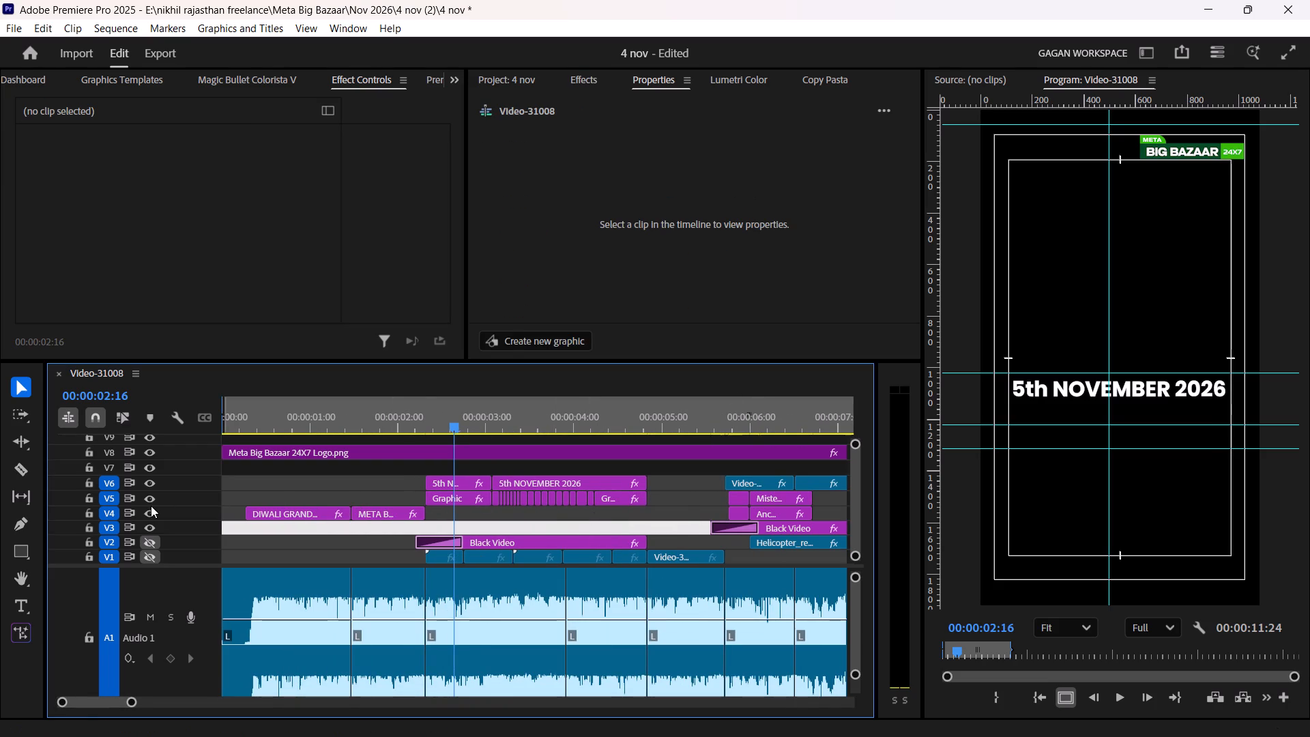
pyautogui.click(152, 500)
pyautogui.click(152, 500)
pyautogui.keyDown('alt'); pyautogui.scroll(7, 549, 499); pyautogui.keyUp('alt')
pyautogui.scroll(2, 543, 499)
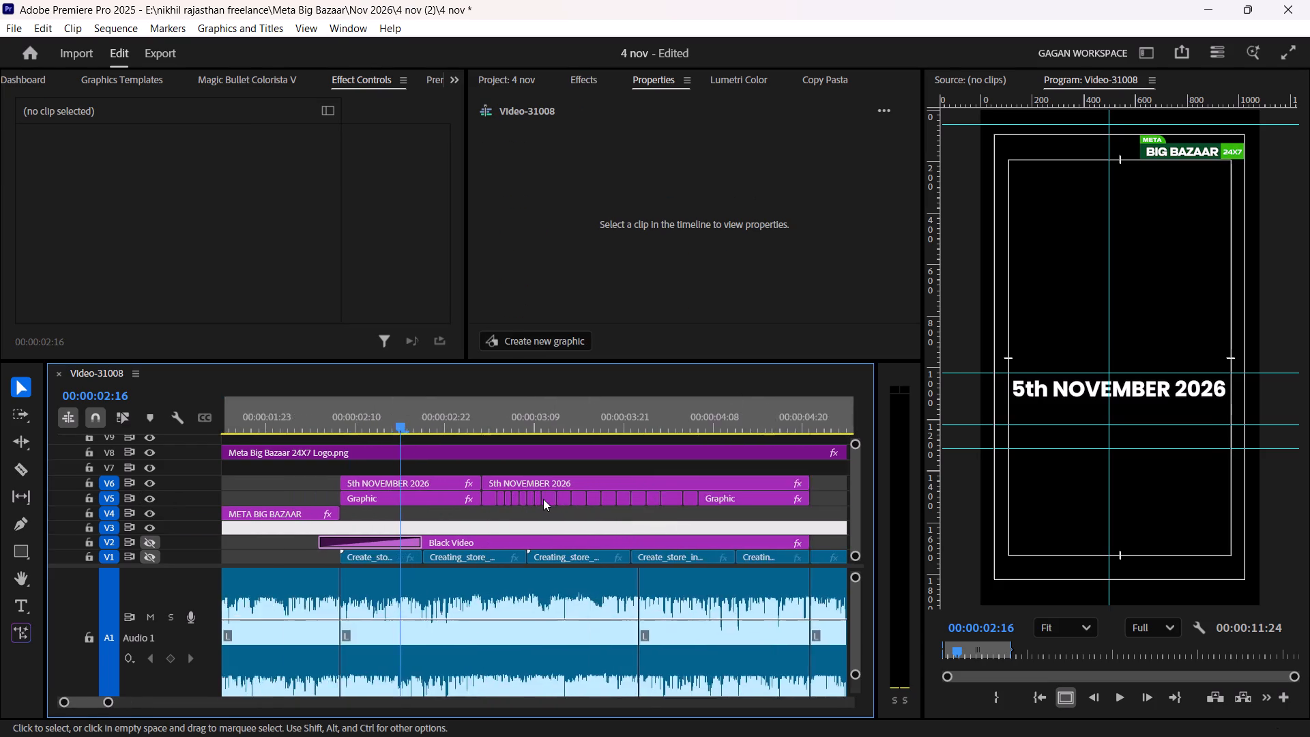
pyautogui.scroll(3, 543, 499)
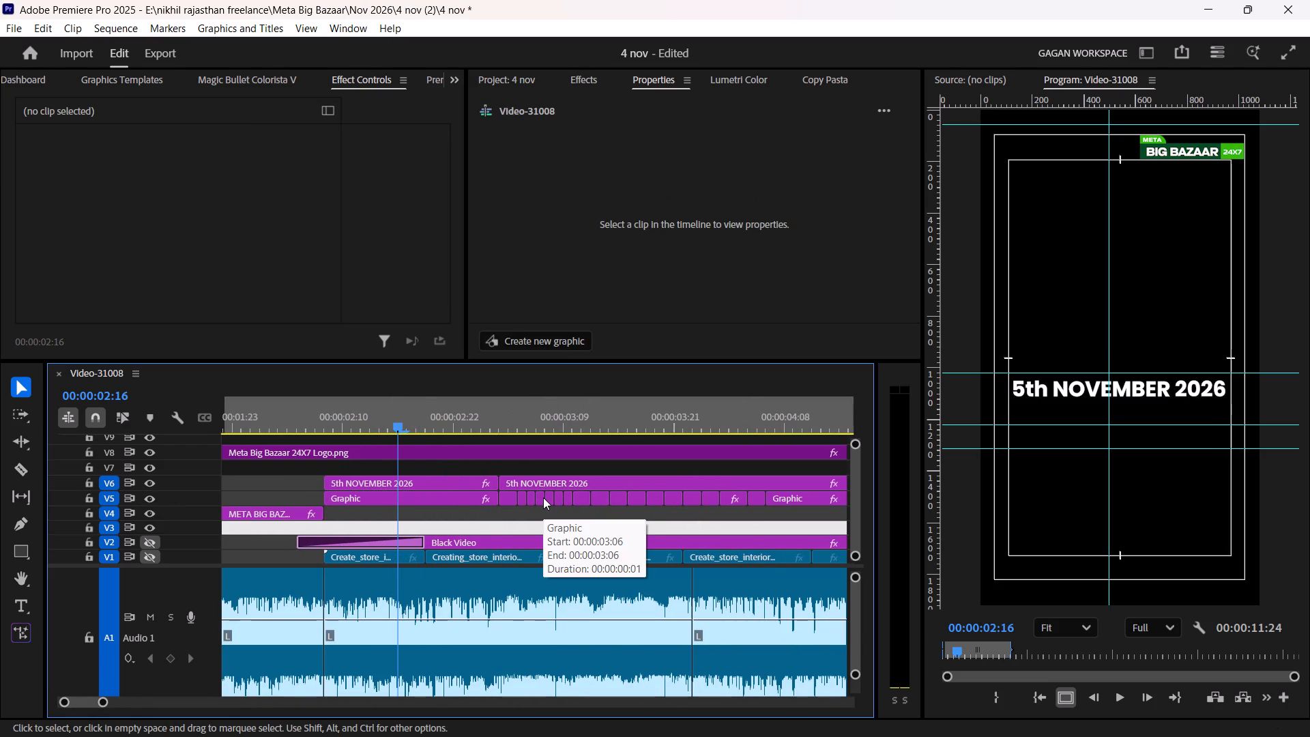
pyautogui.click(160, 541)
pyautogui.click(151, 553)
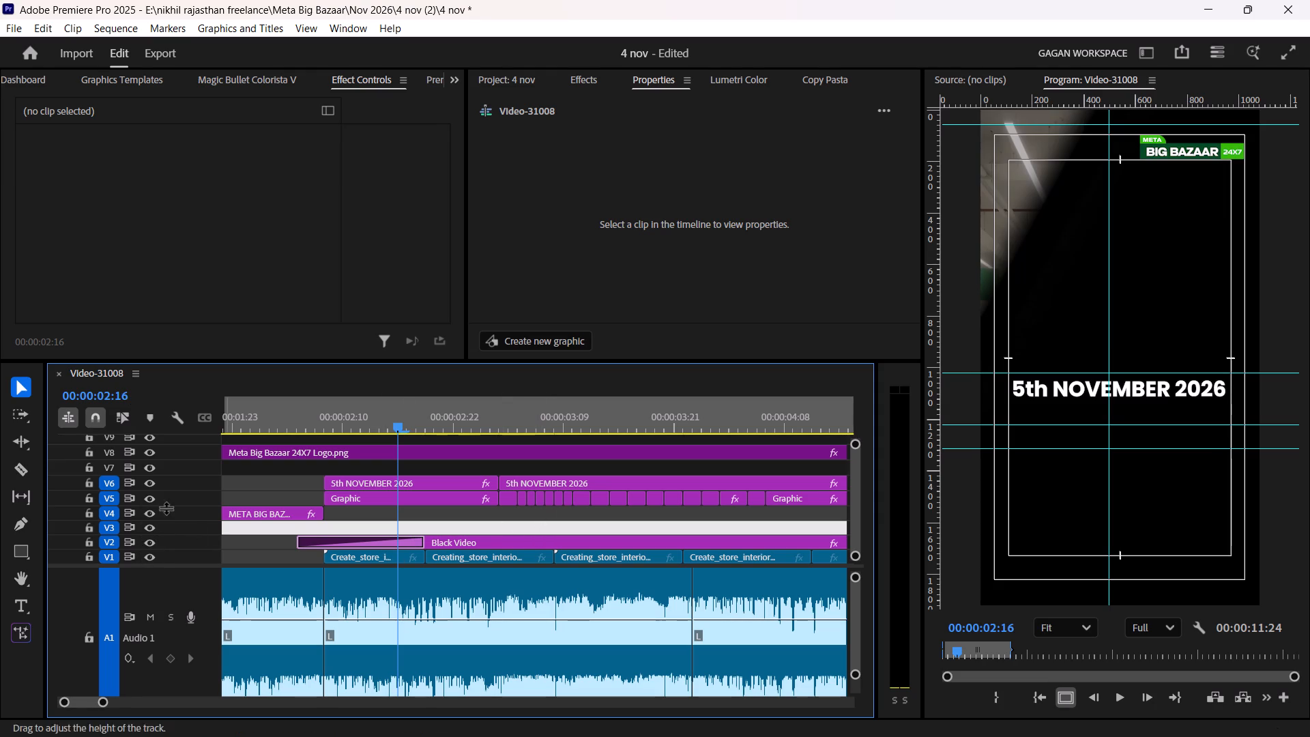
# Lock all video tracks except V6.
pyautogui.press('`')
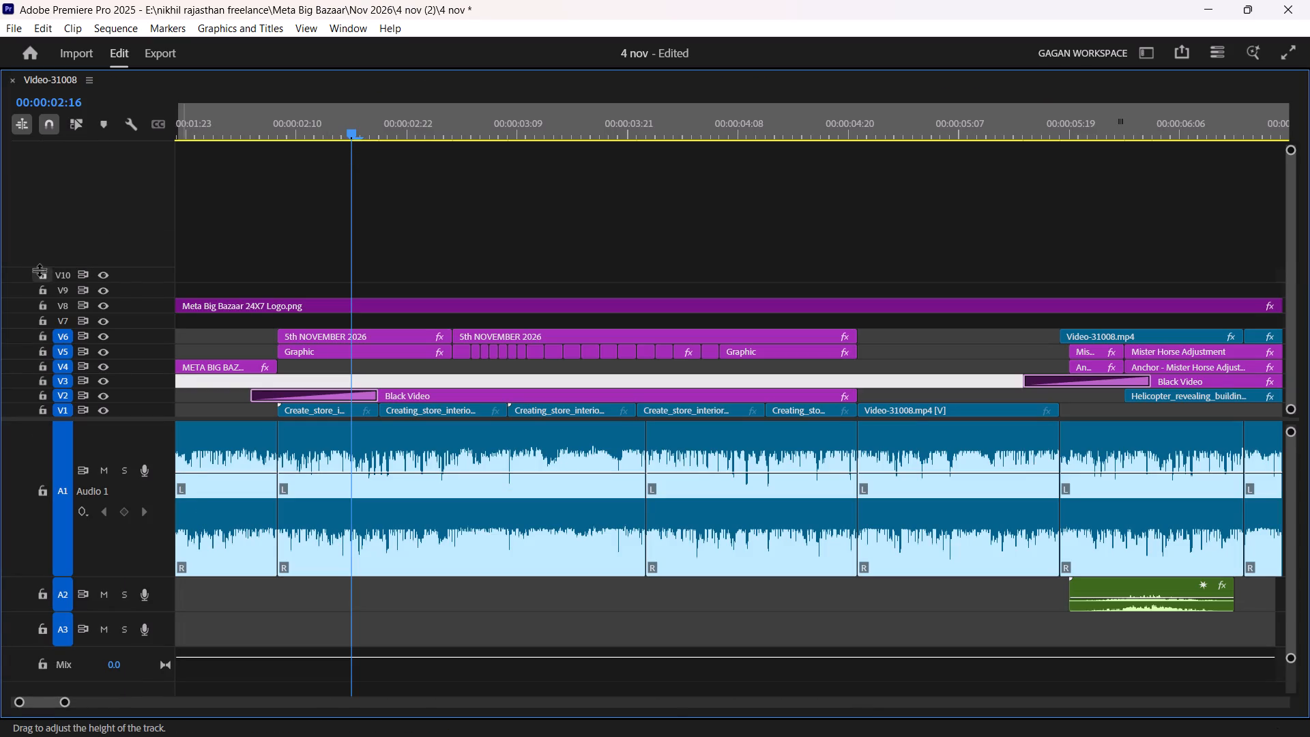
pyautogui.click(39, 270)
pyautogui.keyDown('shift'); pyautogui.click(43, 415); pyautogui.keyUp('shift')
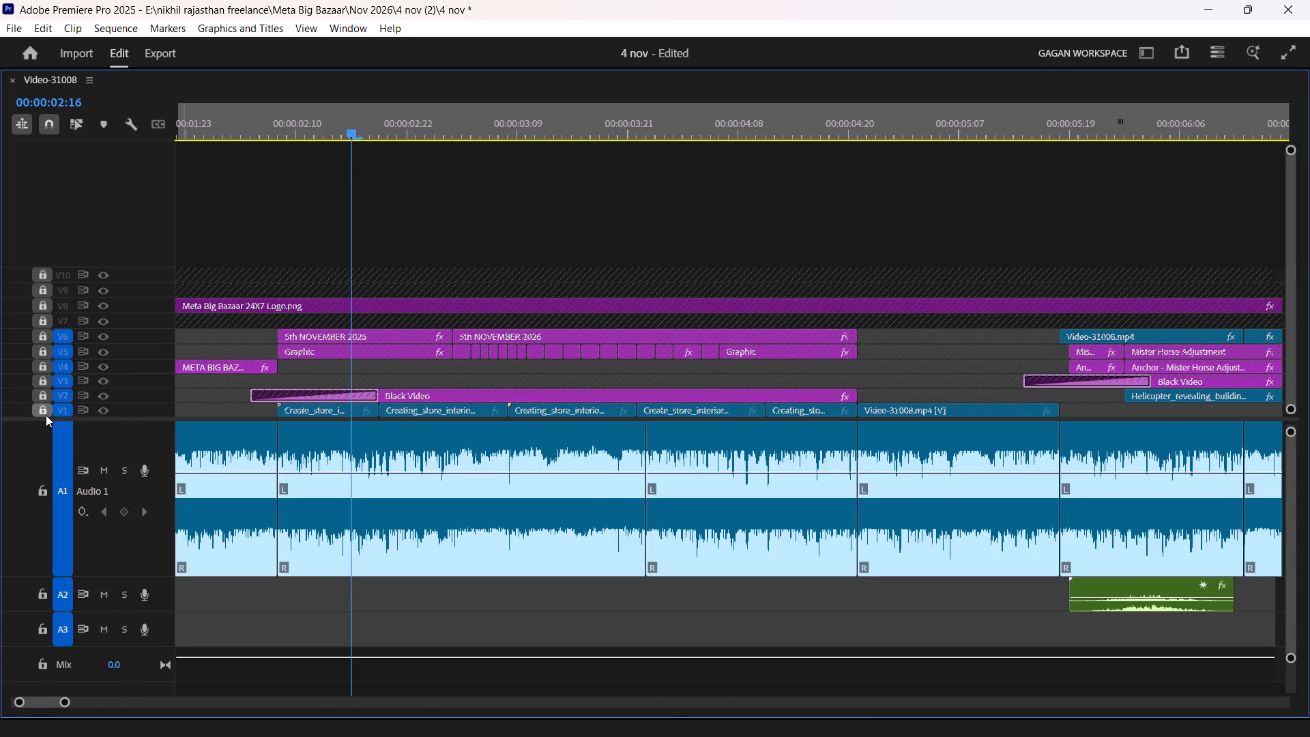
pyautogui.click(46, 340)
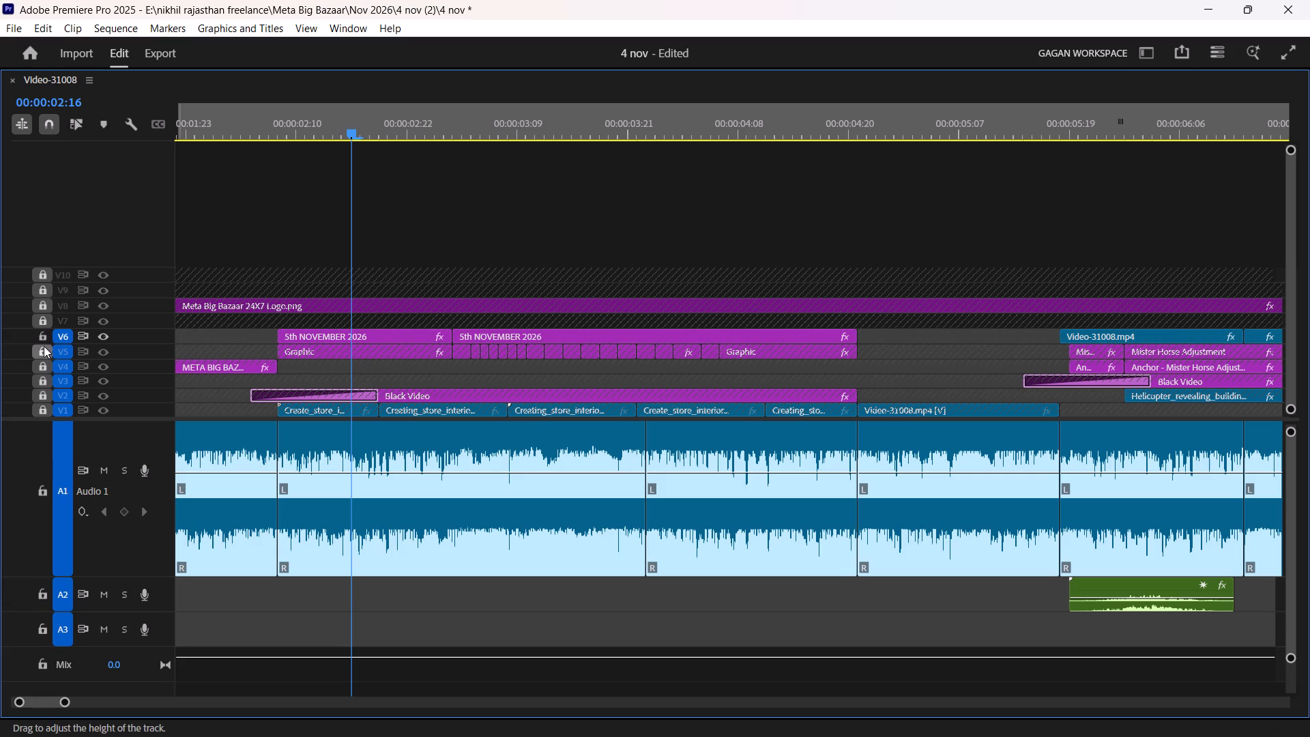
pyautogui.click(44, 351)
pyautogui.click(46, 353)
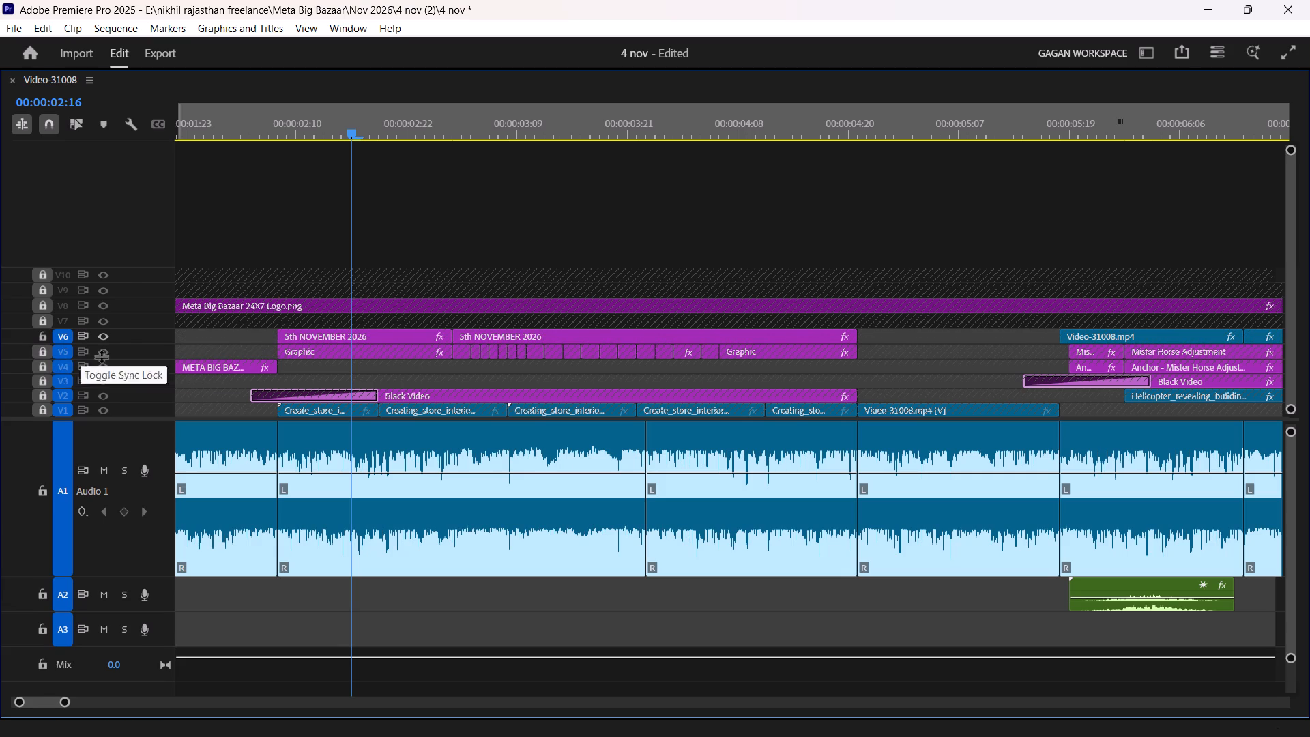
# Cut the unlocked tracks at 00:00:03:02, where the second "5th NOVEMBER 2026" clip on V6 starts.
pyautogui.press('Down')
pyautogui.press('Down')
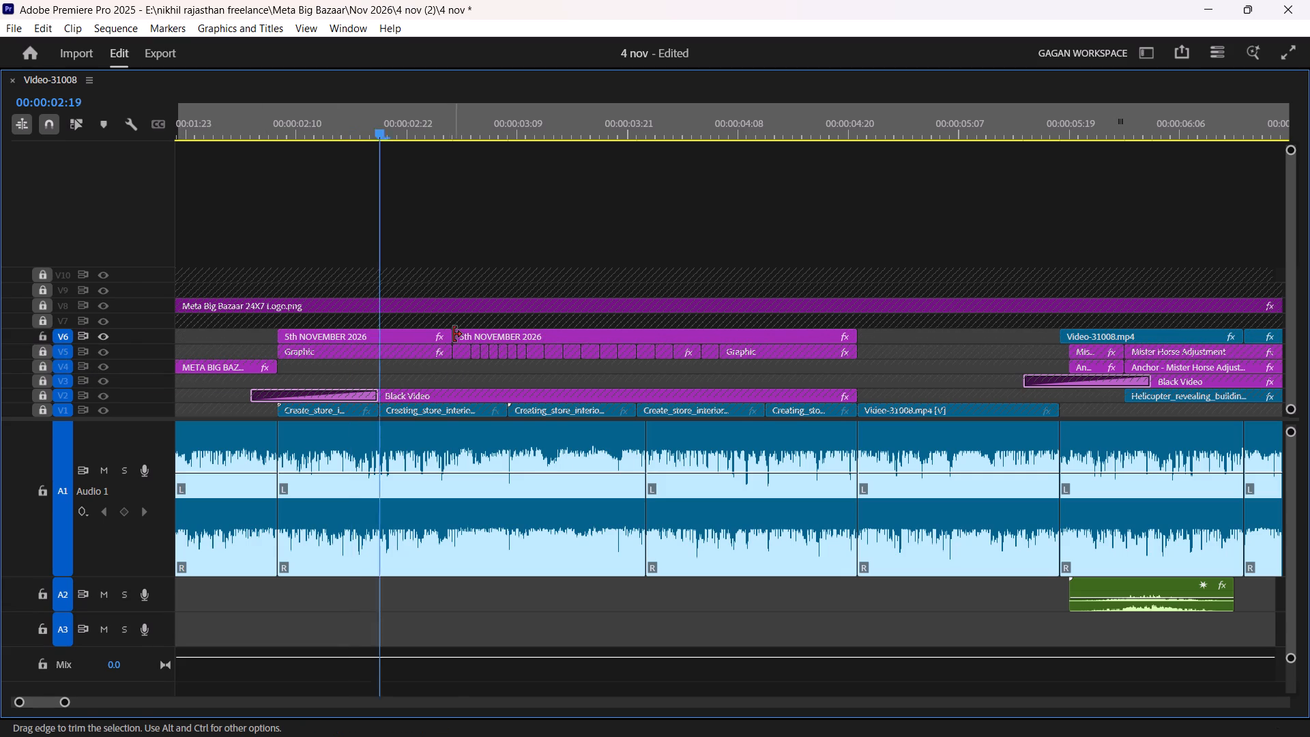
pyautogui.press('Down')
pyautogui.press('Up')
pyautogui.hotkey('ctrl', 'k')
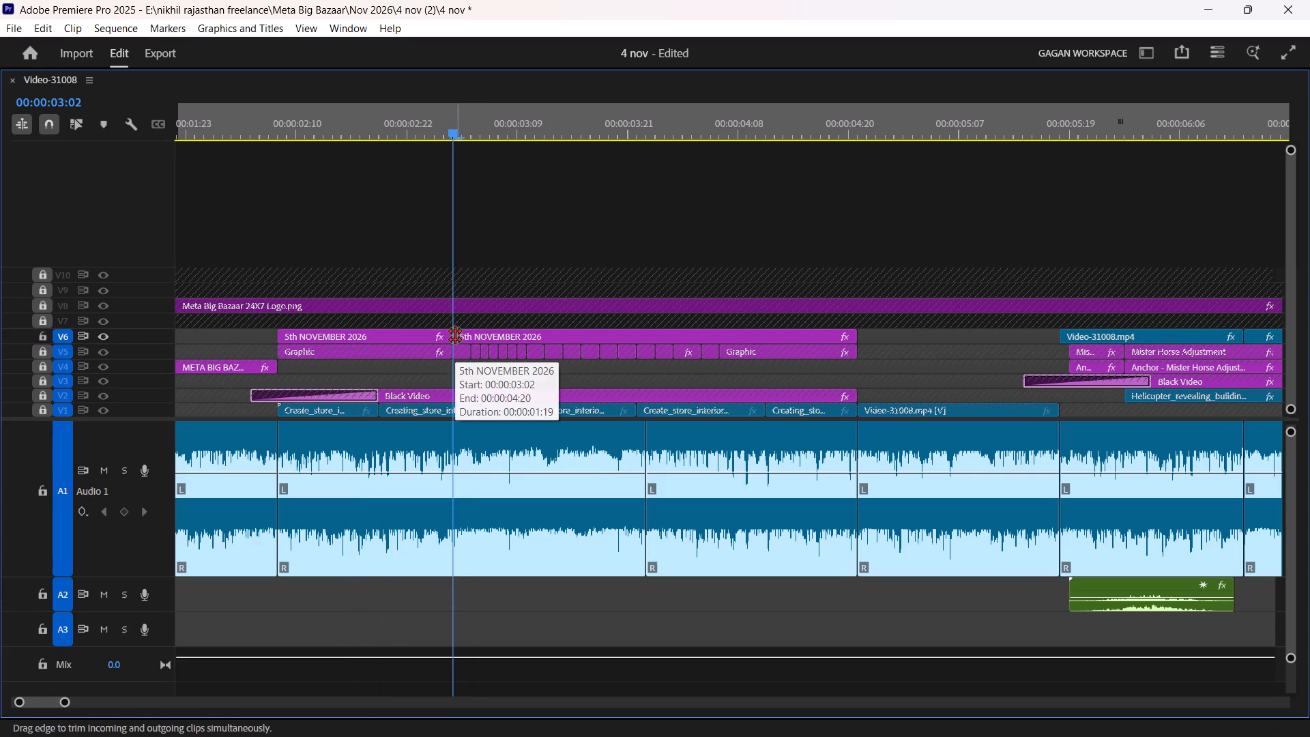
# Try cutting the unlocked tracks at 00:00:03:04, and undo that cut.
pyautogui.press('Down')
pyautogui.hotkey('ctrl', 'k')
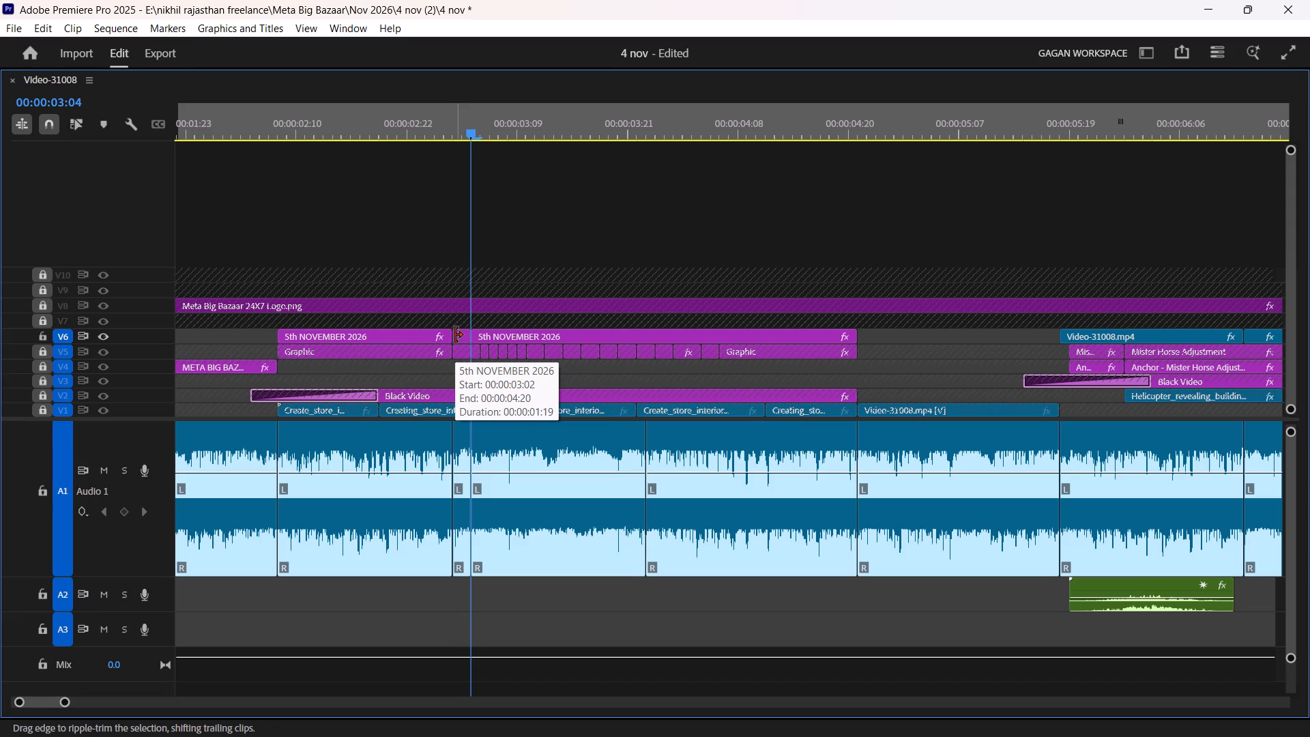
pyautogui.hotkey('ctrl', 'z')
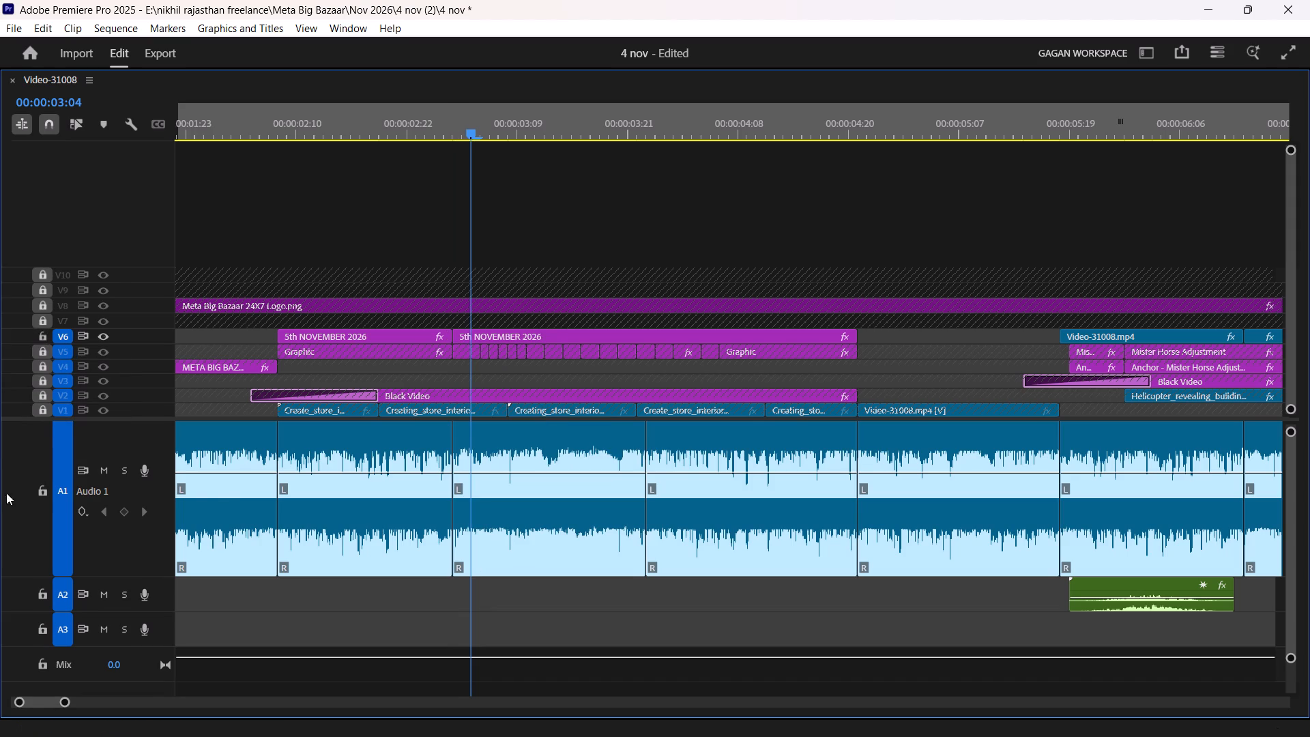
# Lock audio tracks A1 and A2.
pyautogui.click(31, 495)
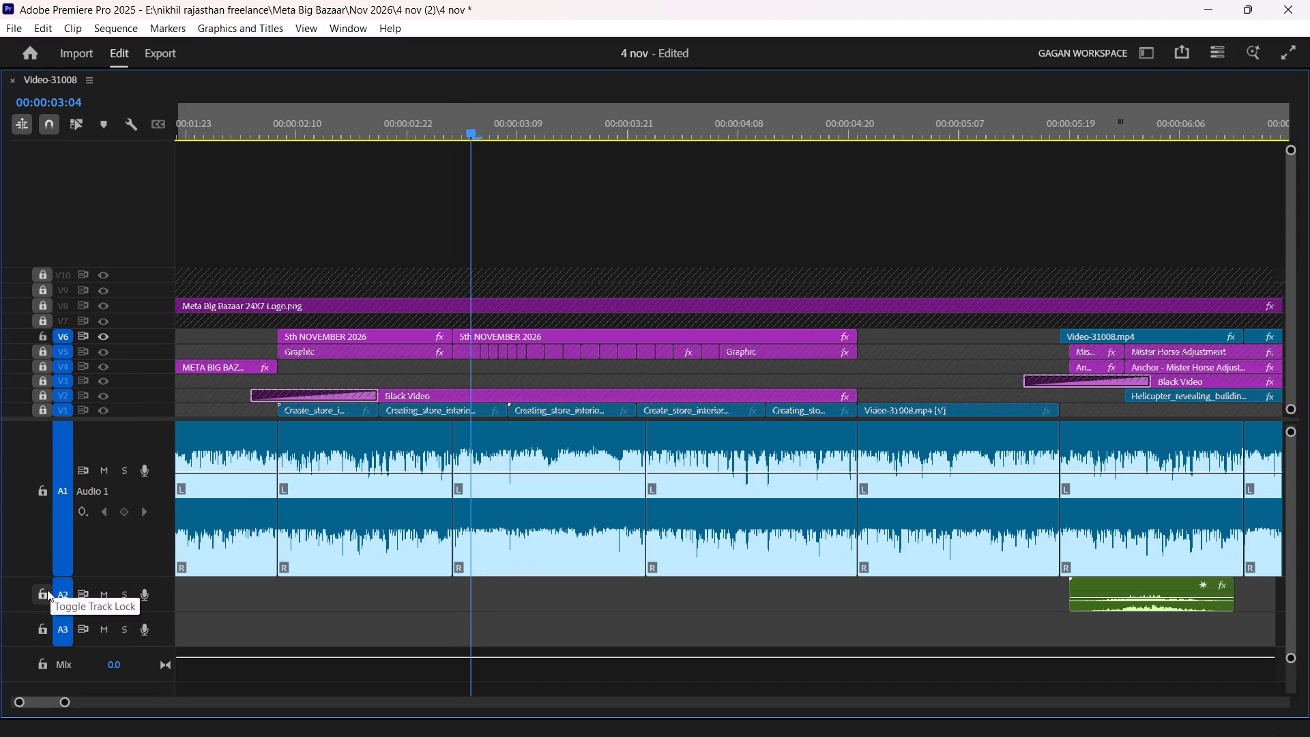
pyautogui.click(45, 493)
pyautogui.click(35, 592)
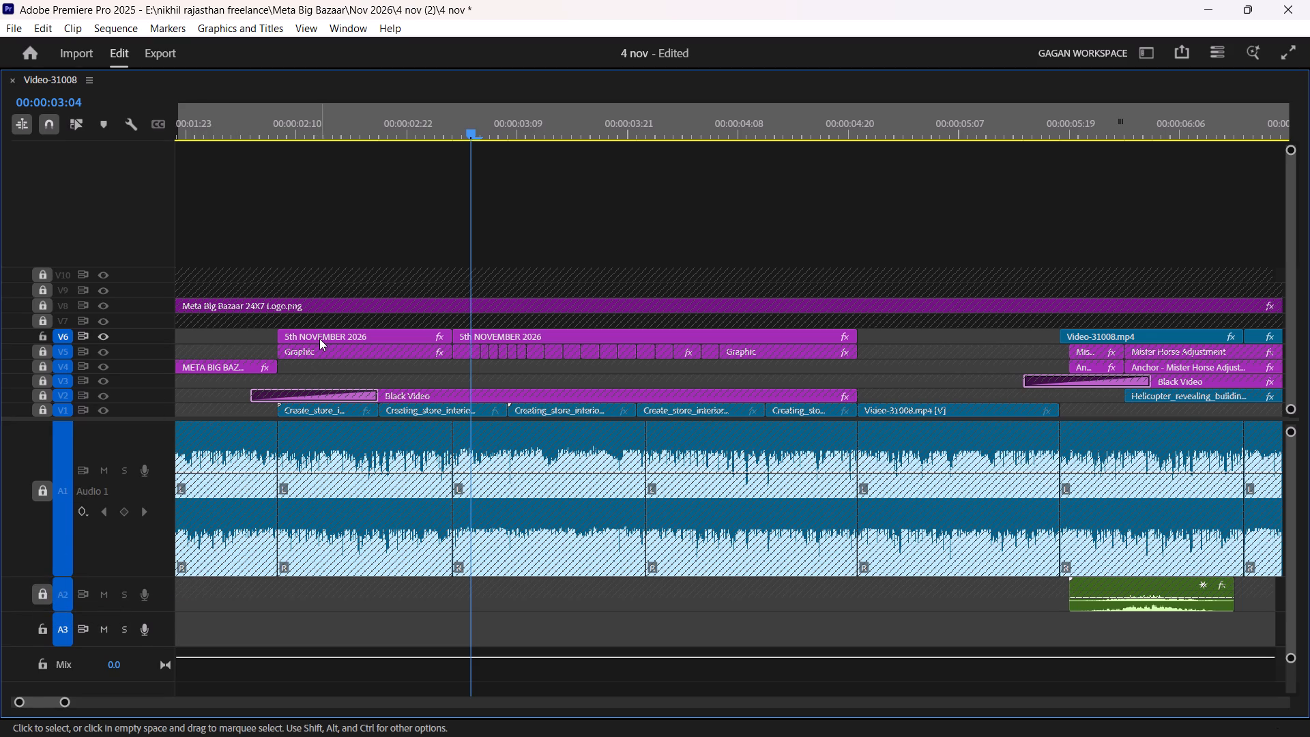
# Cut the V6 "5th NOVEMBER 2026" clip at each Graphic cut on V5 from 00:00:03:04 through 00:00:03:10.
pyautogui.hotkey('ctrl', 'k')
pyautogui.press('Down')
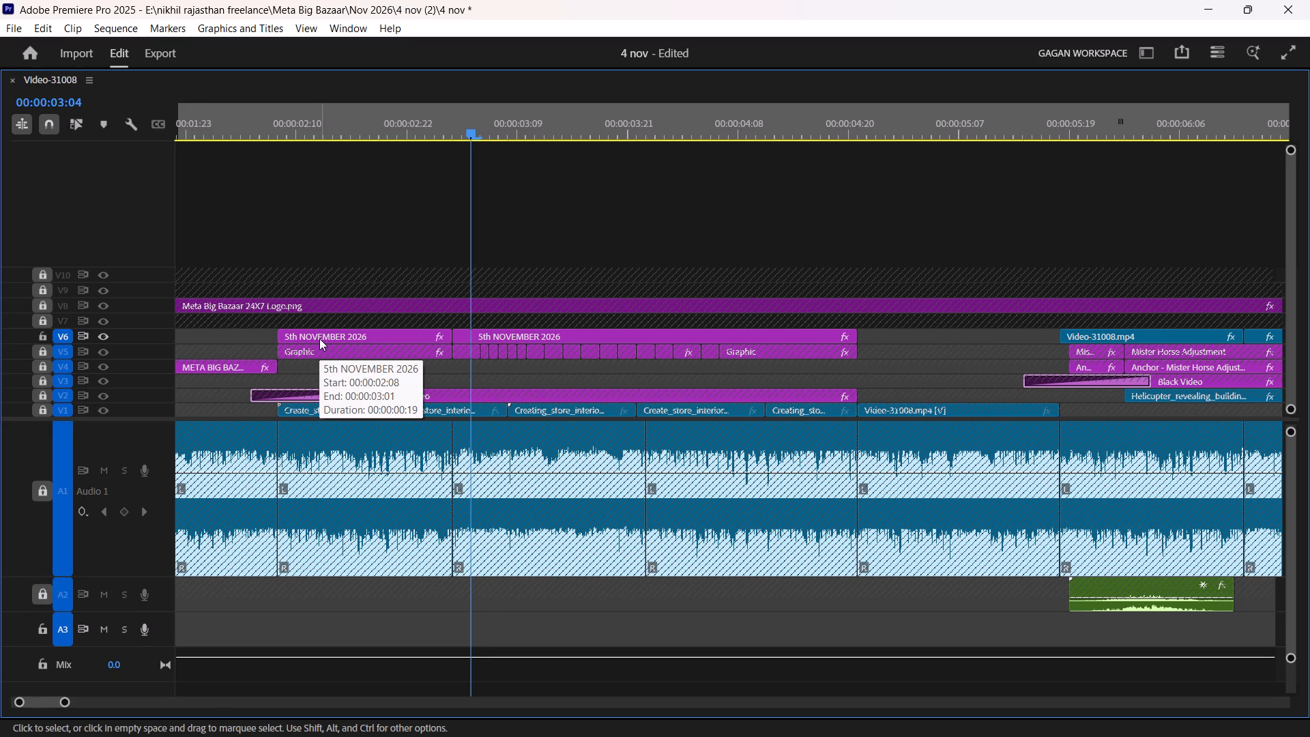
pyautogui.hotkey('ctrl', 'j')
pyautogui.hotkey('ctrl', 'k')
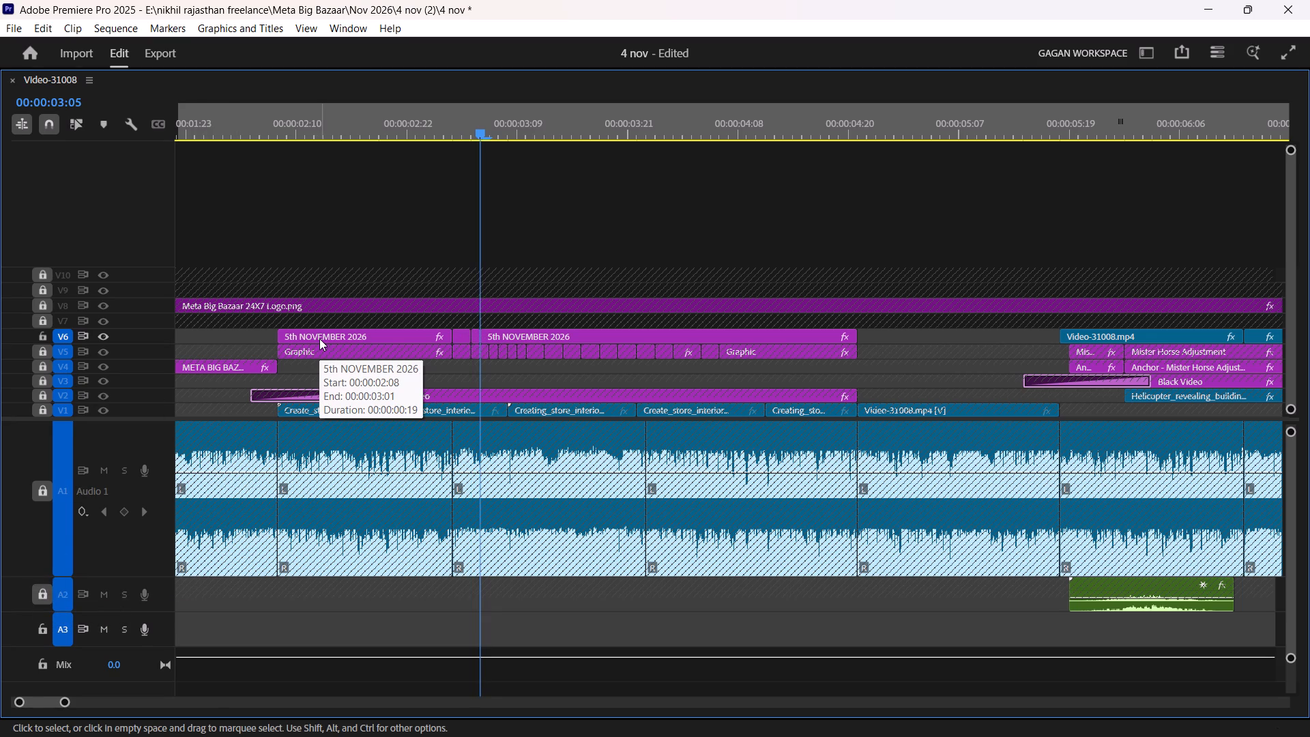
pyautogui.press('Down')
pyautogui.hotkey('ctrl', 'k')
pyautogui.press('Down')
pyautogui.hotkey('ctrl', 'k')
pyautogui.press('Down')
pyautogui.hotkey('ctrl', 'k')
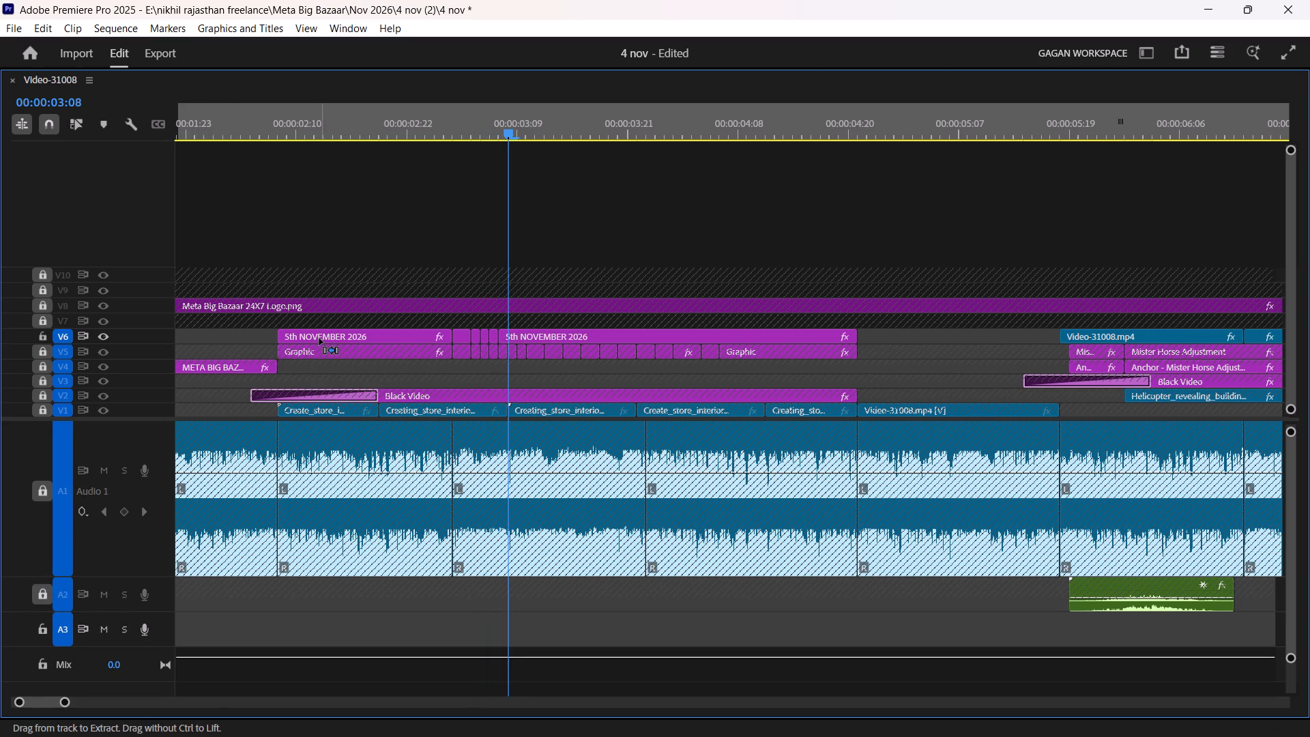
pyautogui.press('Down')
pyautogui.hotkey('ctrl', 'k')
pyautogui.press('Down')
pyautogui.hotkey('ctrl', 'k')
# Cut the V6 "5th NOVEMBER 2026" clip at the following Graphic cut, at 00:00:03:12.
pyautogui.hotkey('ctrl', 'Down')
pyautogui.hotkey('ctrl', 'k')
pyautogui.hotkey('ctrl', 'Down')
pyautogui.press('Up')
pyautogui.press('Up')
pyautogui.press('Up')
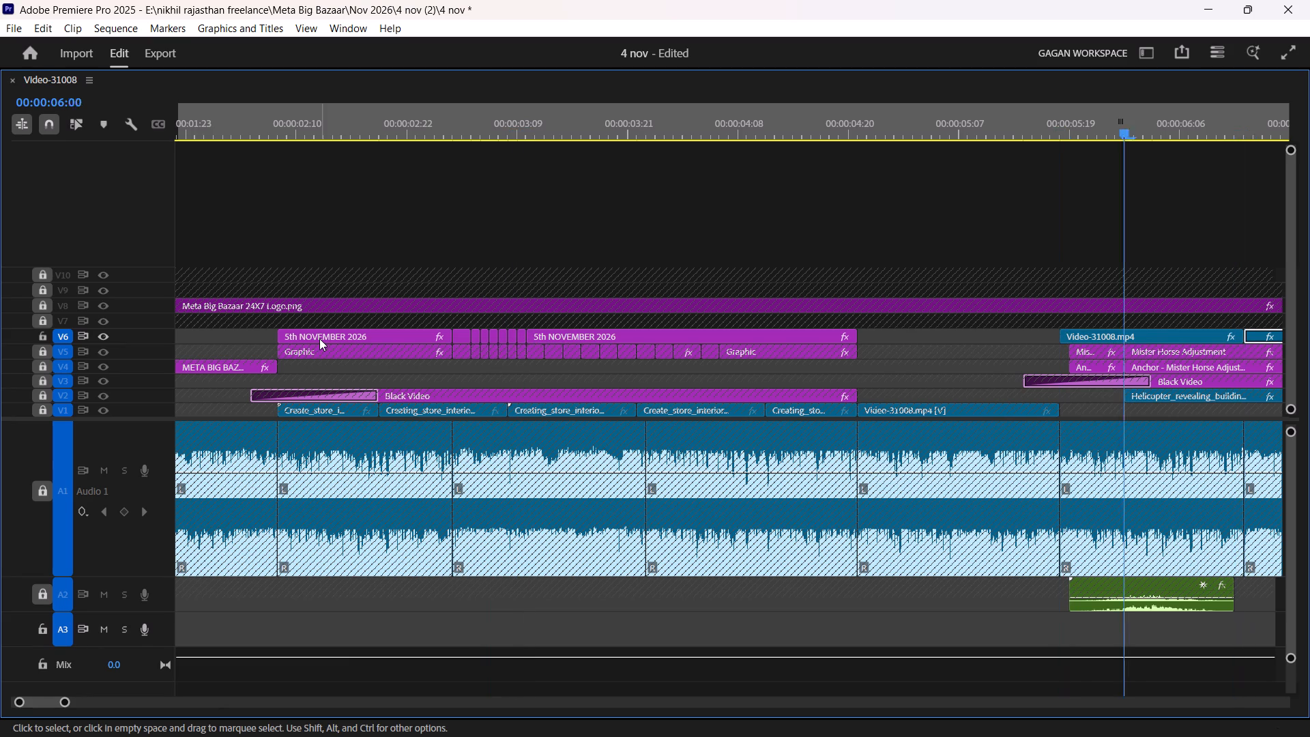
pyautogui.press('Up')
pyautogui.press('Up')
pyautogui.press('Up')
pyautogui.press('Up')
pyautogui.press('Up')
pyautogui.press('Up')
pyautogui.press('Up')
pyautogui.press('Up')
pyautogui.press('Up')
pyautogui.press('Up')
pyautogui.press('Up')
pyautogui.press('Up')
pyautogui.press('Up')
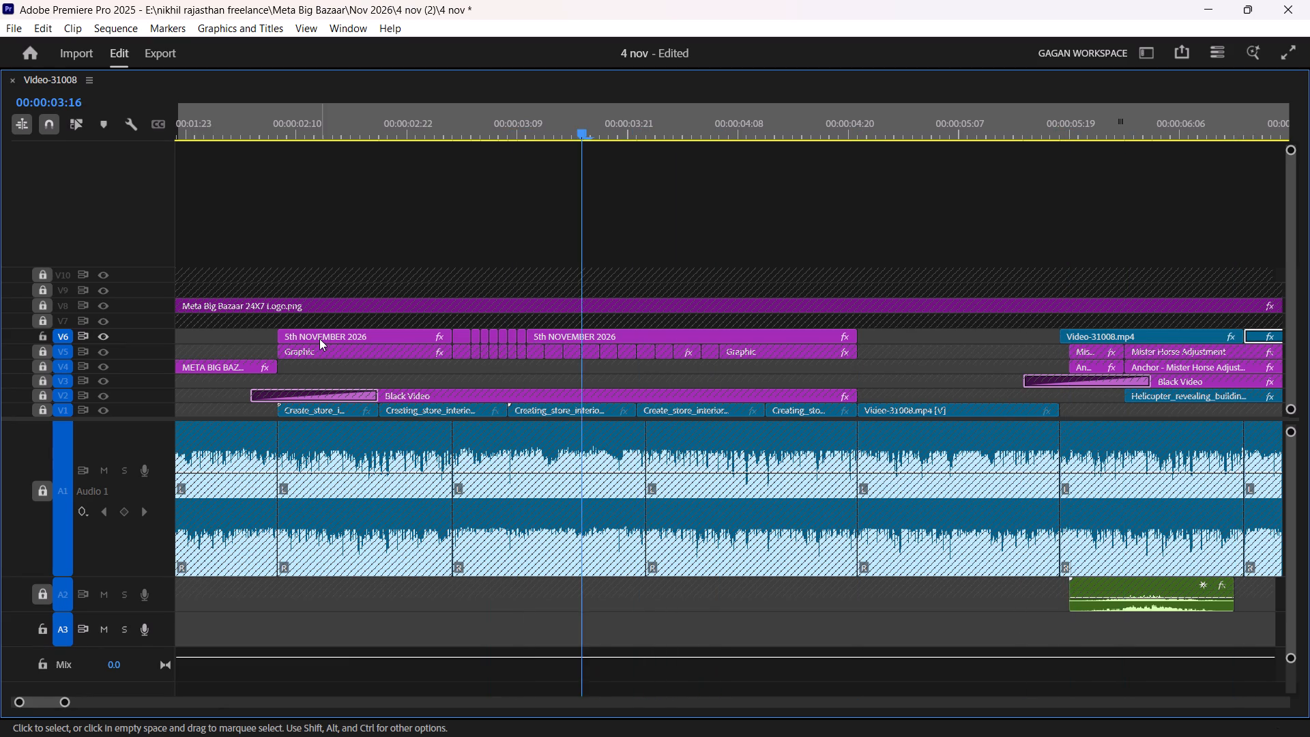
pyautogui.press('Up')
pyautogui.press('Up')
pyautogui.hotkey('ctrl', 'k')
# Cut the V6 "5th NOVEMBER 2026" clip at 00:00:03:14, 00:00:03:16 and 00:00:03:18 to match the Graphic pieces on V5.
pyautogui.hotkey('ctrl', 'Down')
pyautogui.press('Up')
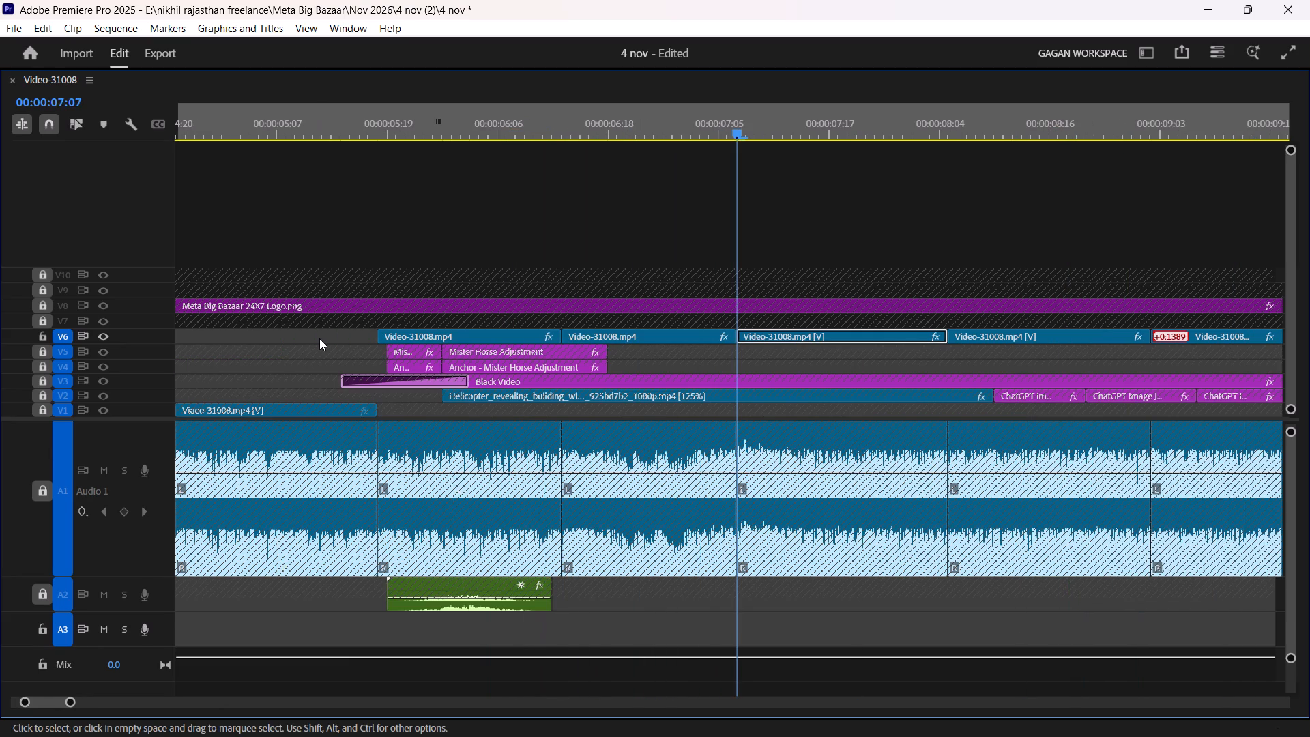
pyautogui.press('Up')
pyautogui.press('Up')
pyautogui.press('Up')
pyautogui.press('Up')
pyautogui.press('Up')
pyautogui.press('Up')
pyautogui.press('Up')
pyautogui.press('Up')
pyautogui.press('Up')
pyautogui.press('Up')
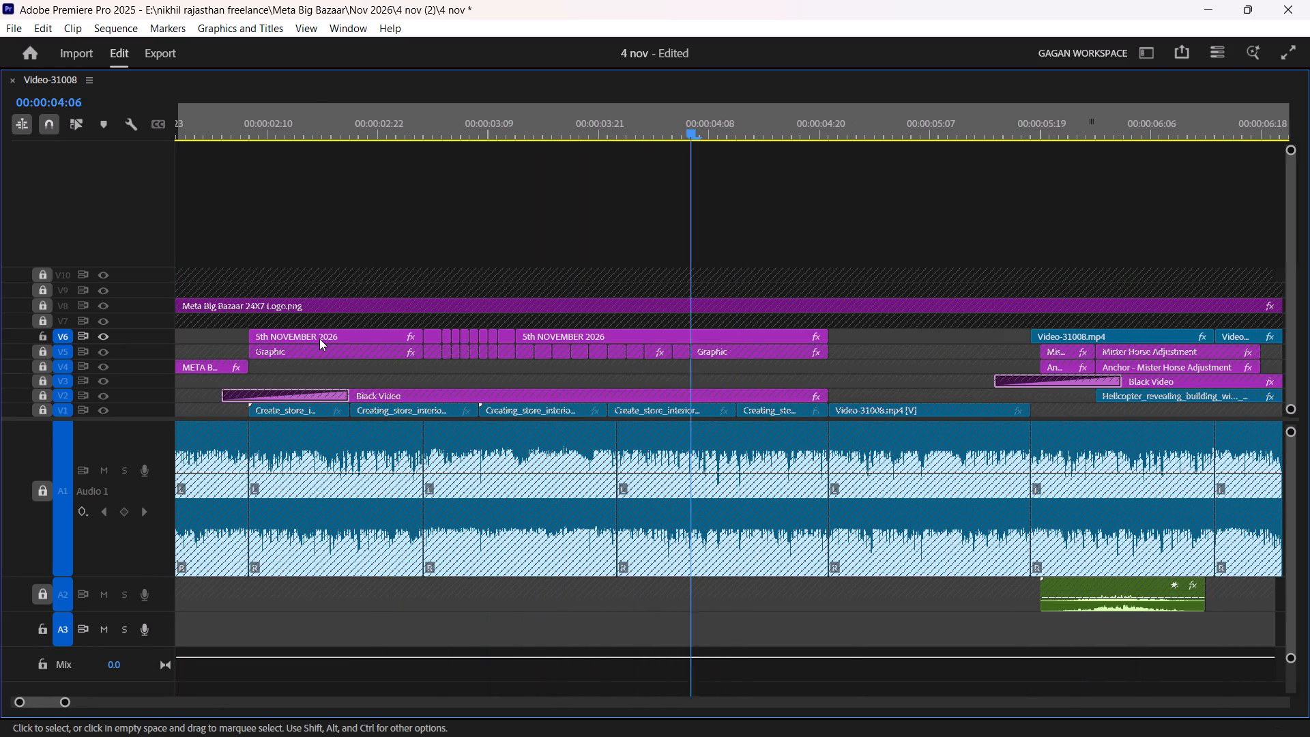
pyautogui.press('Up')
pyautogui.press('Up')
pyautogui.press('Up')
pyautogui.press('Up')
pyautogui.press('Up')
pyautogui.press('Up')
pyautogui.press('Up')
pyautogui.press('Up')
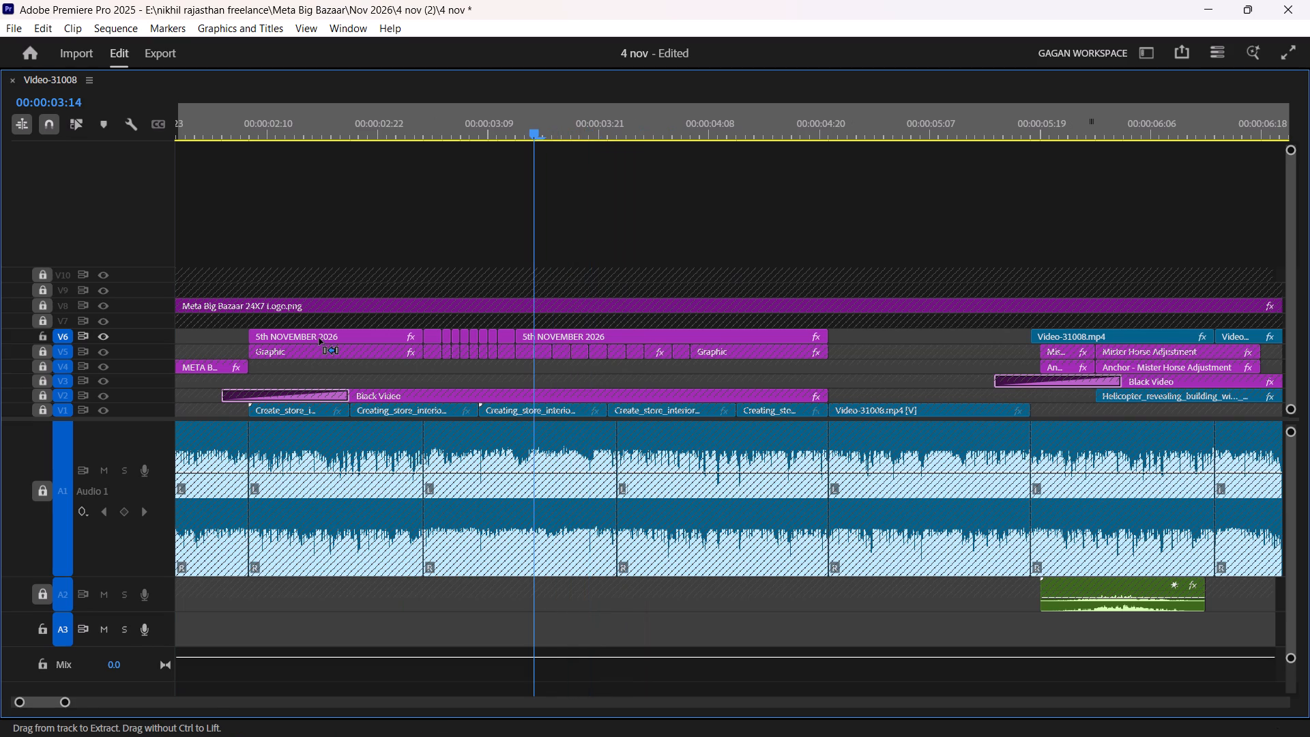
pyautogui.hotkey('ctrl', 'k')
pyautogui.press('Down')
pyautogui.hotkey('ctrl', 'k')
pyautogui.press('Down')
pyautogui.hotkey('ctrl', 'k')
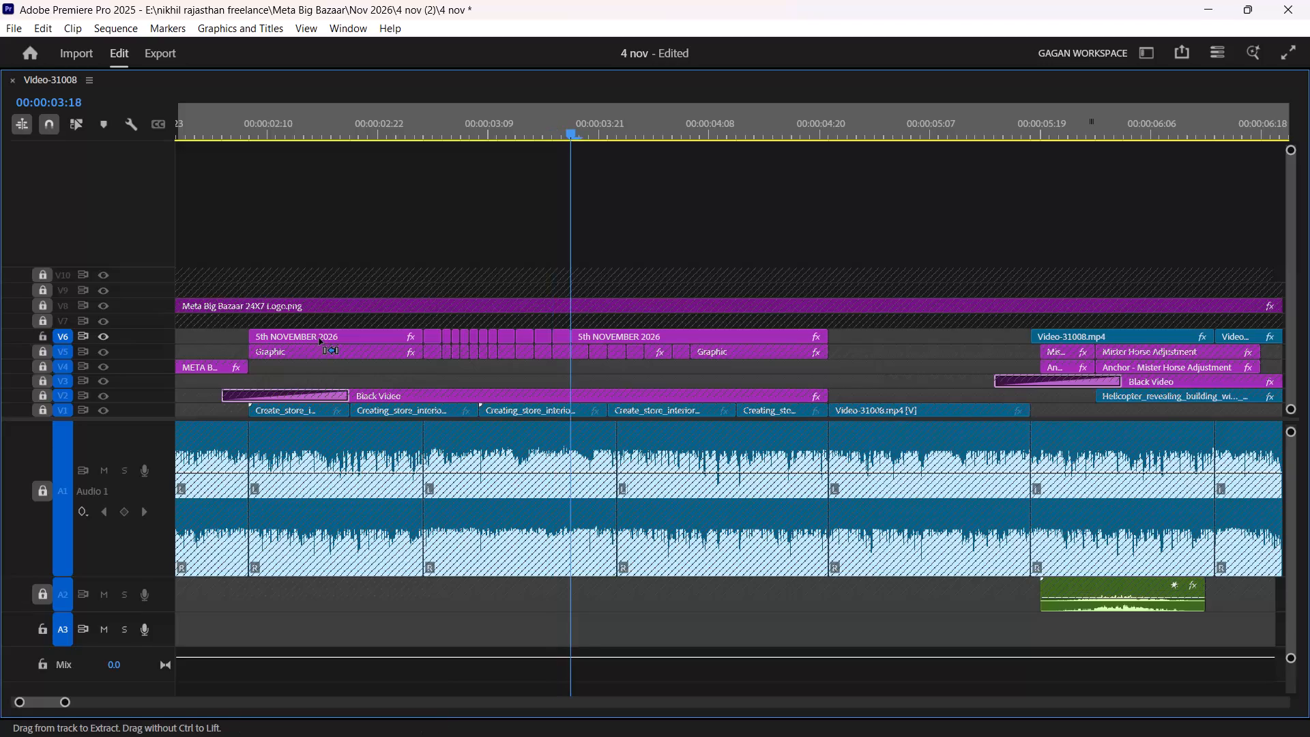
# Cut the rest of the V6 "5th NOVEMBER 2026" clip at each following edit point, up to the last Graphic cut at 00:00:04:06.
pyautogui.press('Down')
pyautogui.hotkey('ctrl', 'k')
pyautogui.press('Down')
pyautogui.hotkey('ctrl', 'k')
pyautogui.press('Down')
pyautogui.hotkey('ctrl', 'k')
pyautogui.press('Down')
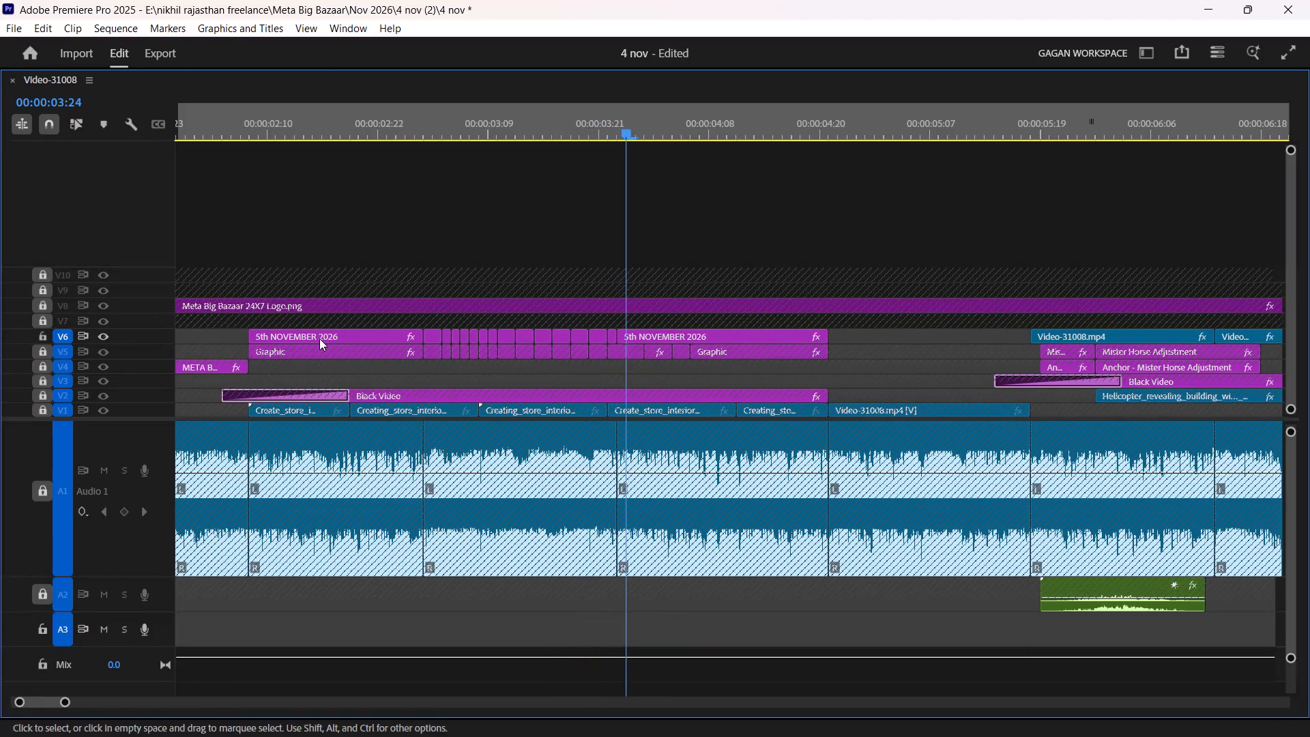
pyautogui.hotkey('ctrl', 'k')
pyautogui.press('Down')
pyautogui.hotkey('ctrl', 'k')
pyautogui.press('Down')
pyautogui.hotkey('ctrl', 'k')
pyautogui.press('Down')
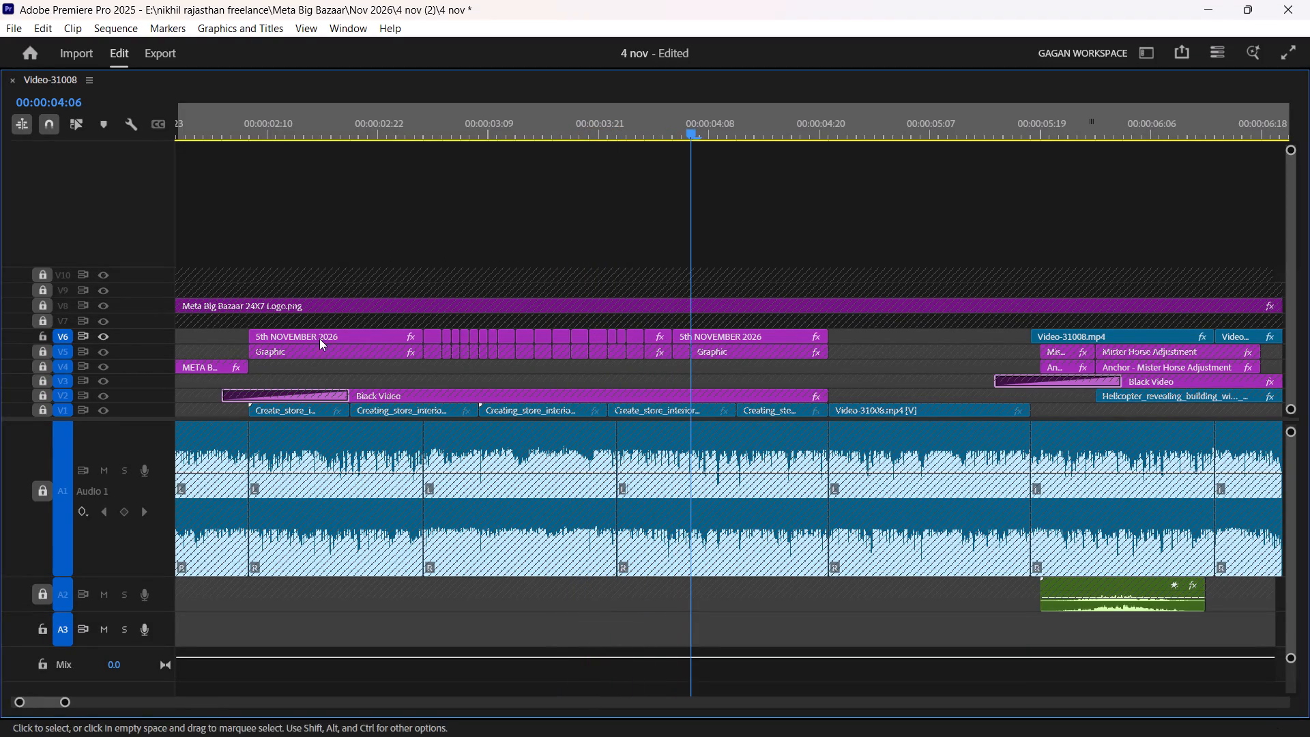
pyautogui.hotkey('ctrl', 'k')
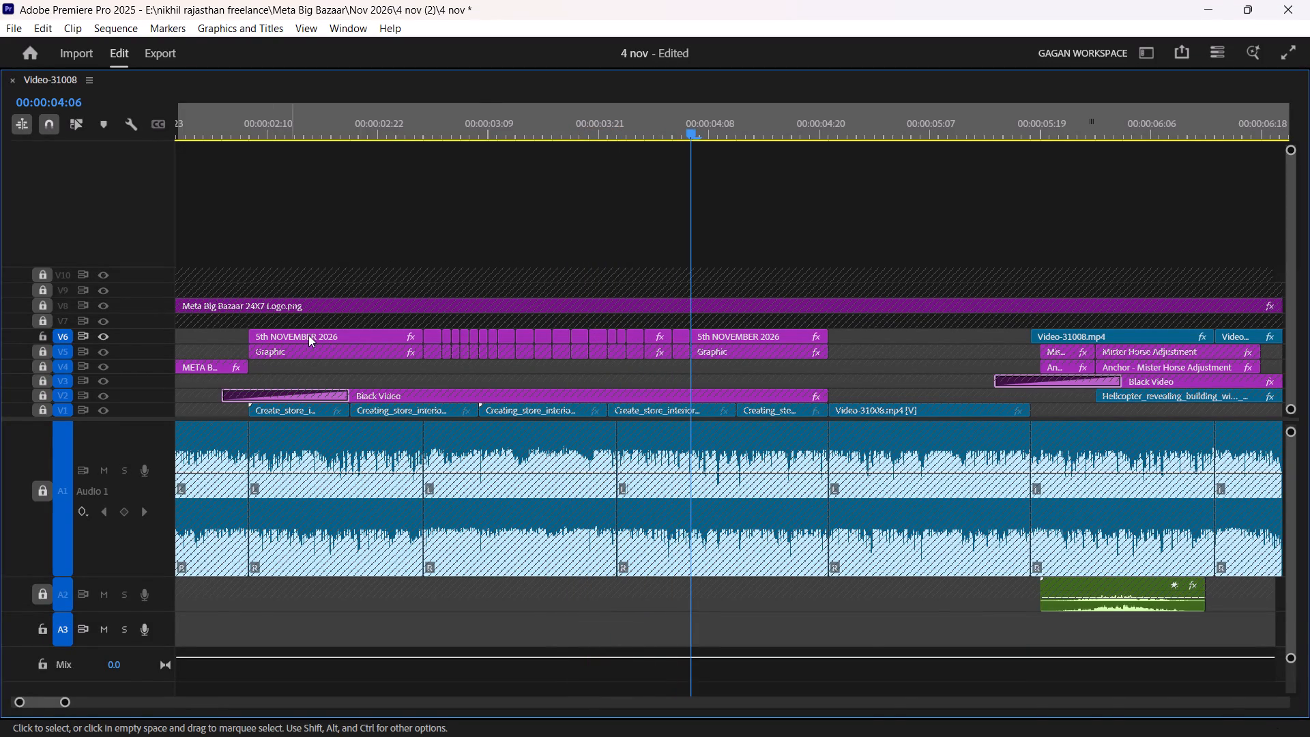
# Unlock audio track A1 and all the locked video tracks.
pyautogui.press('`')
pyautogui.keyDown('alt'); pyautogui.scroll(-3, 539, 509); pyautogui.keyUp('alt')
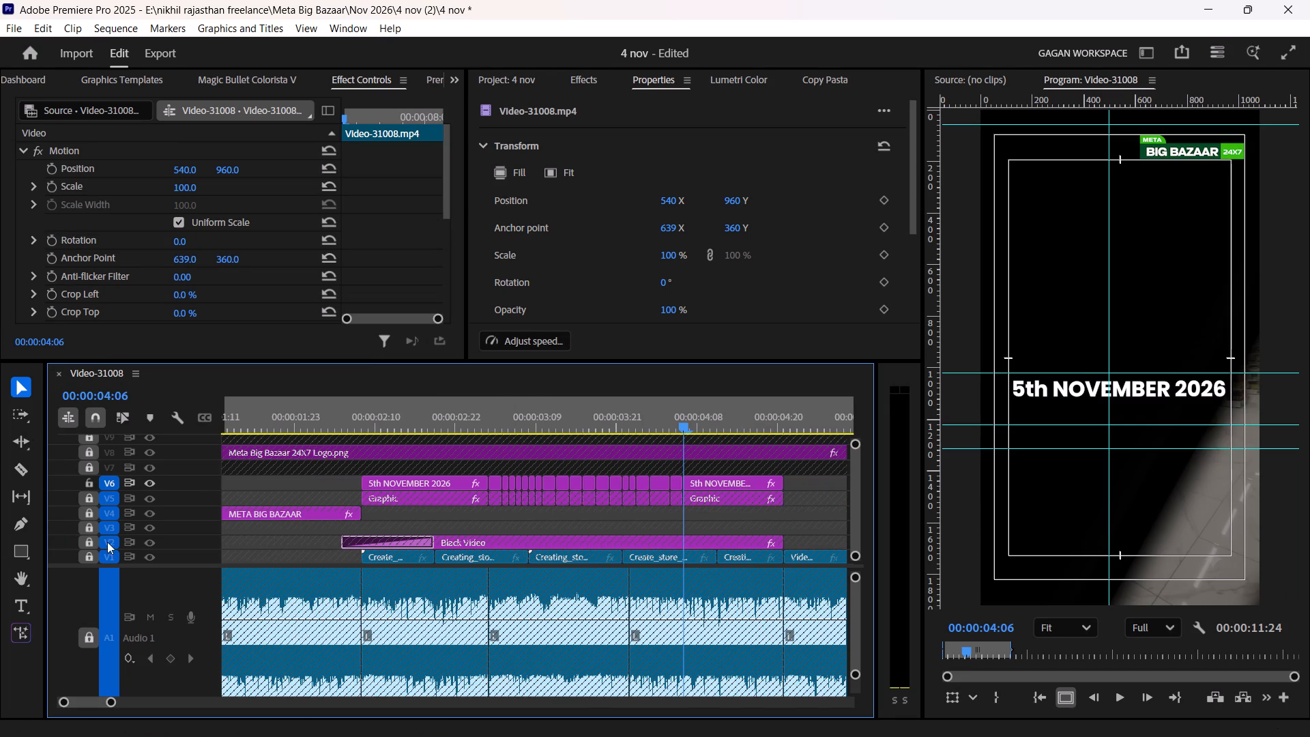
pyautogui.click(83, 640)
pyautogui.press('`')
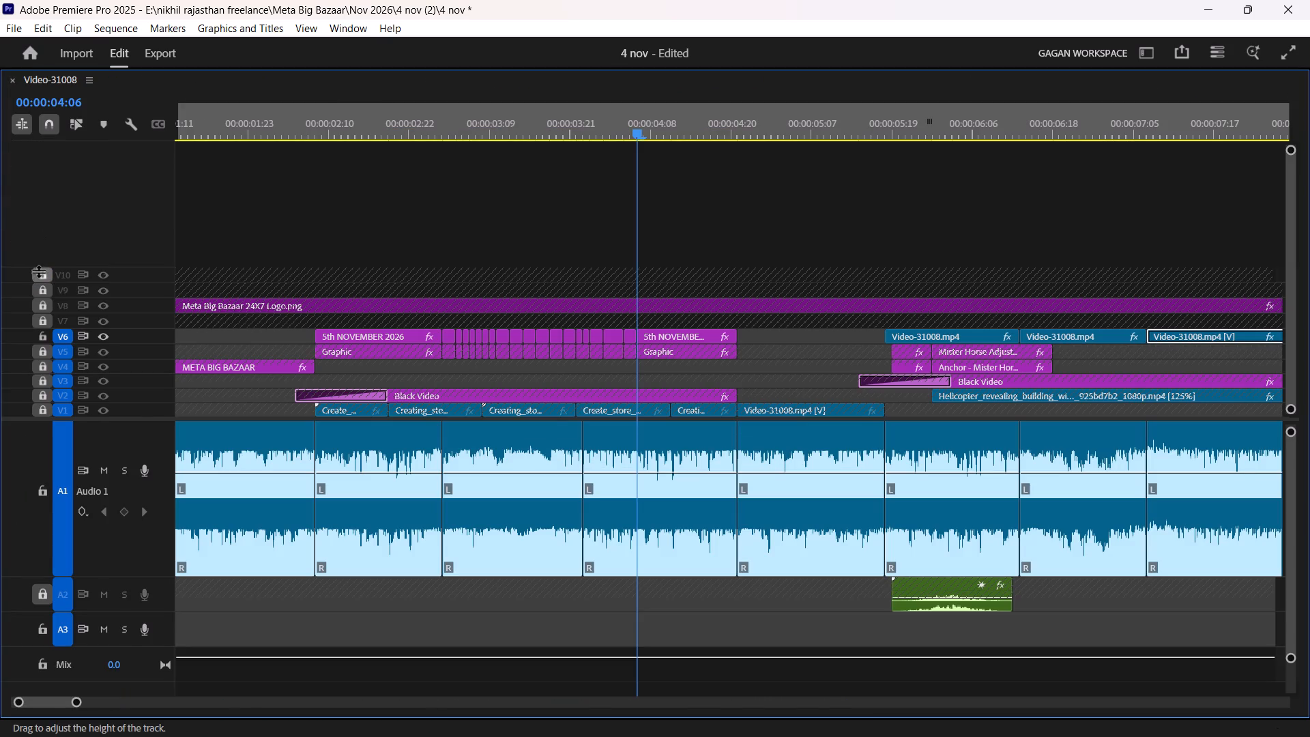
pyautogui.click(40, 270)
pyautogui.keyDown('shift'); pyautogui.click(42, 405); pyautogui.keyUp('shift')
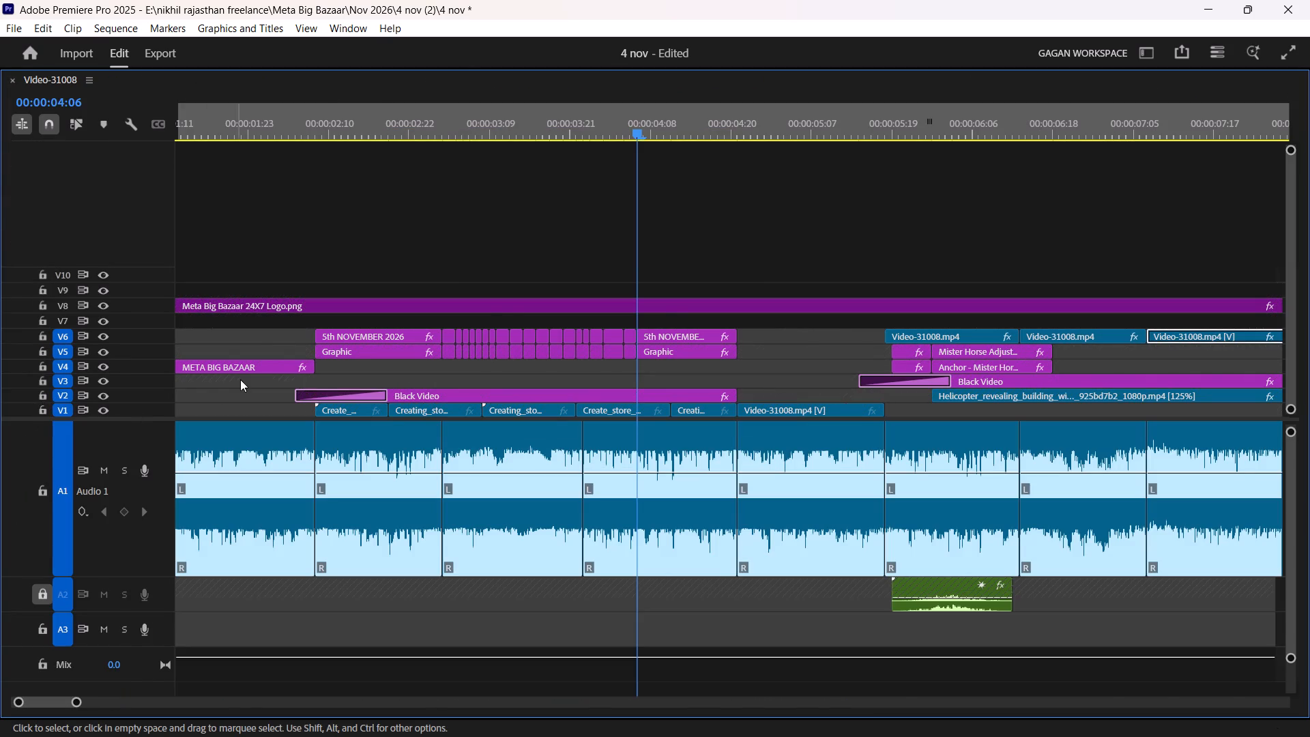
pyautogui.press('`')
# Play back the sequence from 00:00:03:02 across the cut "5th NOVEMBER 2026" title pieces.
pyautogui.click(492, 407)
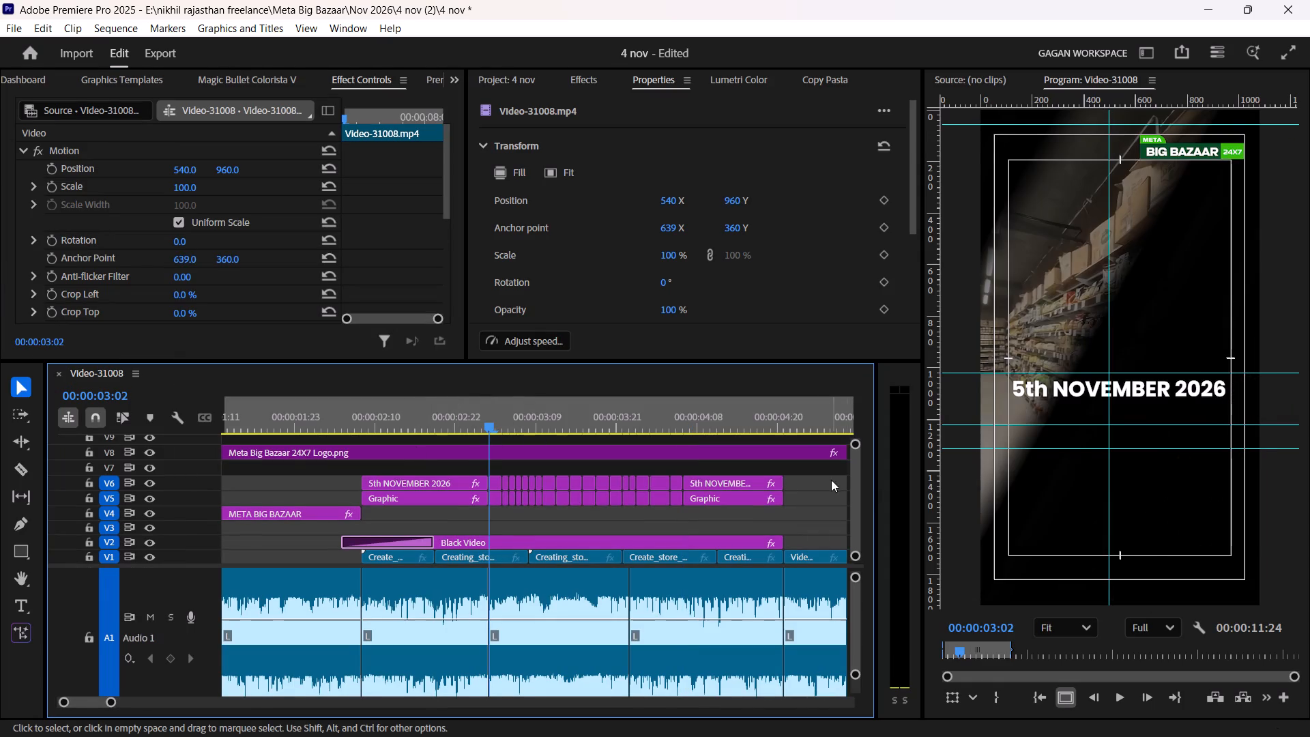
pyautogui.moveTo(809, 474); pyautogui.dragTo(295, 478)
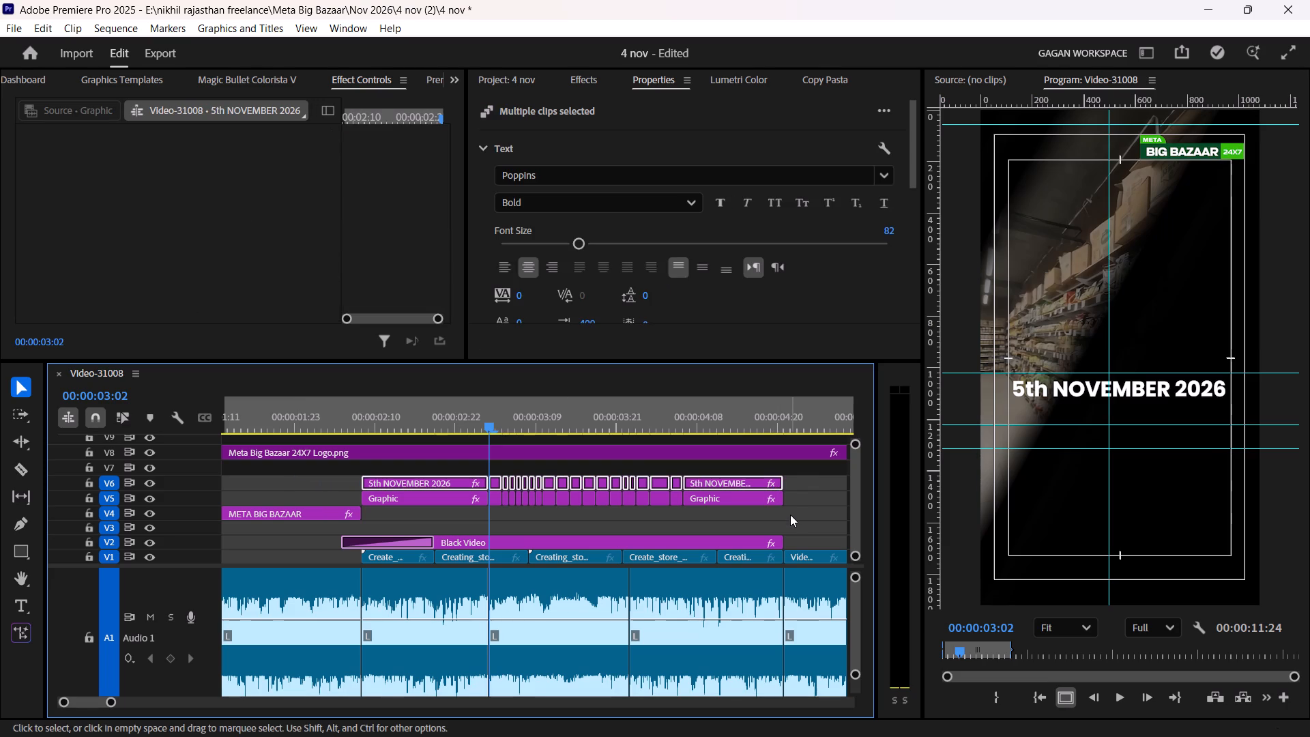
pyautogui.click(658, 531)
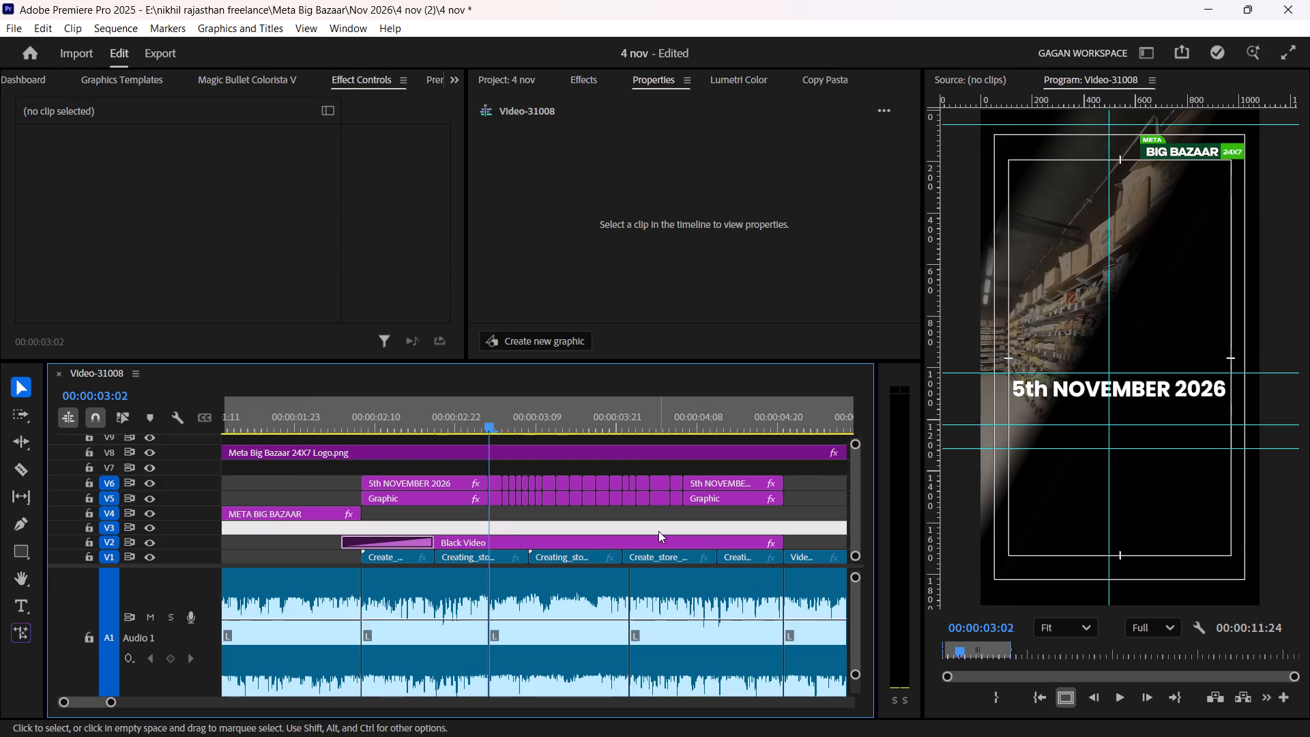
pyautogui.press('space')
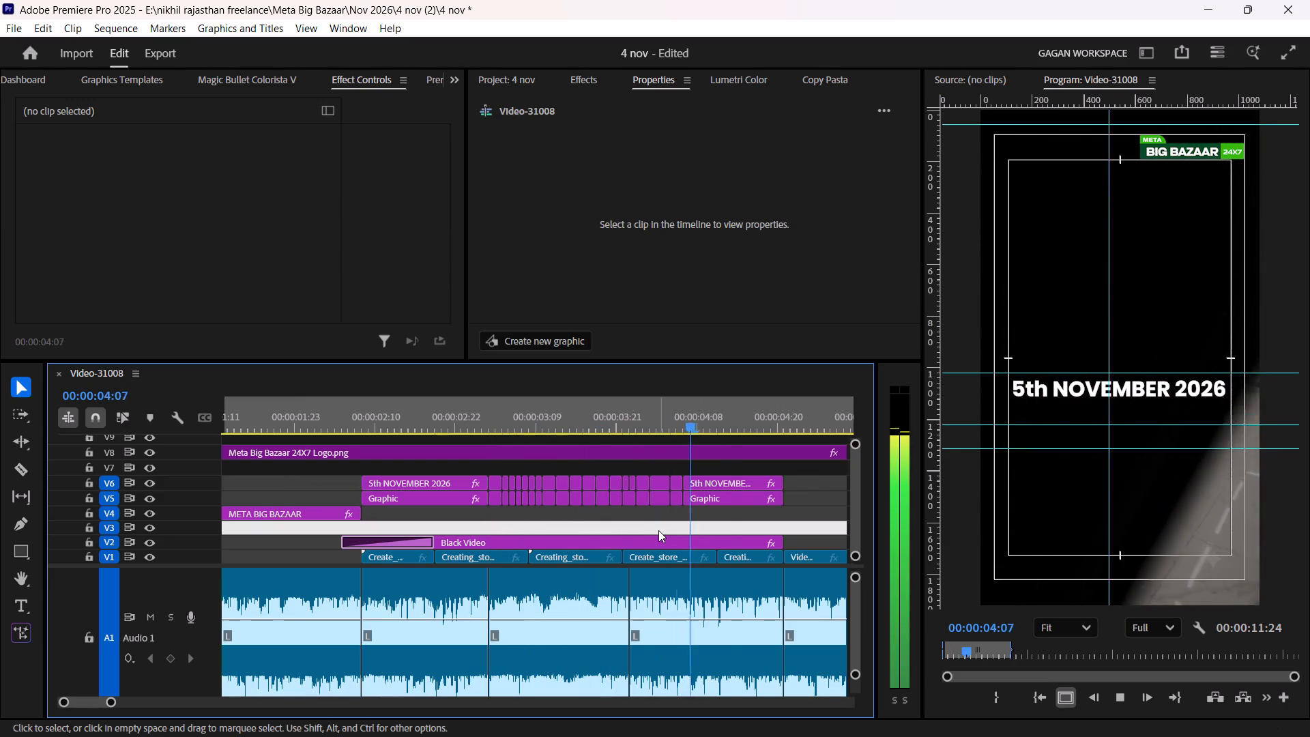
pyautogui.press('space')
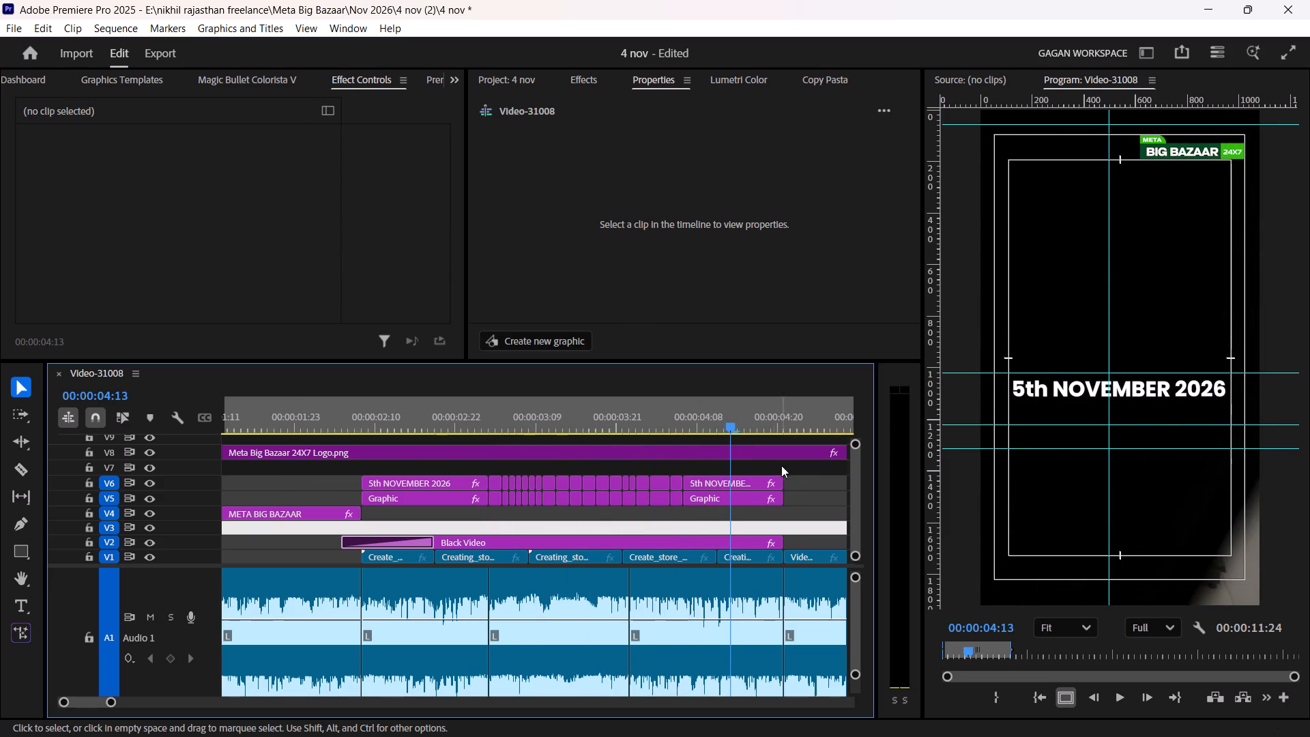
# Set the leading of all the V6 "5th NOVEMBER 2026" pieces to 52 and check the title at other frames.
pyautogui.moveTo(798, 478); pyautogui.dragTo(405, 476)
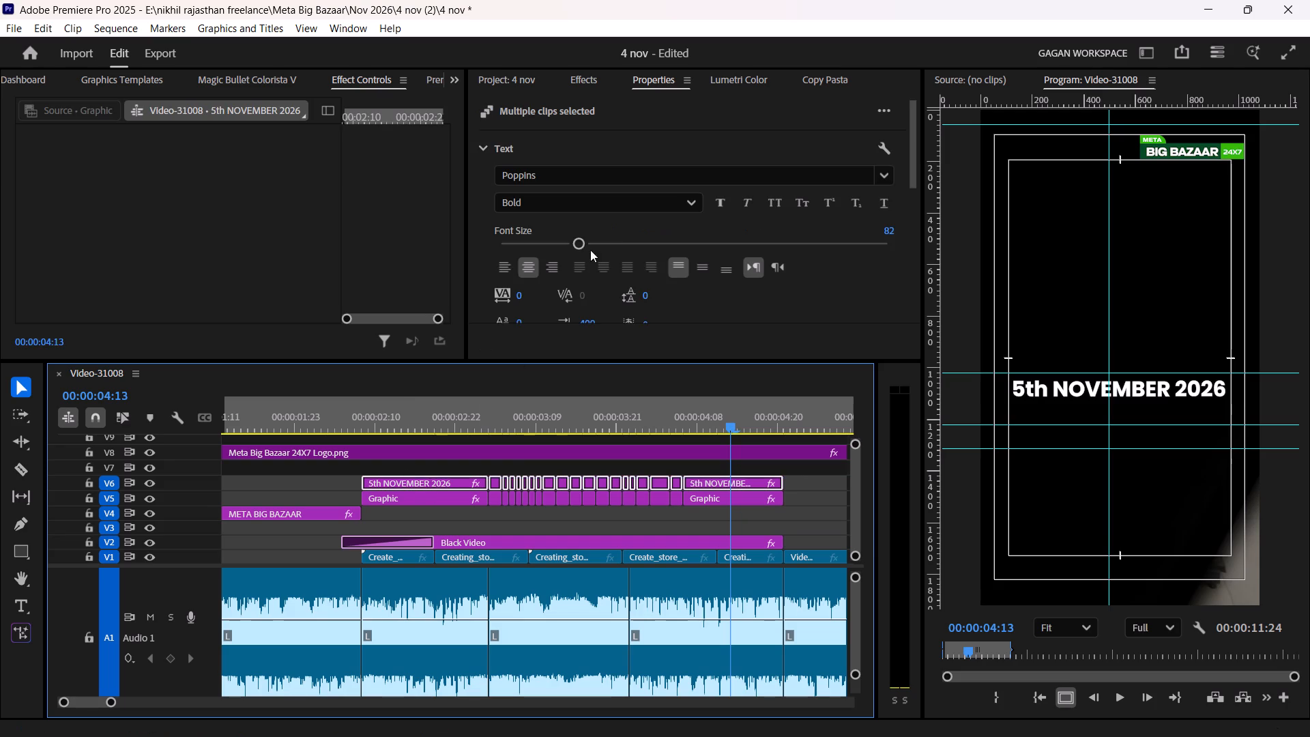
pyautogui.scroll(-5, 688, 289)
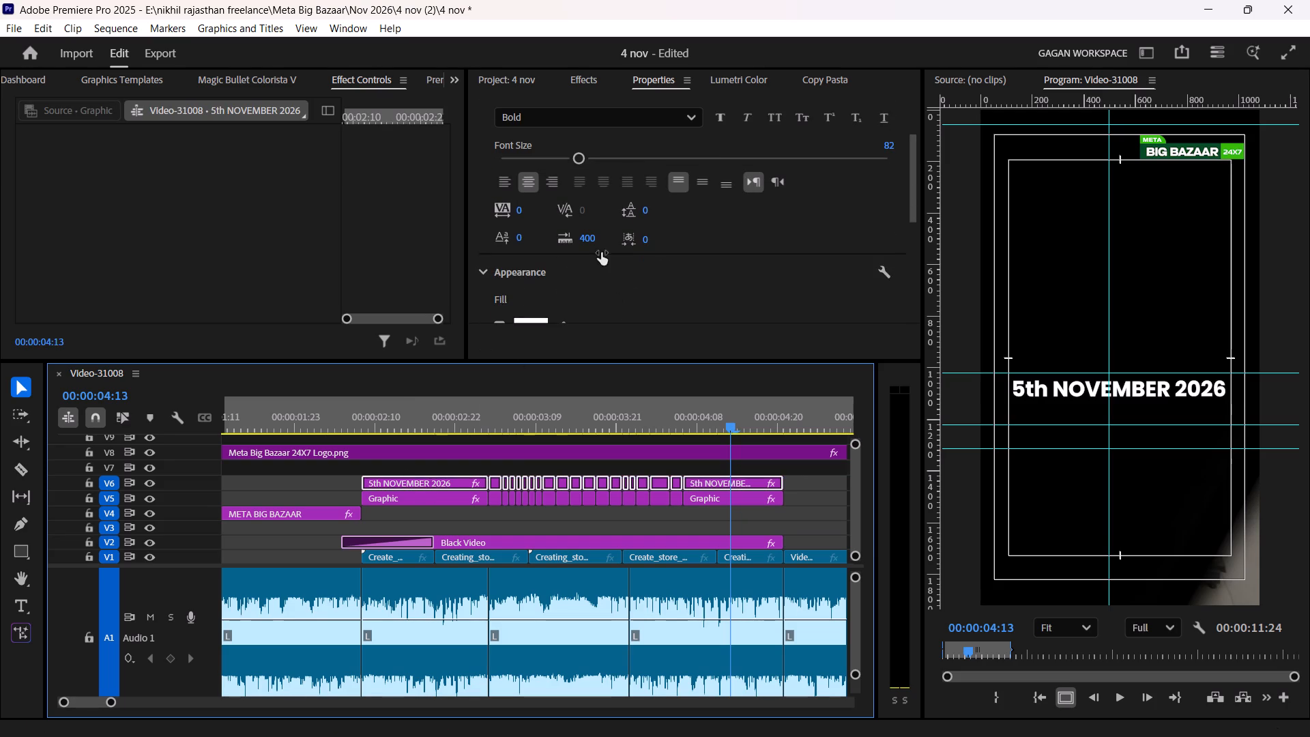
pyautogui.moveTo(648, 207); pyautogui.dragTo(730, 217)
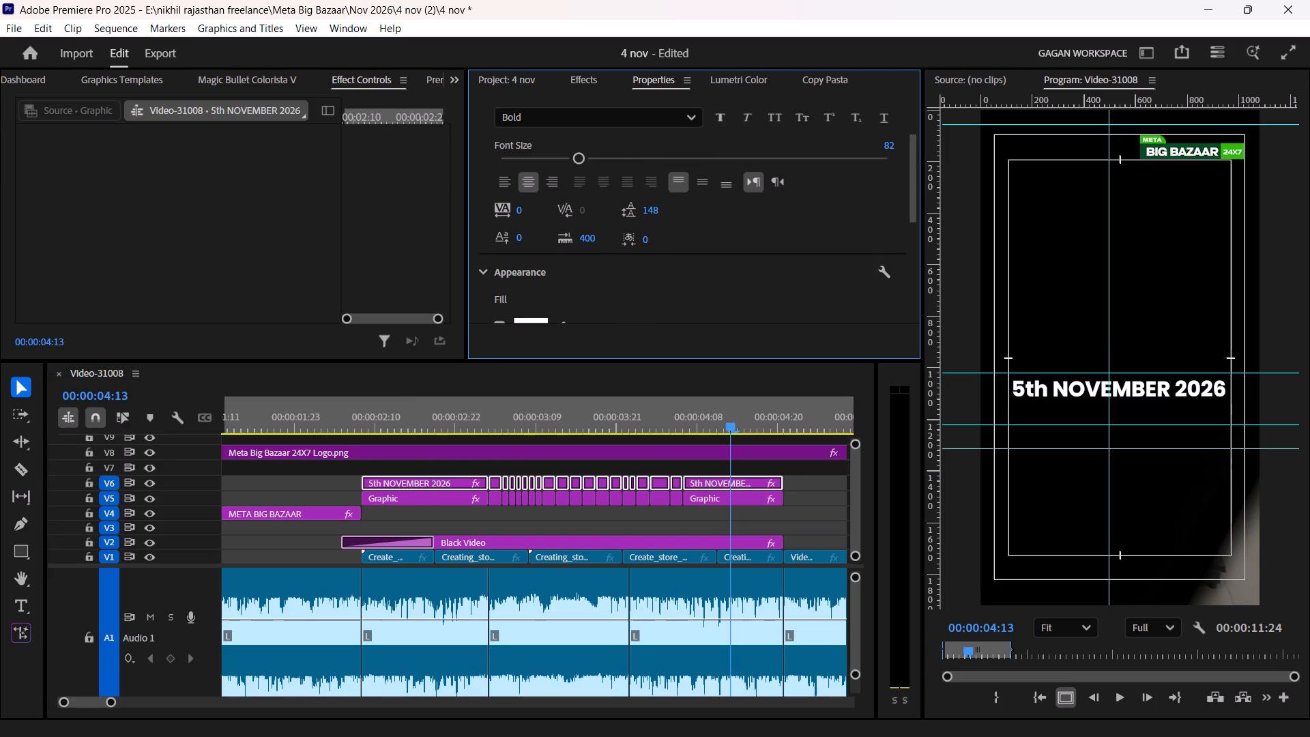
pyautogui.moveTo(730, 217); pyautogui.dragTo(693, 228)
pyautogui.moveTo(686, 422); pyautogui.dragTo(633, 433)
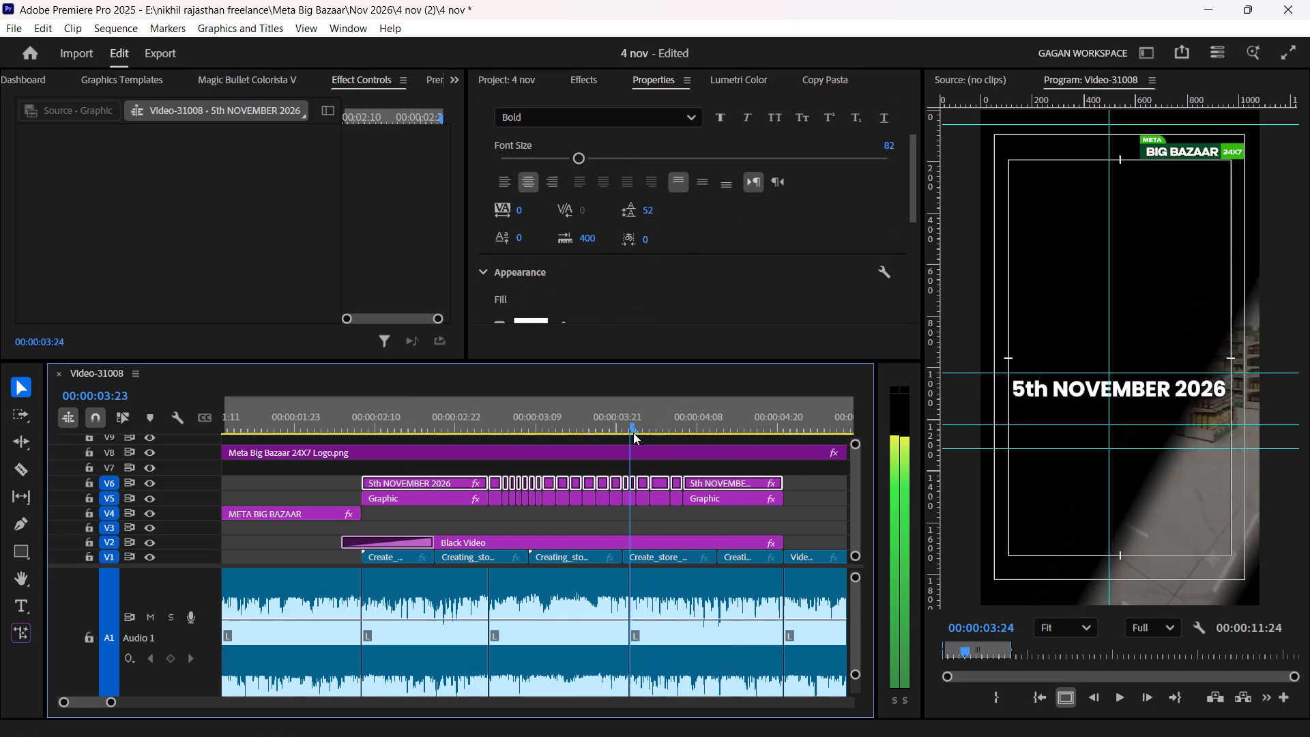
pyautogui.moveTo(633, 433); pyautogui.dragTo(568, 442)
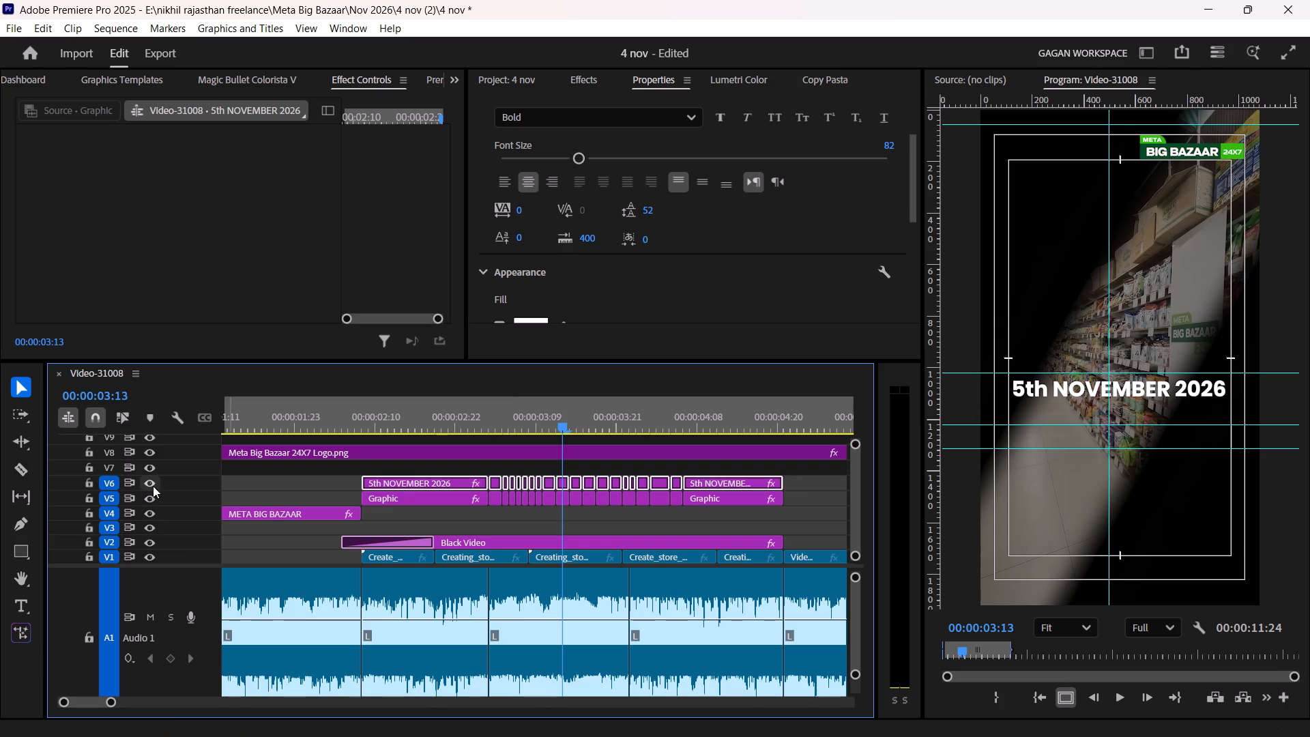
pyautogui.click(153, 485)
pyautogui.click(153, 485)
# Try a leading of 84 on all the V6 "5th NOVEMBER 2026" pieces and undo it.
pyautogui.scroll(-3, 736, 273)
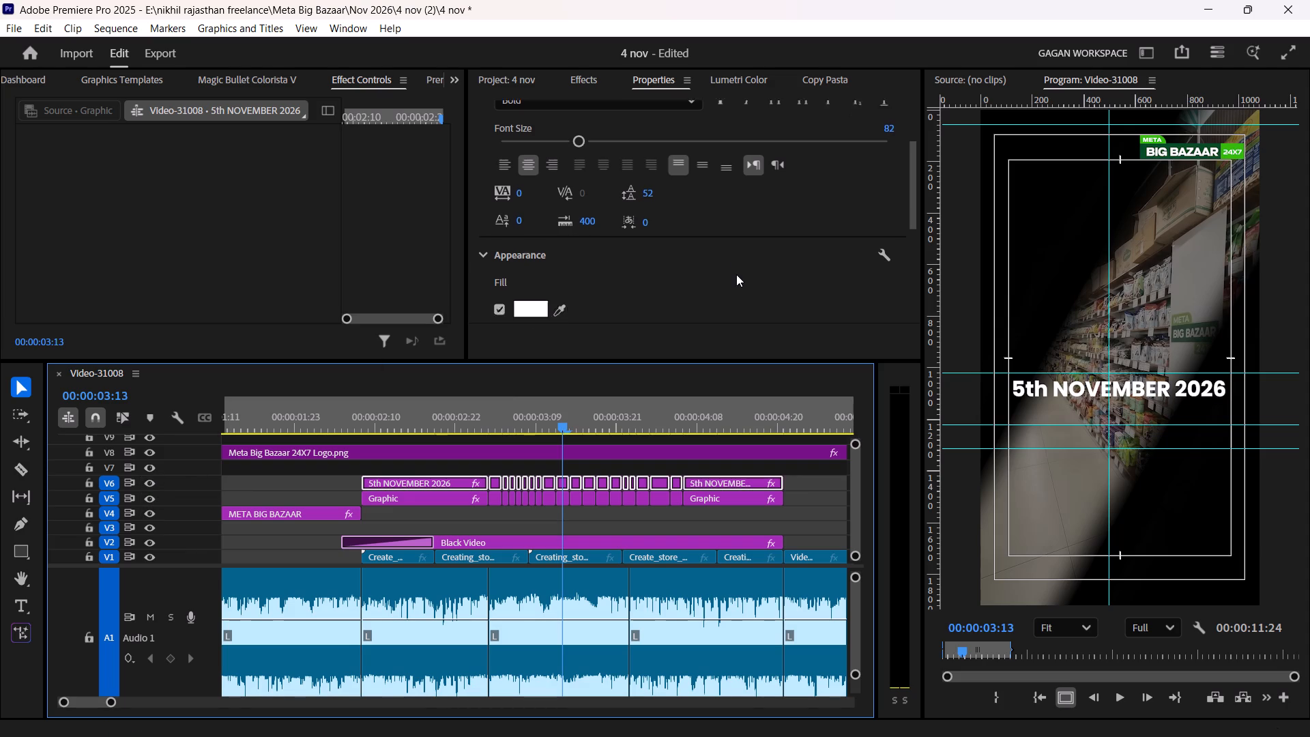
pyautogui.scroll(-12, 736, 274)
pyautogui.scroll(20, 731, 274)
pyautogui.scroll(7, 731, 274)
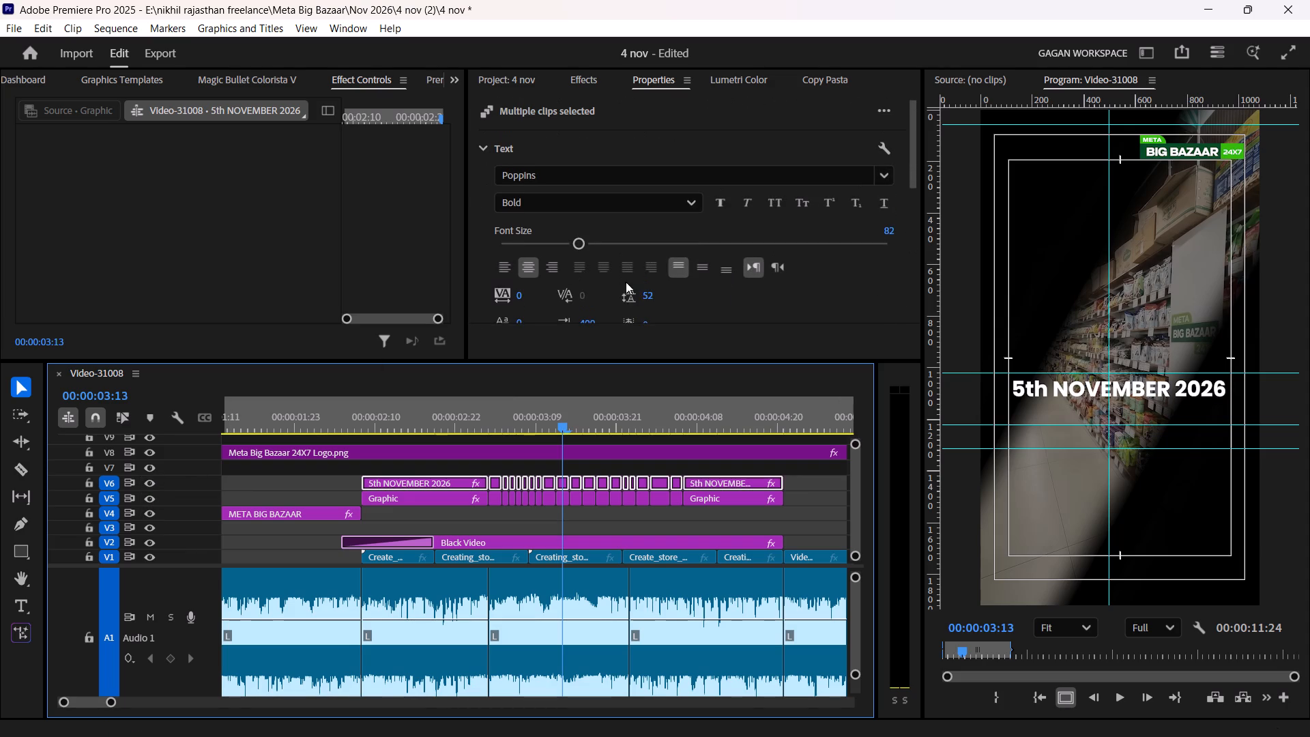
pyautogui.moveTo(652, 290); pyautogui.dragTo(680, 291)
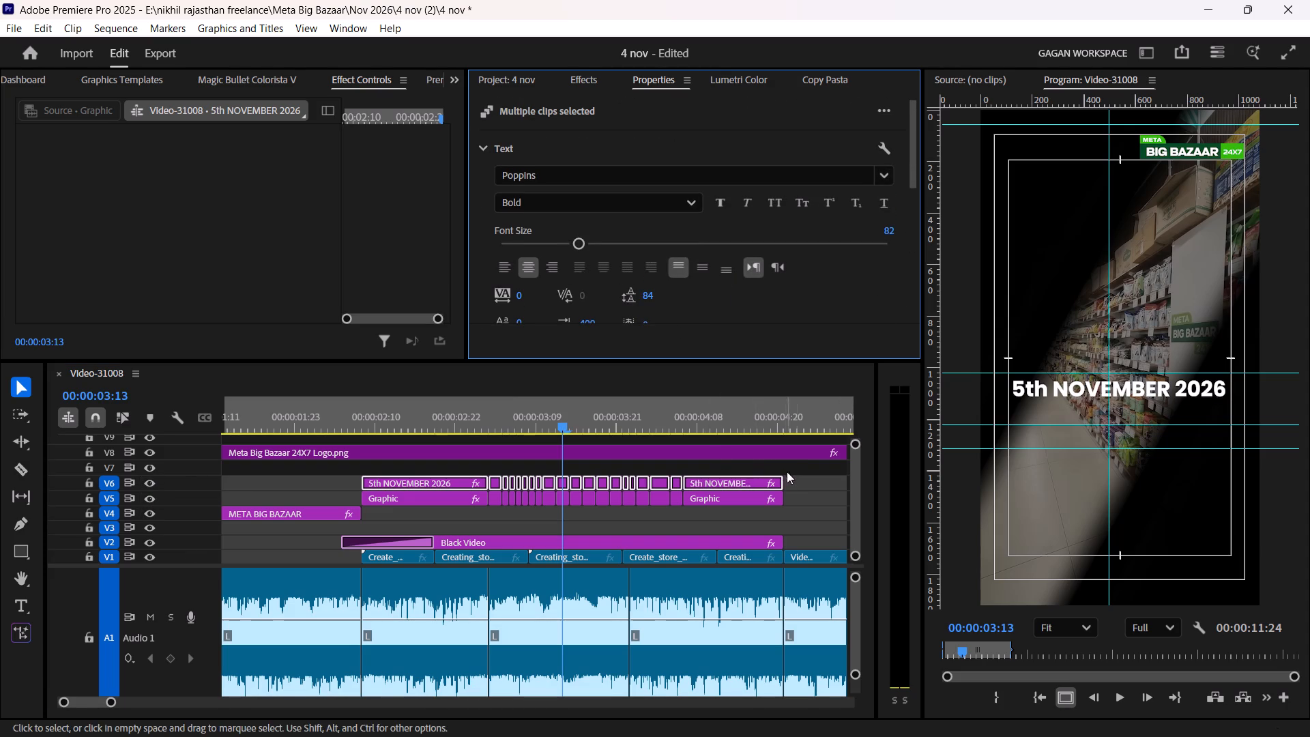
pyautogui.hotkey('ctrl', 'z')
# Nest all the "5th NOVEMBER 2026" pieces on V6 into one sequence, keeping the default name.
pyautogui.click(795, 476)
pyautogui.moveTo(819, 465); pyautogui.dragTo(454, 485)
pyautogui.rightClick(452, 485)
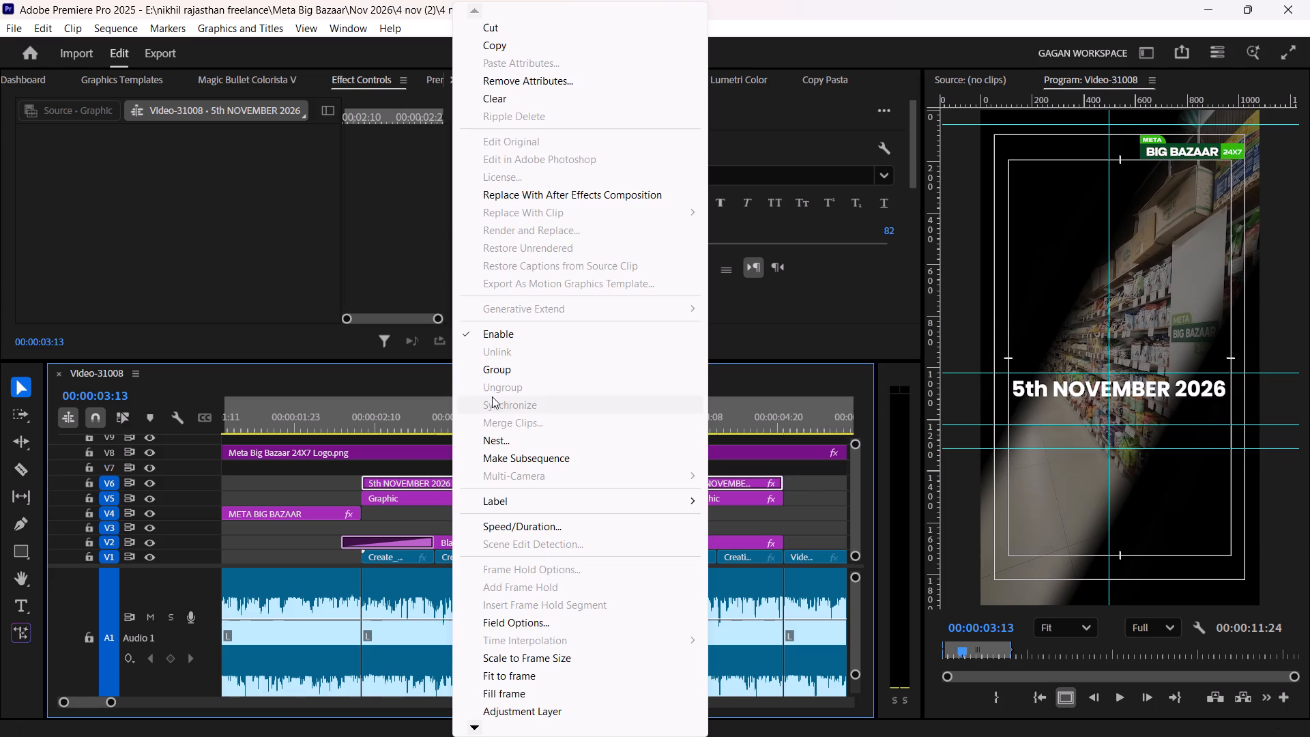
pyautogui.click(523, 445)
pyautogui.click(690, 397)
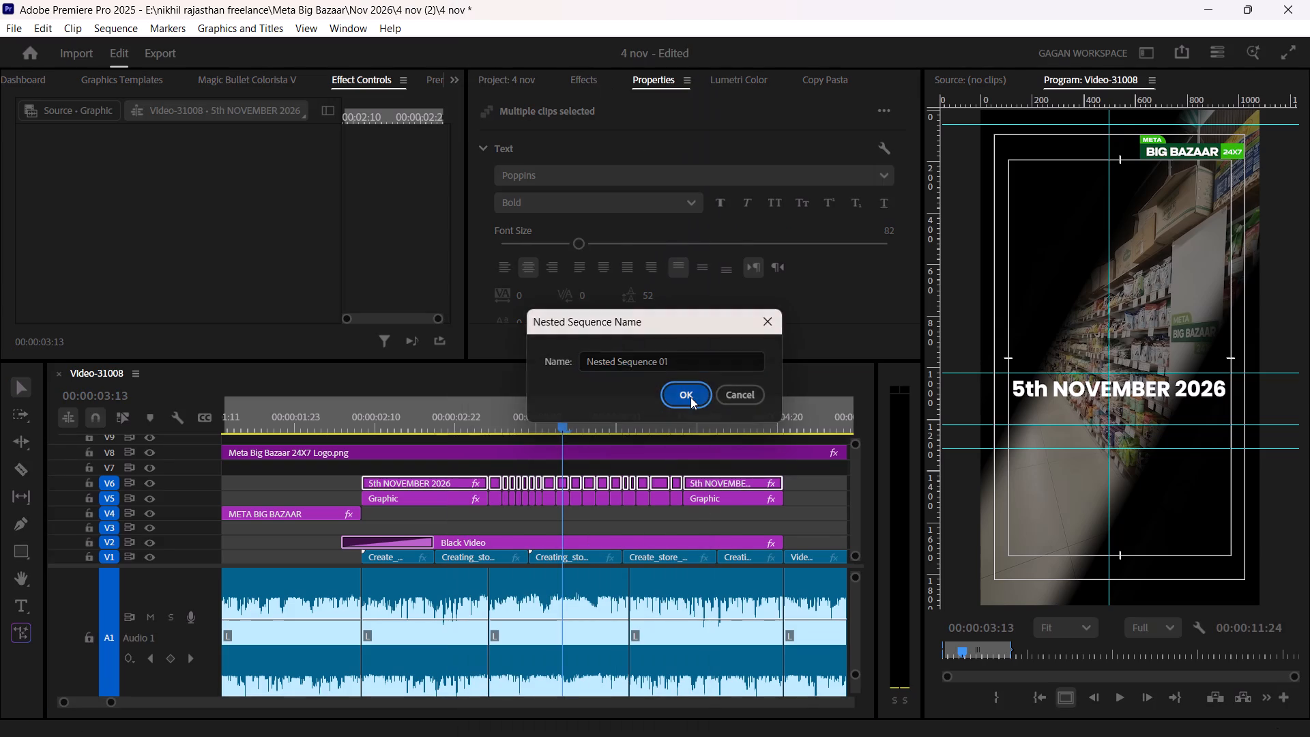
# Adjust the vertical position of the nested title sequence on V6.
pyautogui.click(753, 482)
pyautogui.moveTo(728, 201); pyautogui.dragTo(738, 201)
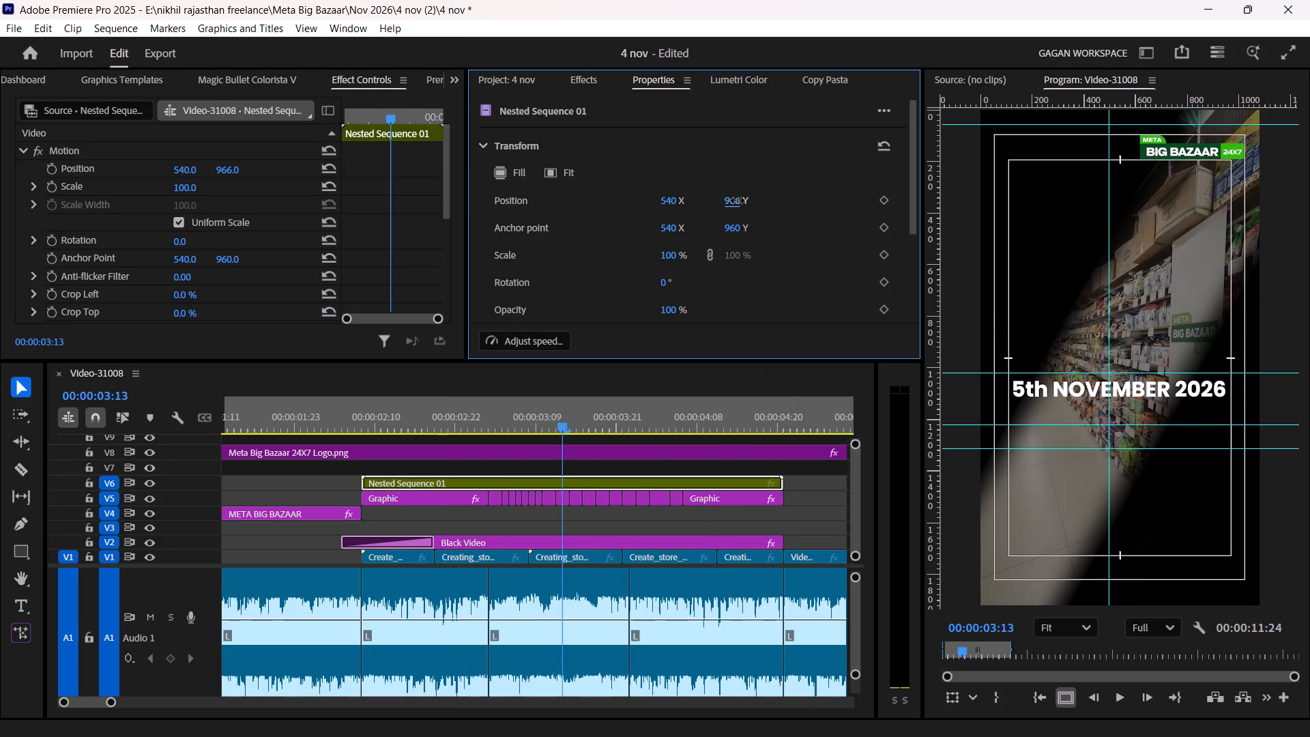
pyautogui.moveTo(738, 201); pyautogui.dragTo(689, 246)
# Inside the nested title sequence, set the font of the first short title piece, around 00:00:00:20, to Rockwell Extra Bold.
pyautogui.doubleClick(414, 480)
pyautogui.keyDown('alt'); pyautogui.scroll(-6, 315, 497); pyautogui.keyUp('alt')
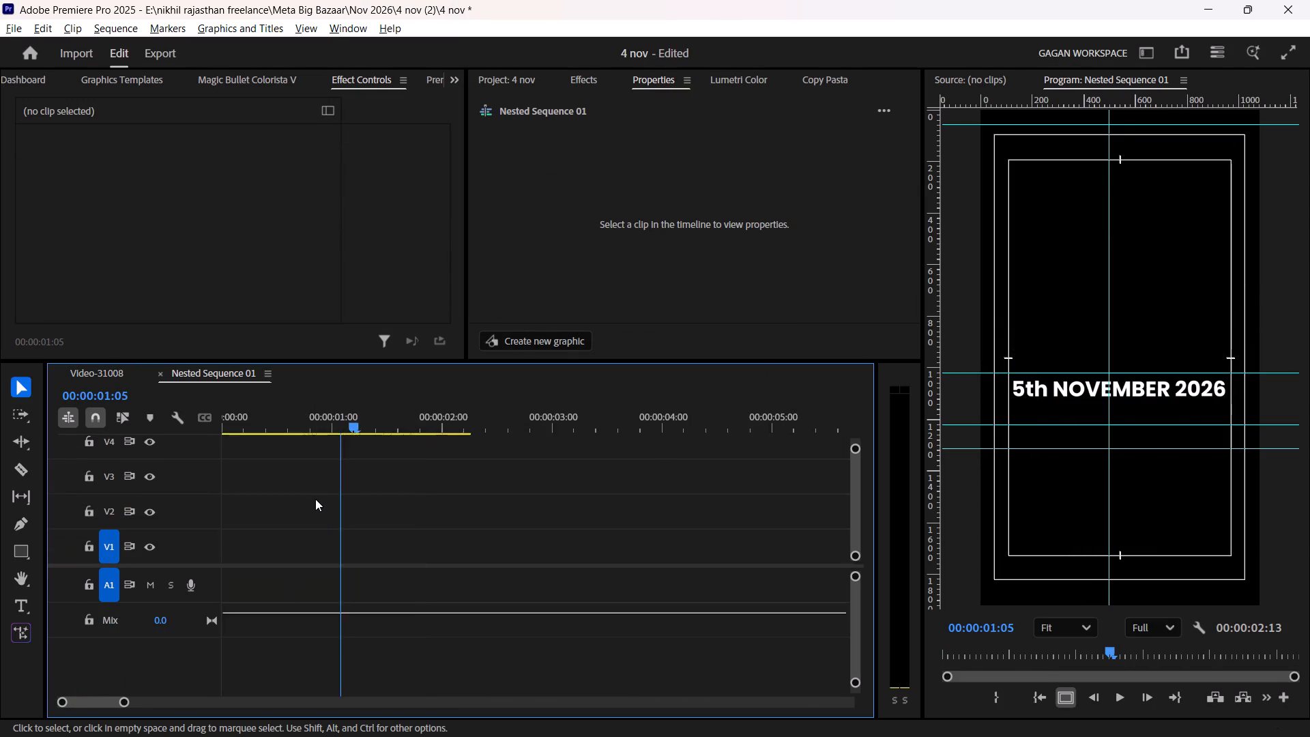
pyautogui.scroll(20, 315, 499)
pyautogui.scroll(5, 315, 499)
pyautogui.keyDown('alt'); pyautogui.scroll(-7, 315, 499); pyautogui.keyUp('alt')
pyautogui.scroll(20, 317, 499)
pyautogui.scroll(1, 317, 499)
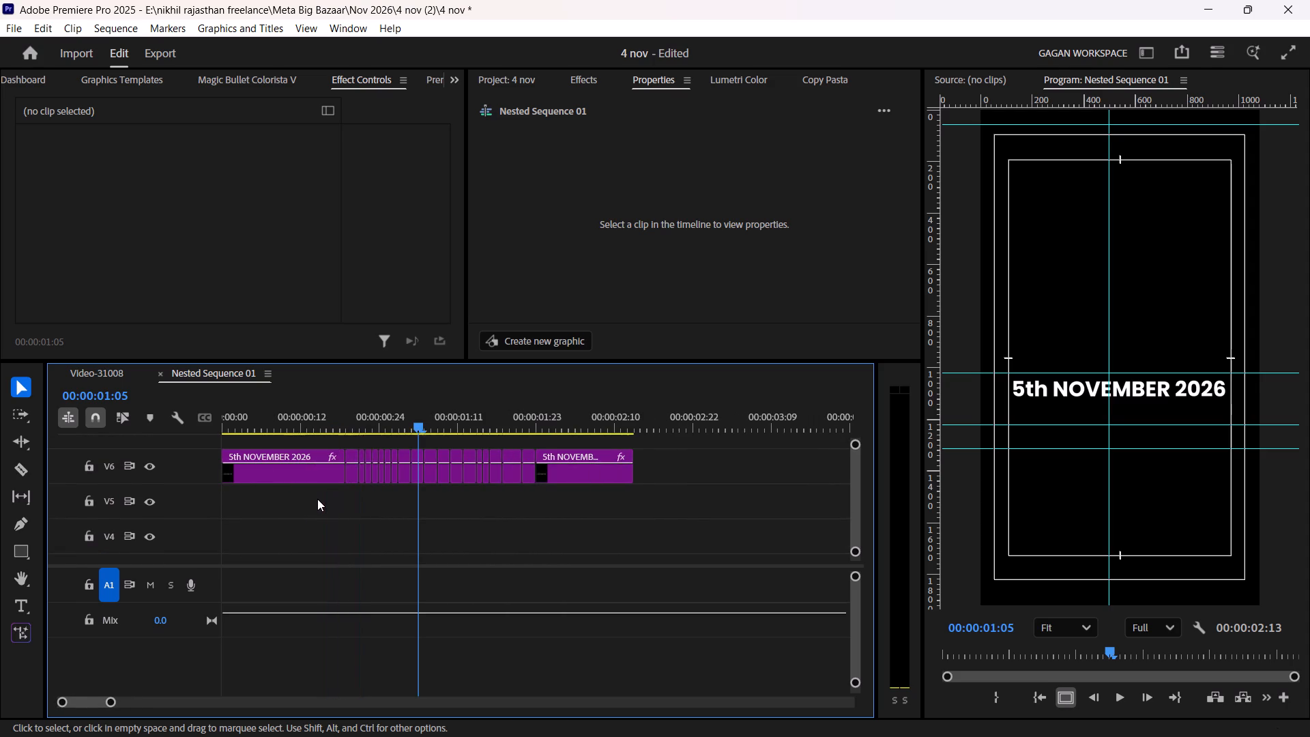
pyautogui.click(357, 425)
pyautogui.keyDown('alt'); pyautogui.scroll(15, 362, 439); pyautogui.keyUp('alt')
pyautogui.click(484, 468)
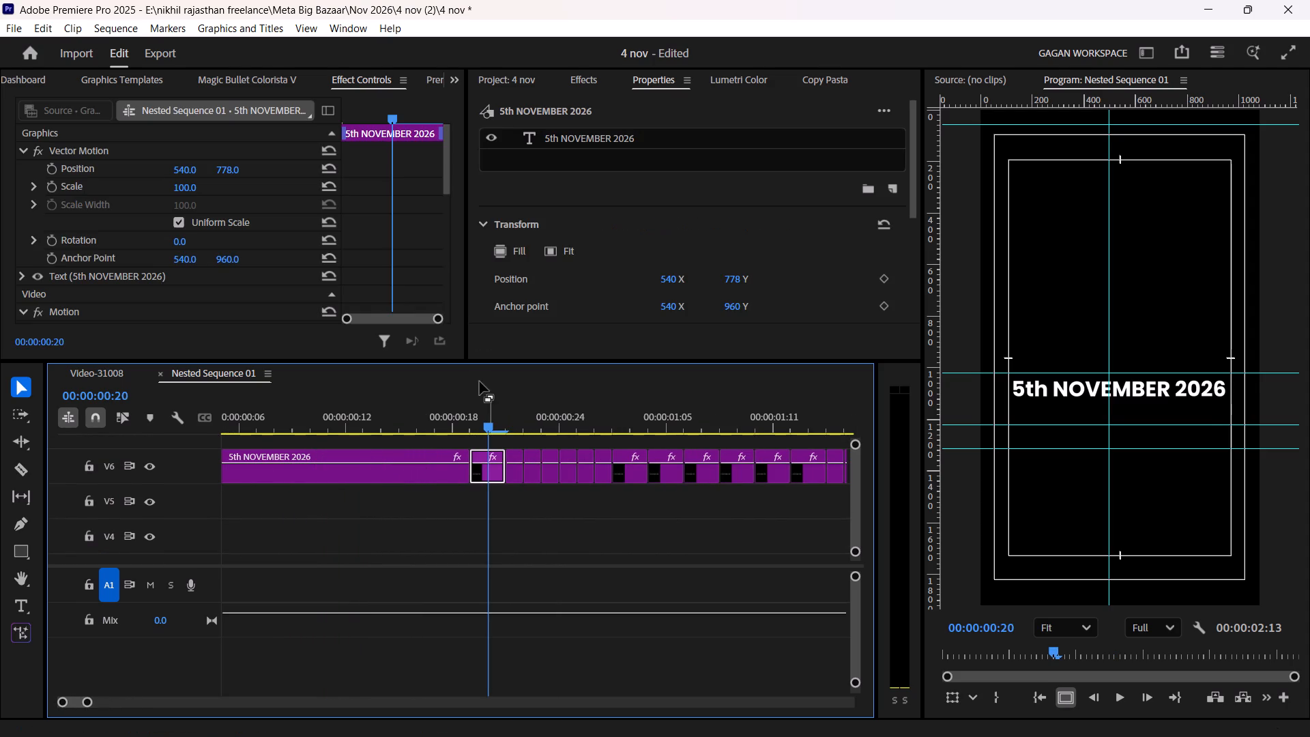
pyautogui.click(575, 131)
pyautogui.click(557, 255)
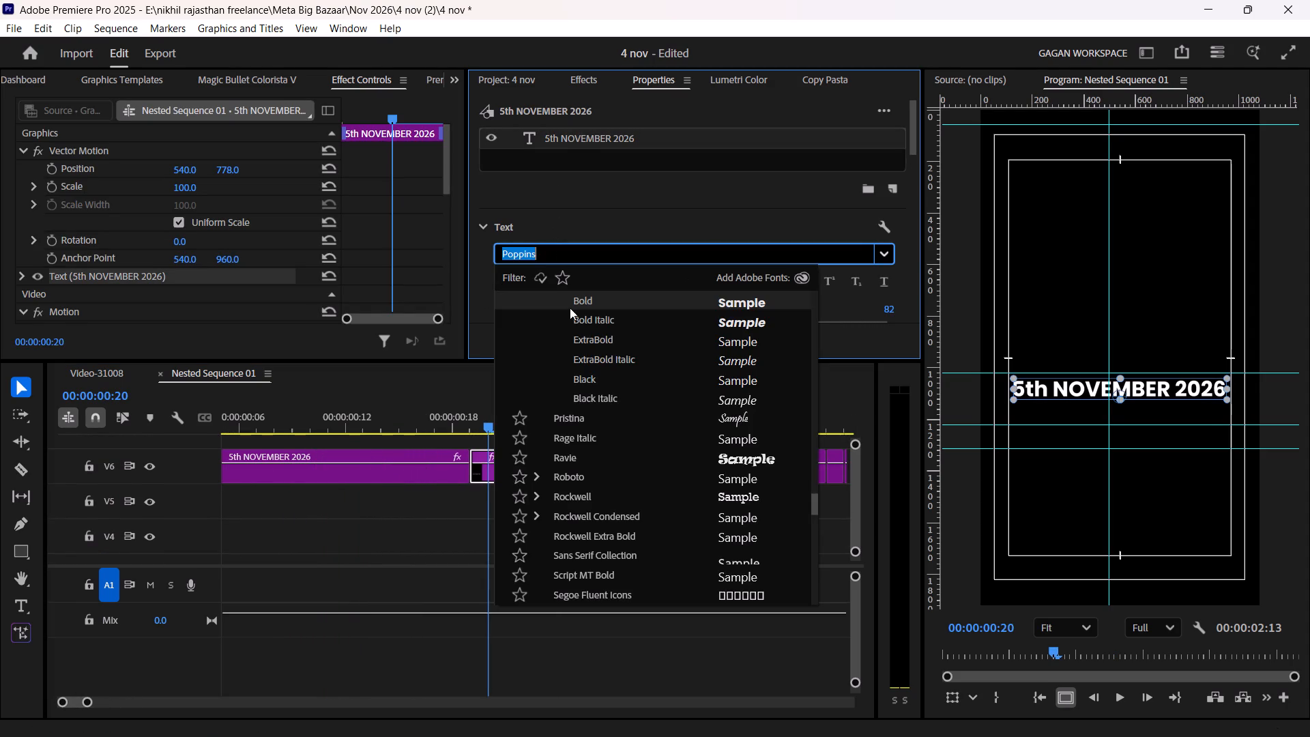
pyautogui.scroll(-7, 693, 487)
pyautogui.click(731, 487)
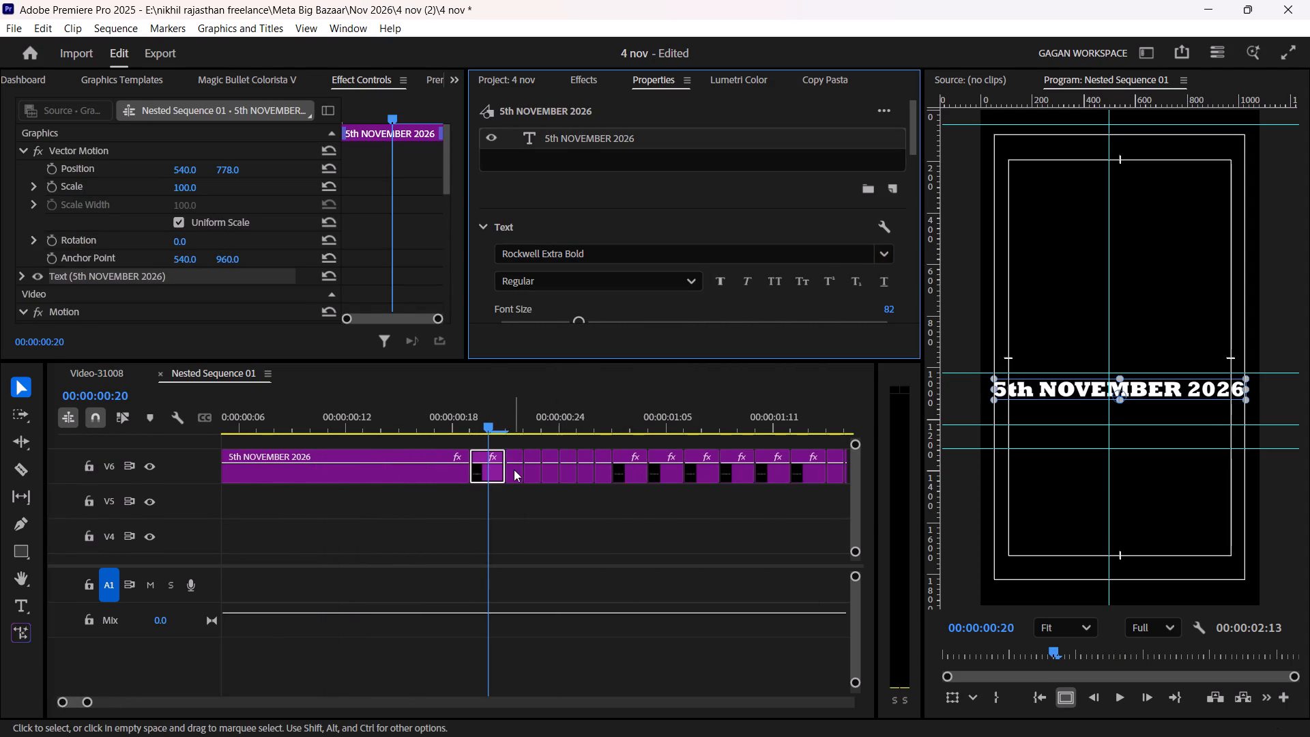
# Change the font of the second short title piece, at 00:00:00:21, to Microsoft Himalaya.
pyautogui.click(514, 469)
pyautogui.click(582, 139)
pyautogui.click(586, 255)
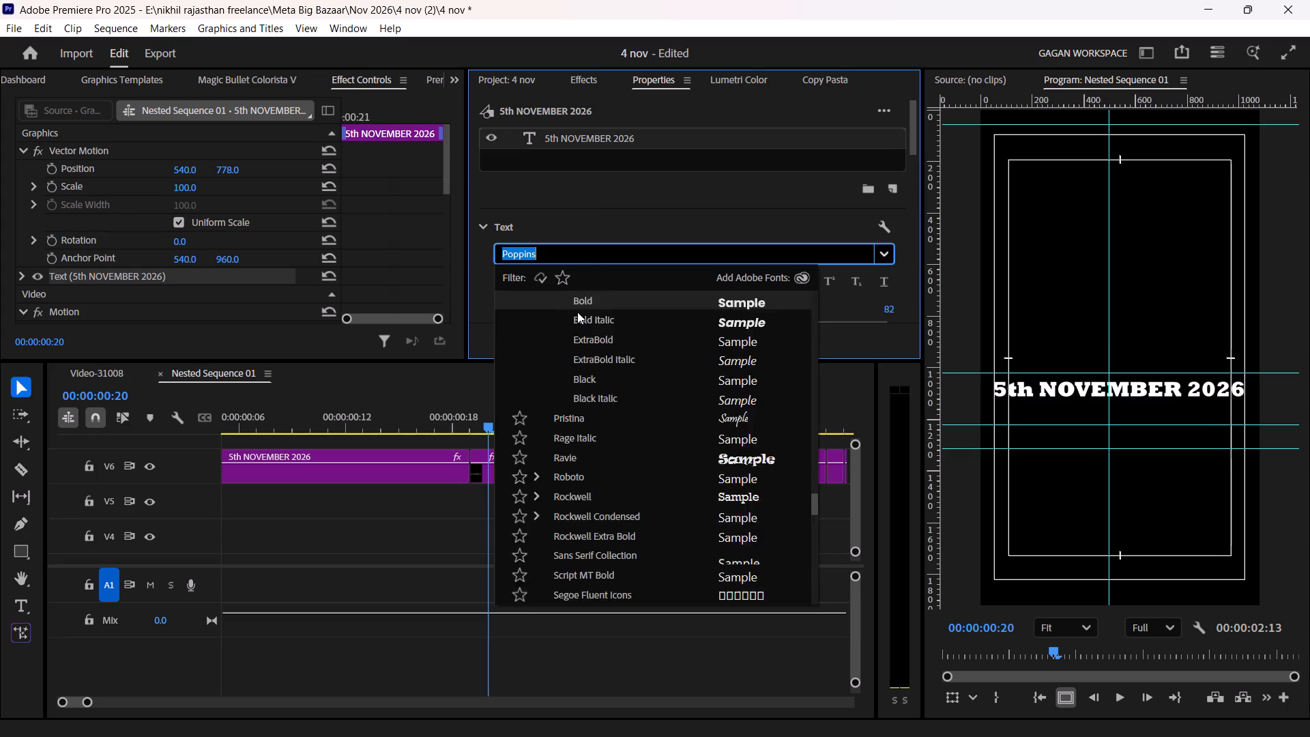
pyautogui.scroll(15, 577, 316)
pyautogui.scroll(20, 682, 370)
pyautogui.scroll(7, 682, 370)
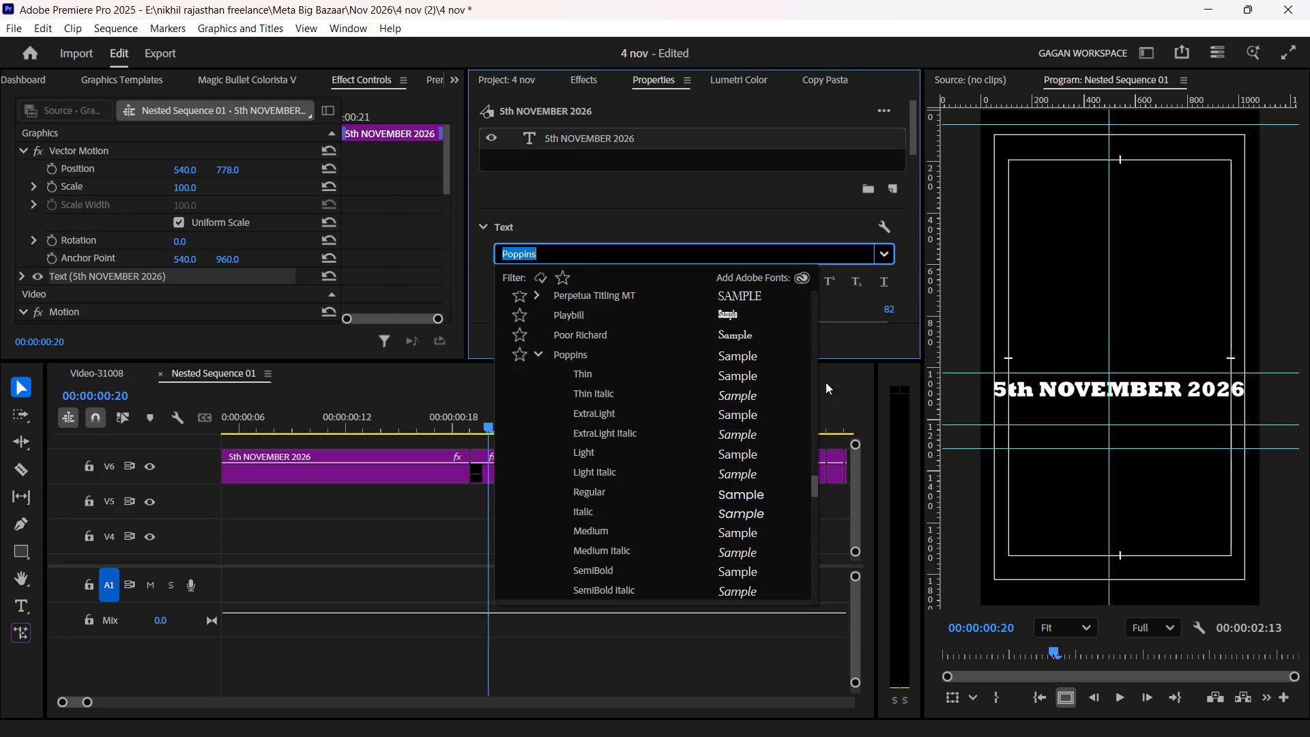
pyautogui.moveTo(816, 485); pyautogui.dragTo(815, 442)
pyautogui.click(744, 429)
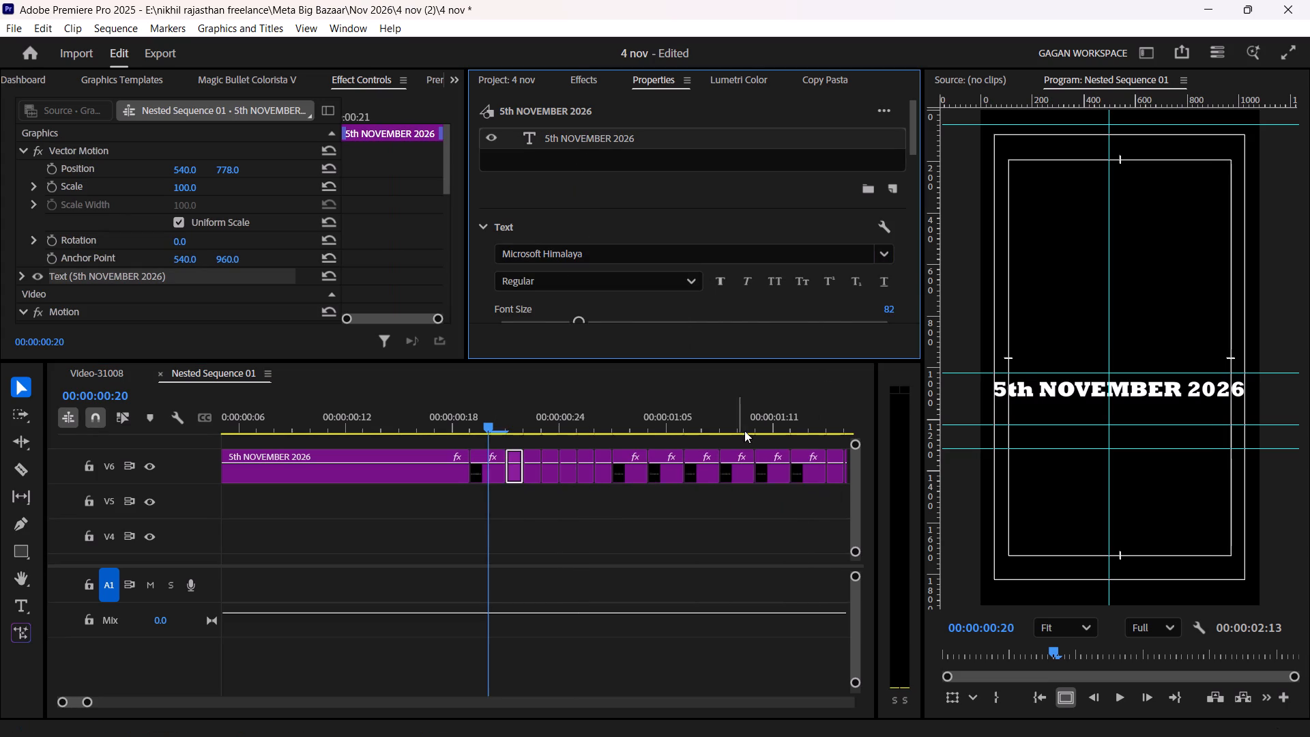
# Change the third short title piece, at 00:00:00:22, to the Poppins Thin style.
pyautogui.click(531, 473)
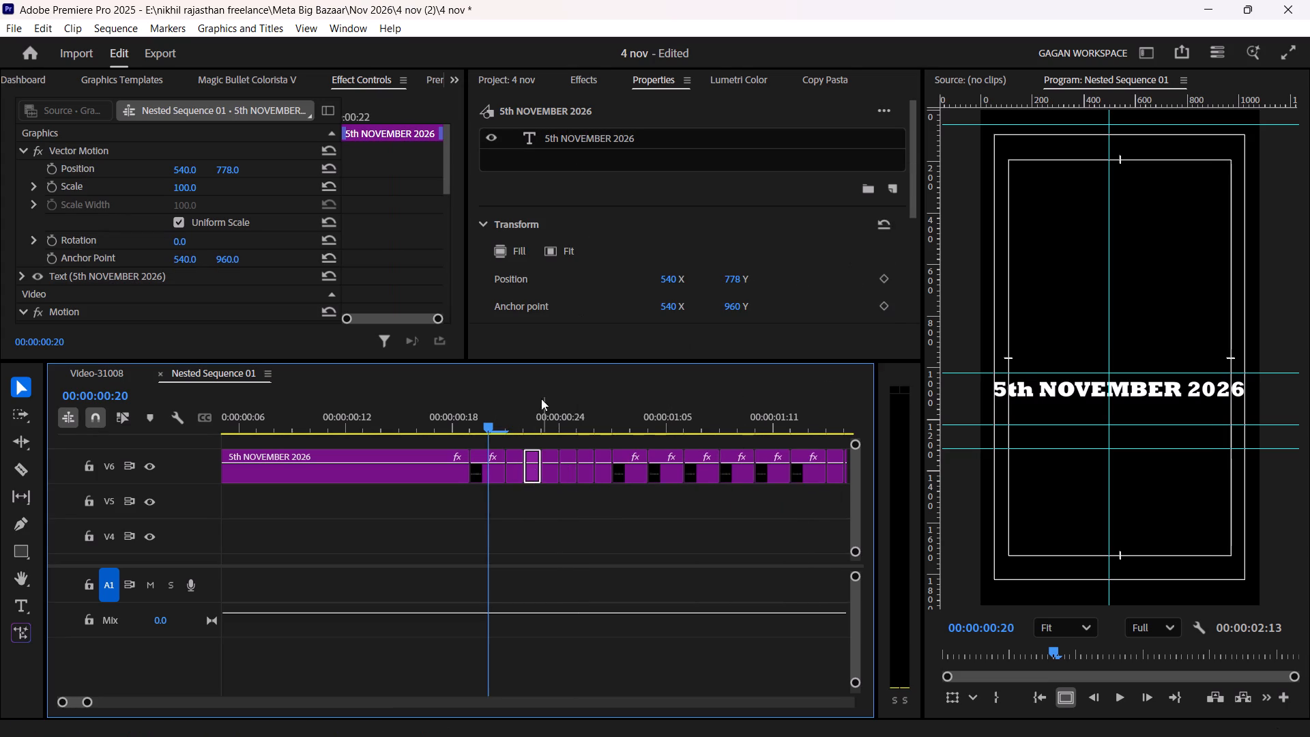
pyautogui.click(592, 143)
pyautogui.click(588, 270)
pyautogui.click(588, 262)
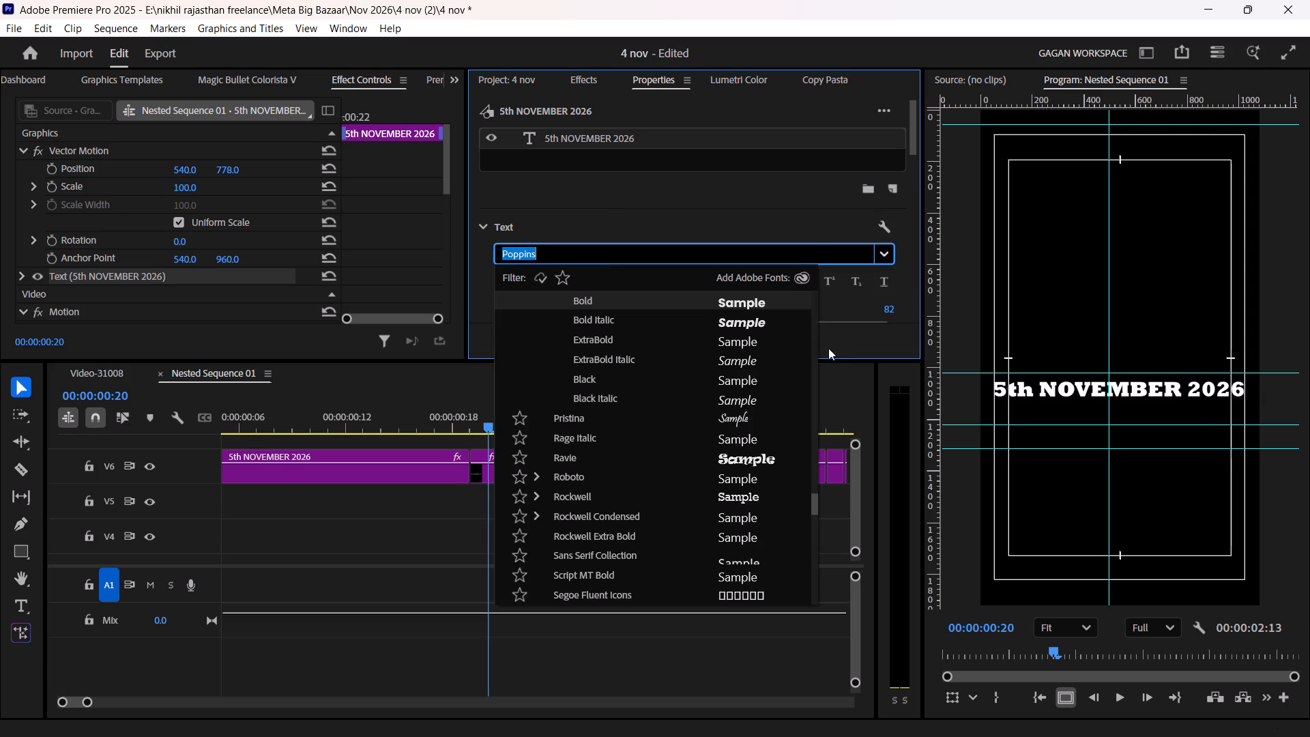
pyautogui.click(817, 364)
pyautogui.click(705, 371)
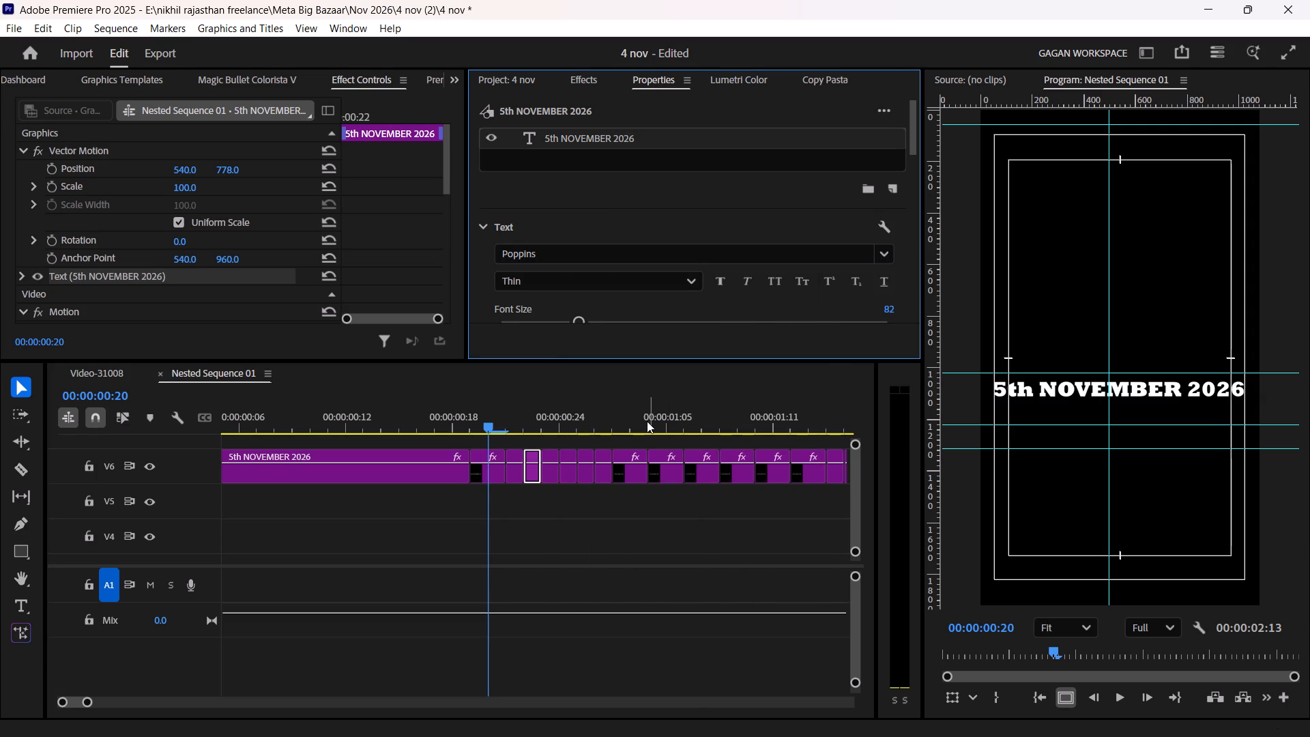
# Change the font of the fourth short title piece, at 00:00:00:23, to Viner Hand ITC.
pyautogui.click(552, 478)
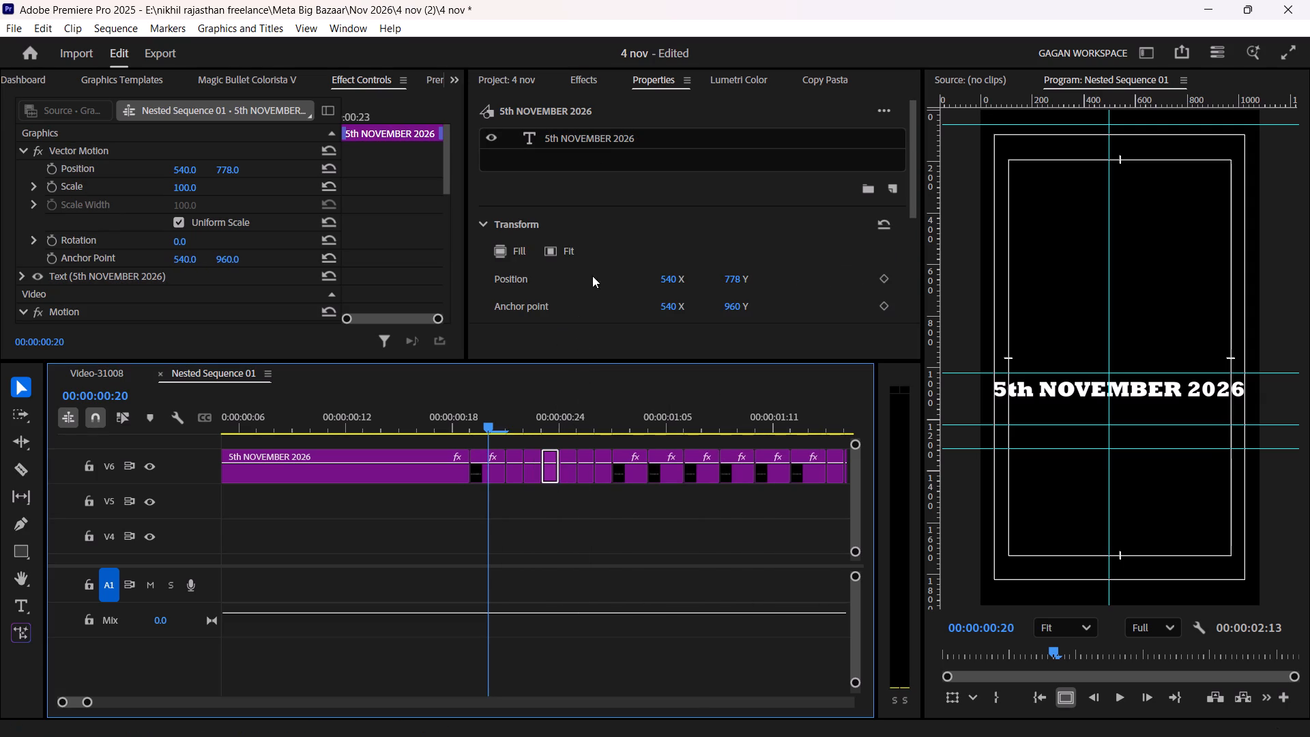
pyautogui.click(595, 142)
pyautogui.click(570, 237)
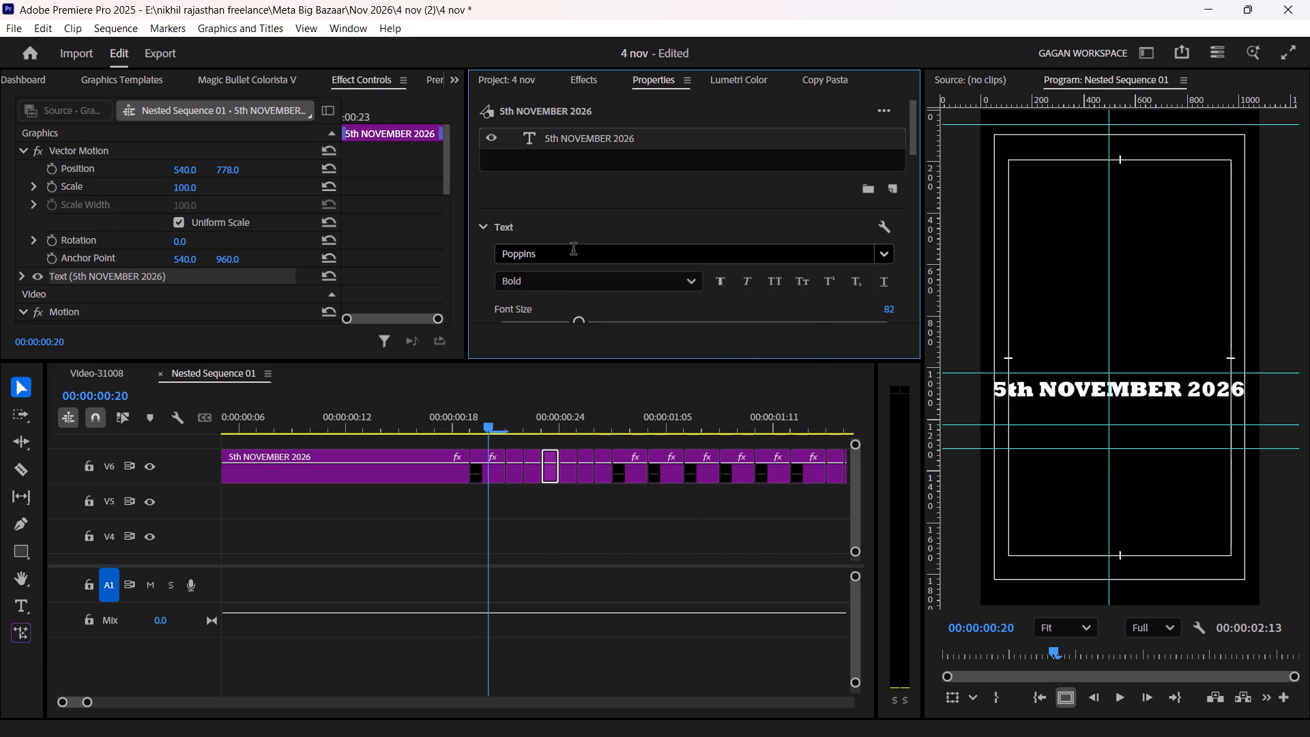
pyautogui.click(574, 252)
pyautogui.moveTo(816, 506); pyautogui.dragTo(815, 549)
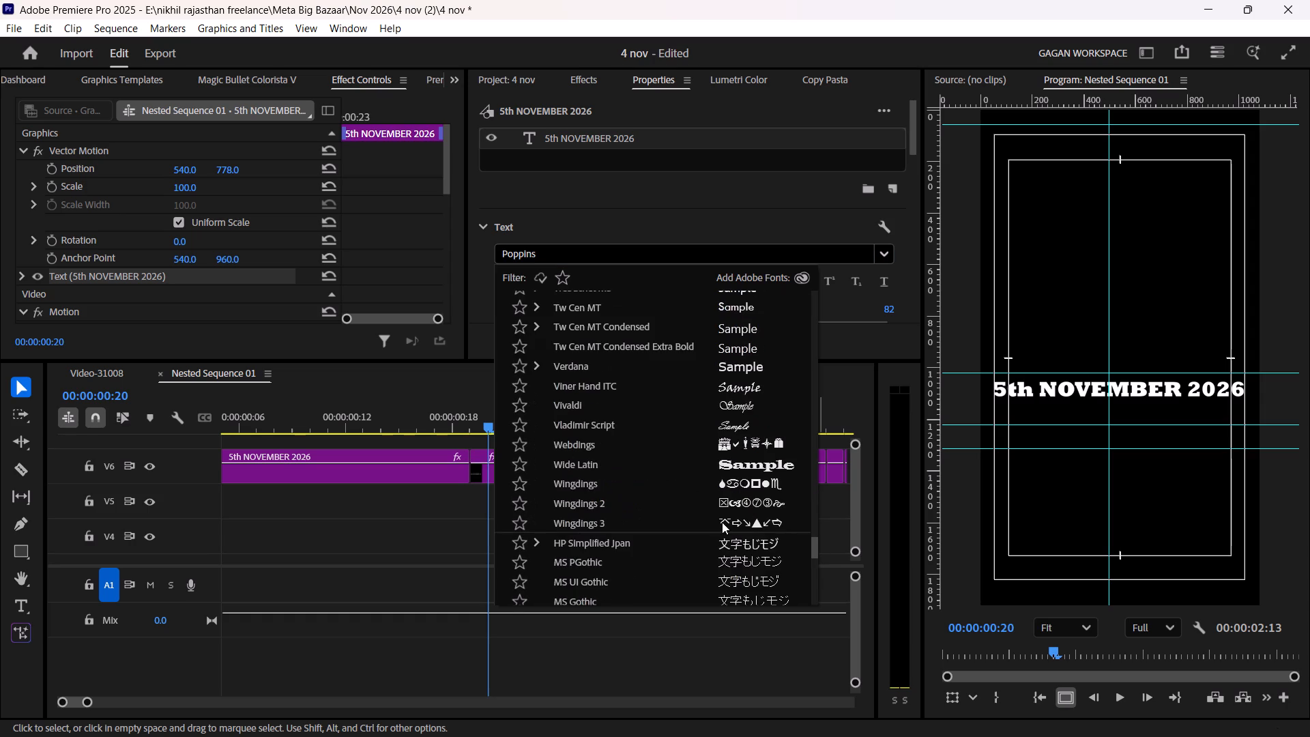
pyautogui.click(742, 388)
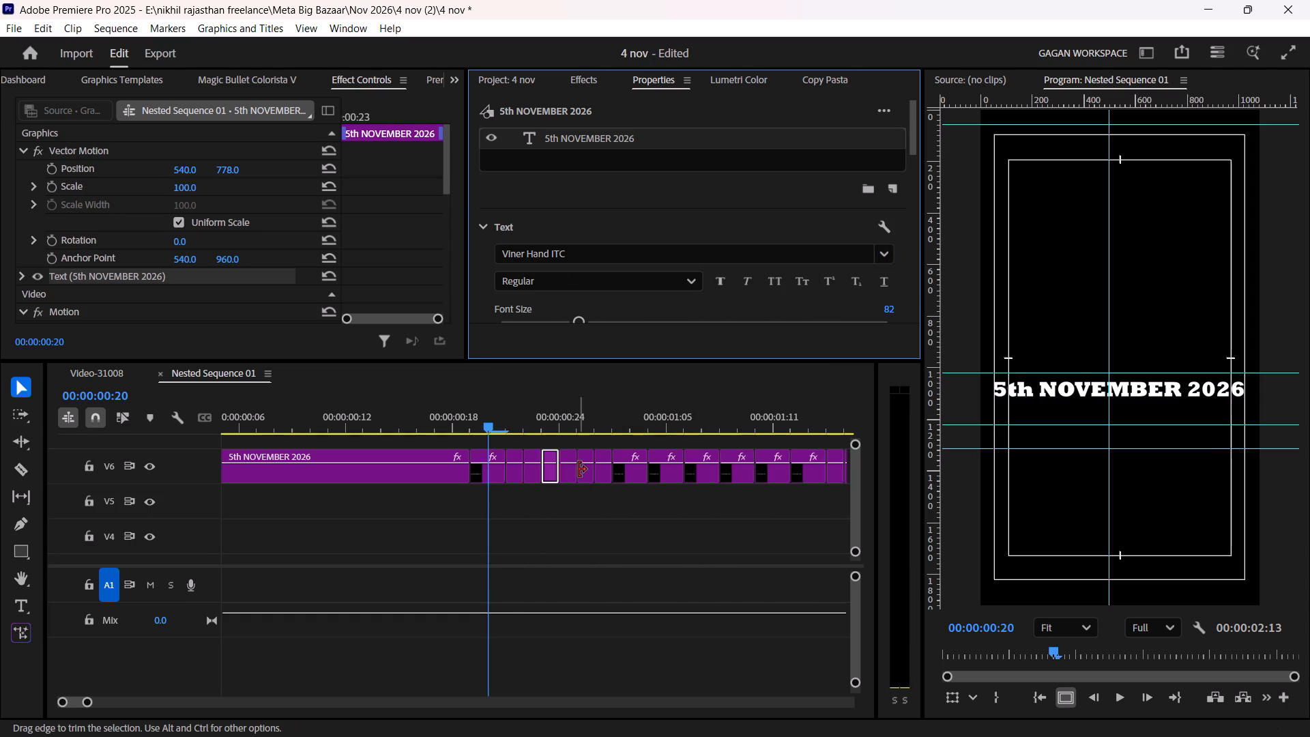
# Change the font of the fifth short title piece, at 00:00:00:24, to Eras Bold ITC.
pyautogui.click(570, 477)
pyautogui.click(581, 133)
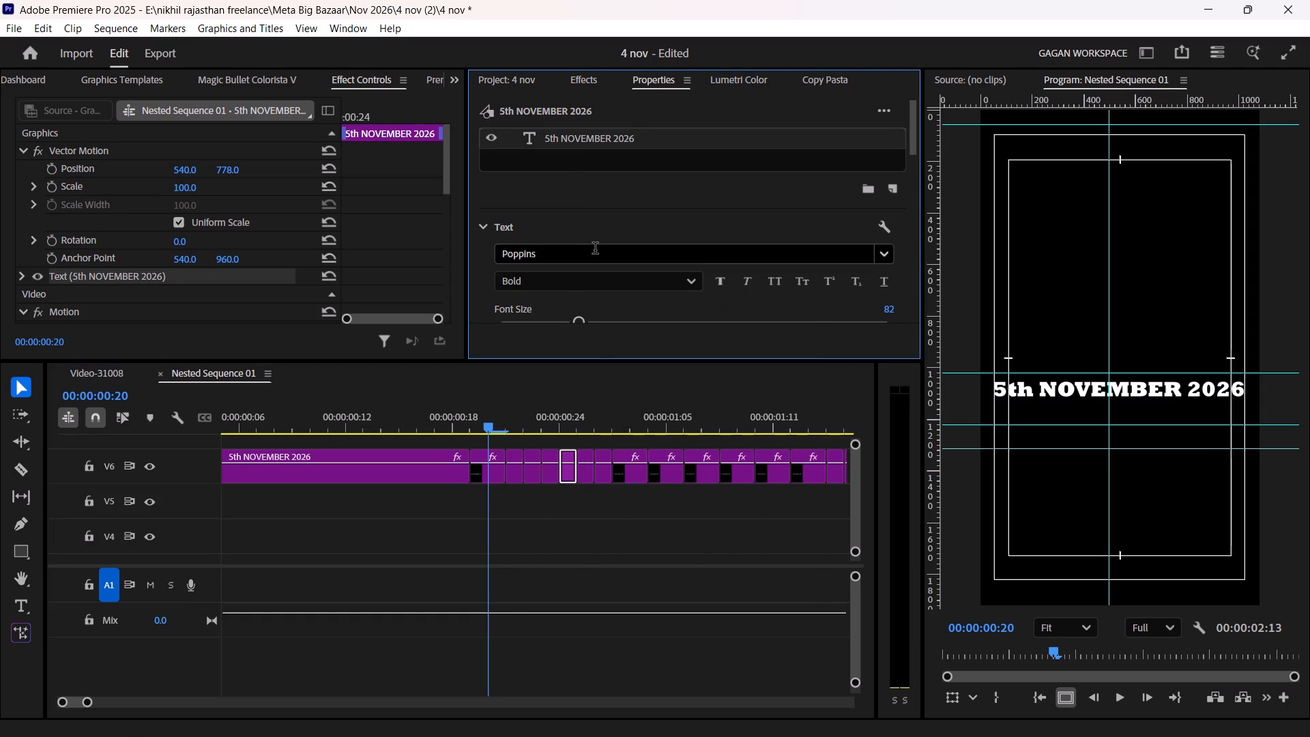
pyautogui.click(595, 252)
pyautogui.moveTo(814, 502); pyautogui.dragTo(799, 373)
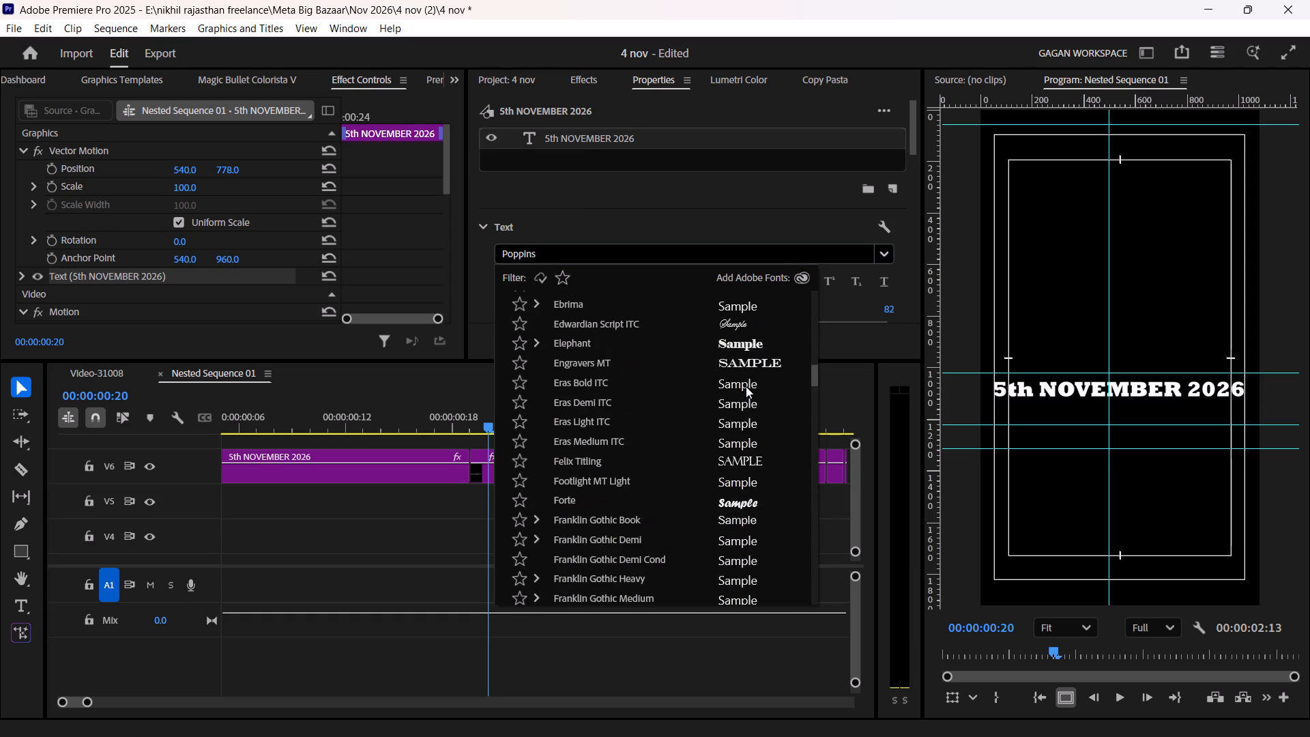
pyautogui.click(746, 386)
# Change the font of the sixth short title piece, at 00:00:01:00, to Century Schoolbook.
pyautogui.click(585, 472)
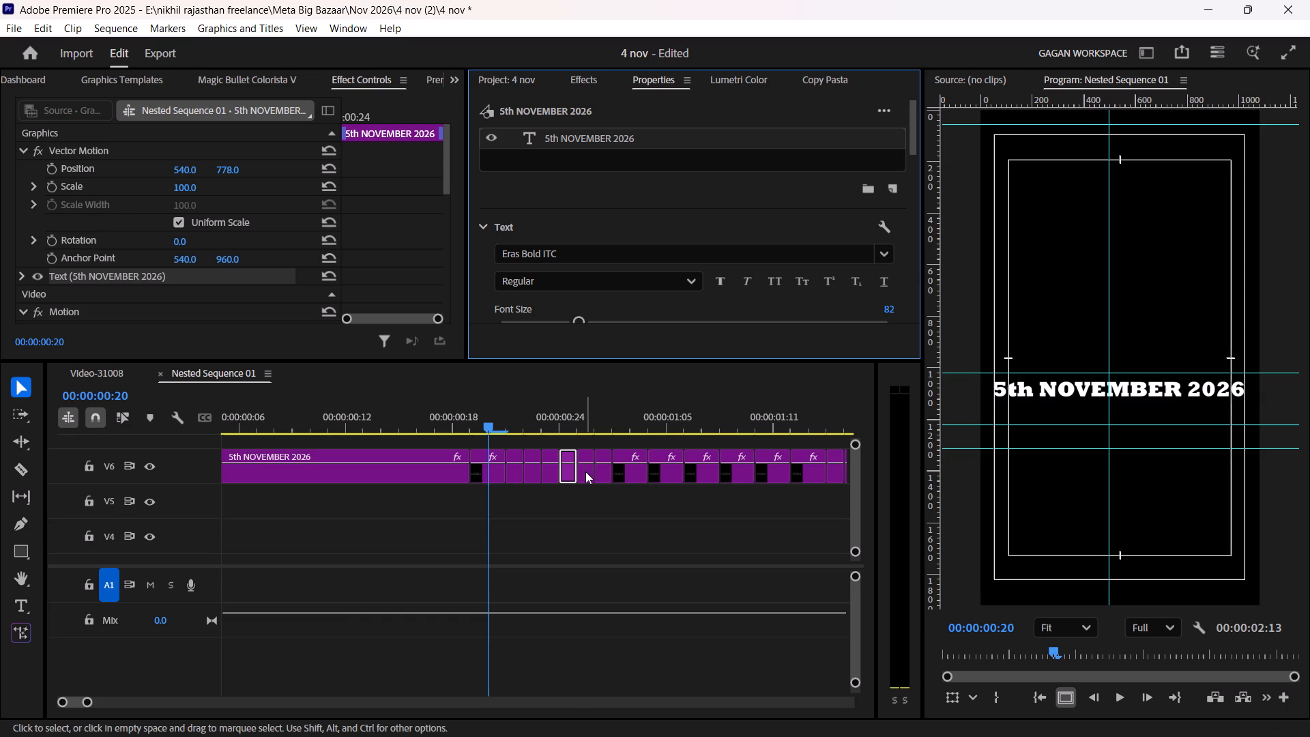
pyautogui.click(577, 141)
pyautogui.click(562, 260)
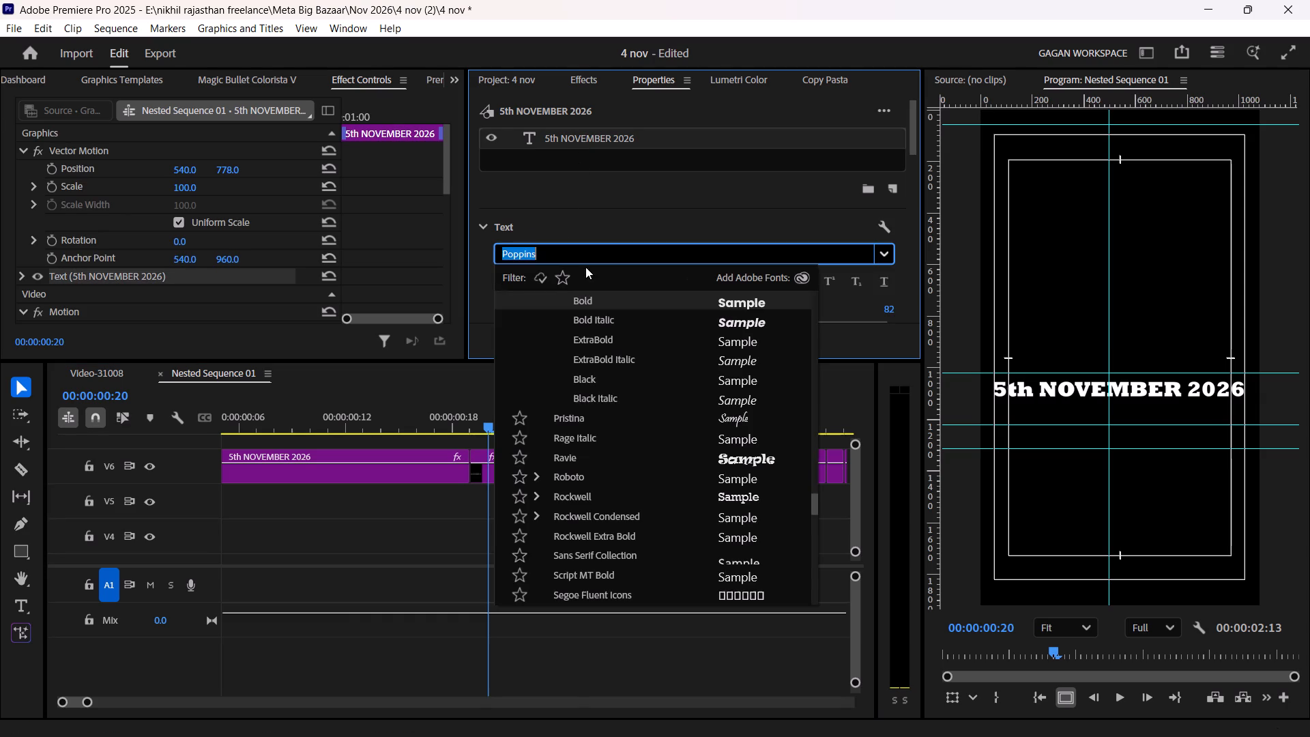
pyautogui.moveTo(815, 504); pyautogui.dragTo(834, 351)
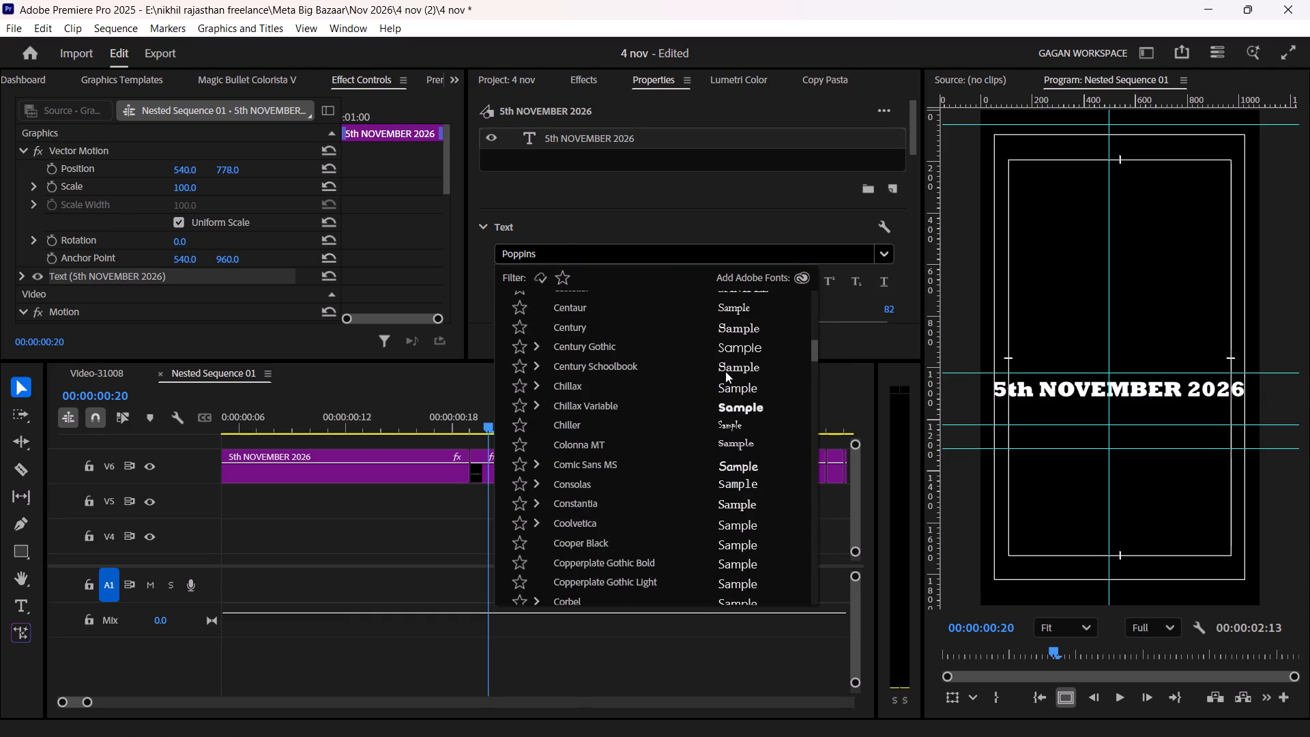
pyautogui.click(727, 369)
# Change the font of the seventh short title piece, at 00:00:01:01, trying Eras Light ITC and settling on Android Assassin.
pyautogui.click(600, 472)
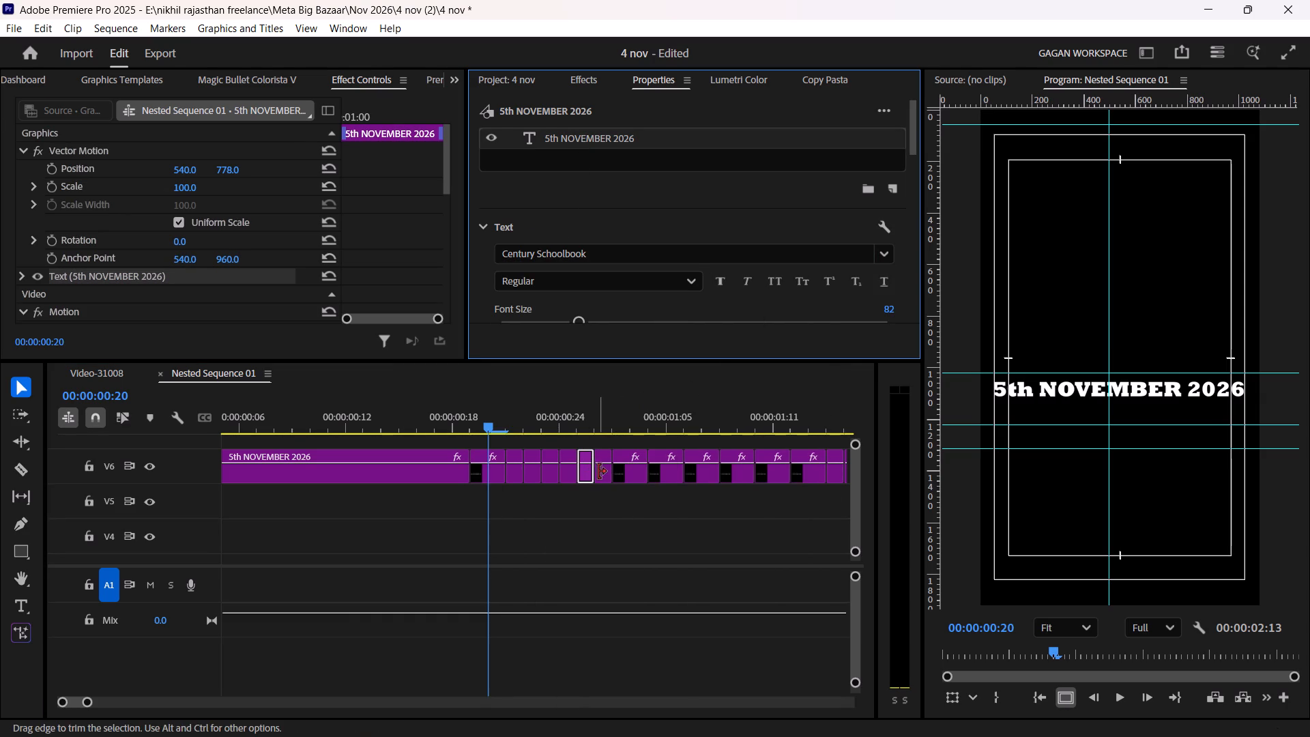
pyautogui.click(609, 473)
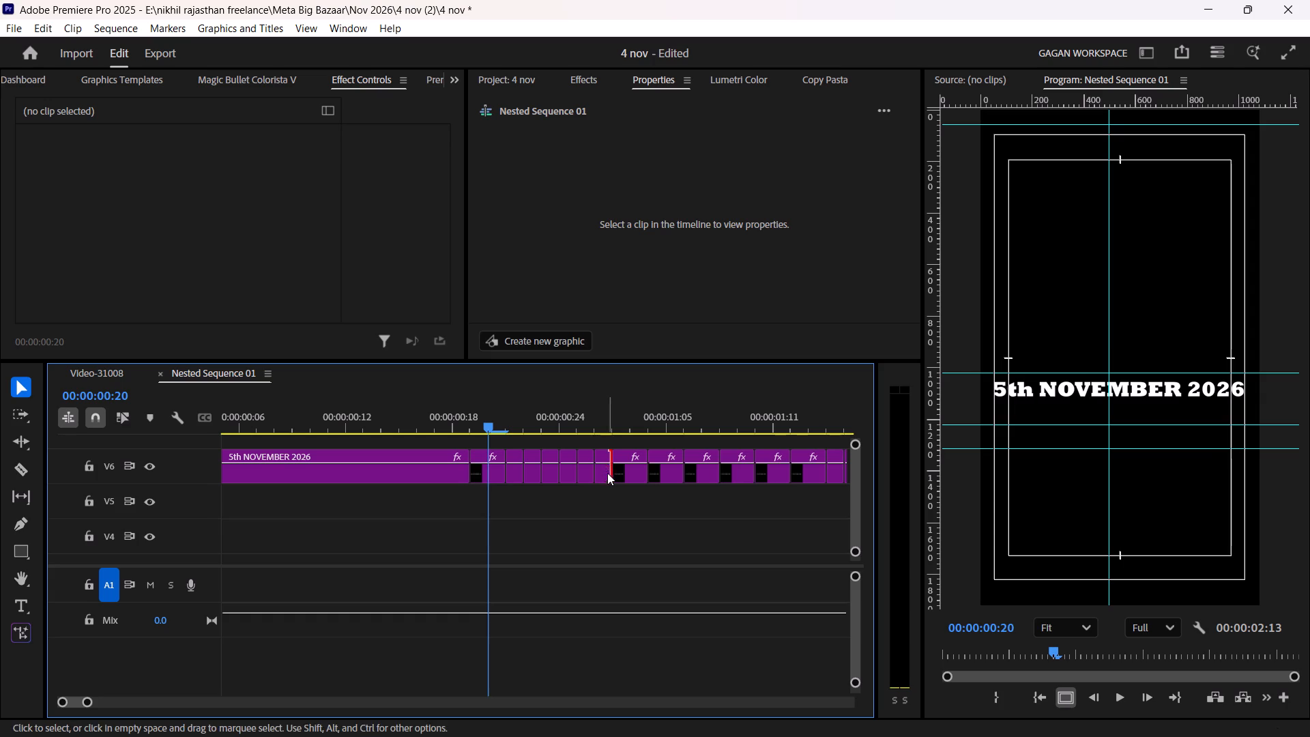
pyautogui.click(606, 473)
pyautogui.click(578, 130)
pyautogui.click(577, 265)
pyautogui.click(589, 246)
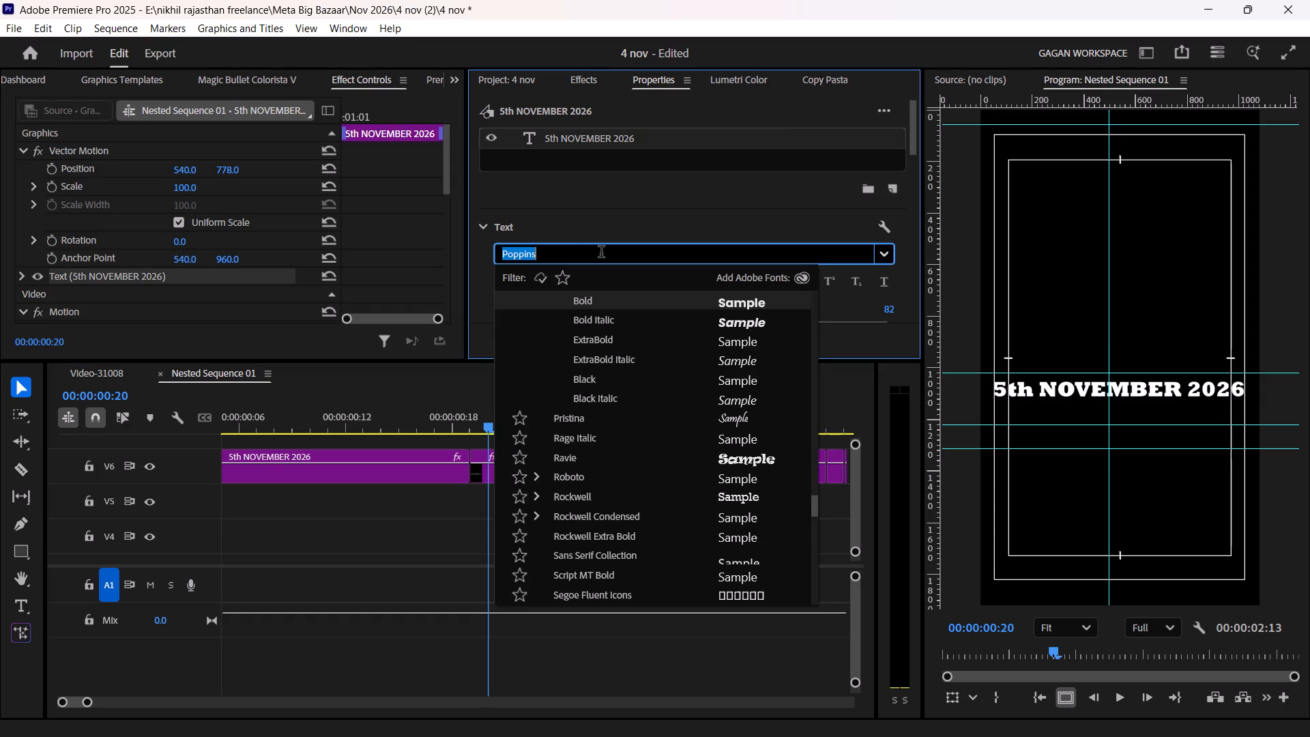
pyautogui.moveTo(811, 504); pyautogui.dragTo(799, 380)
pyautogui.click(748, 373)
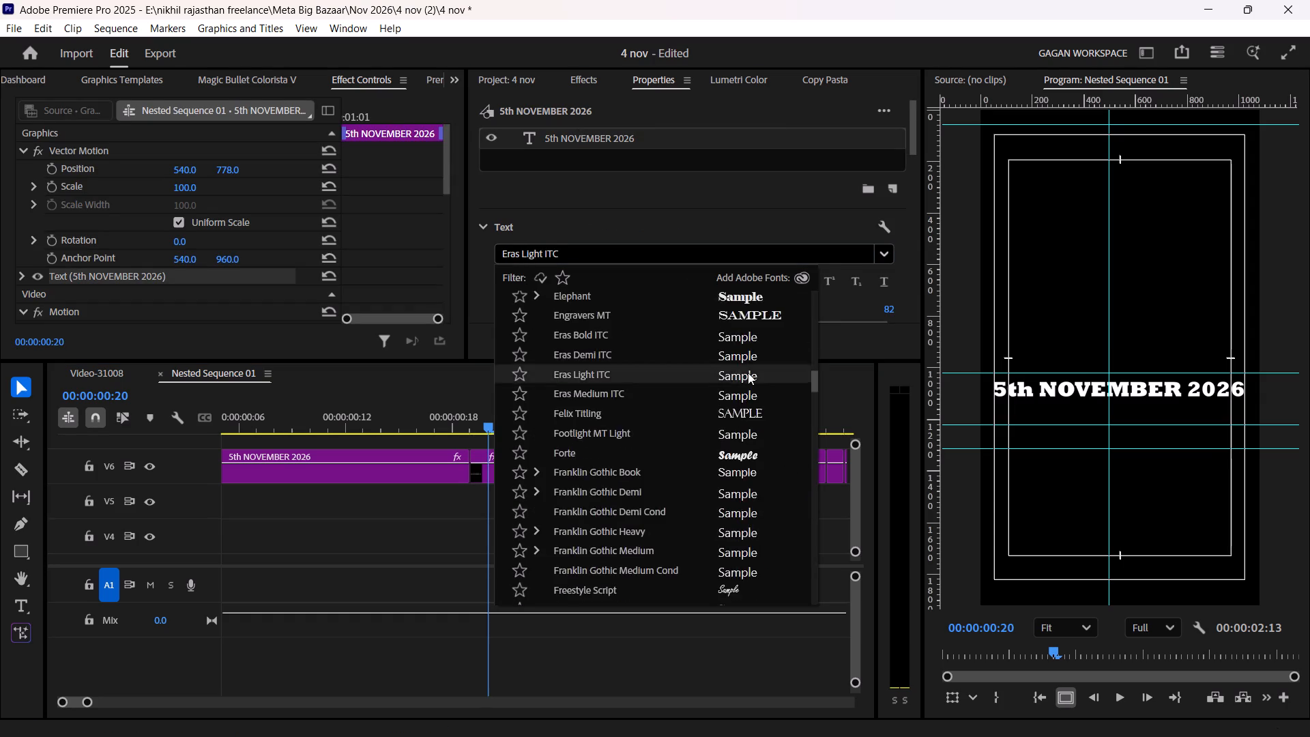
pyautogui.click(592, 259)
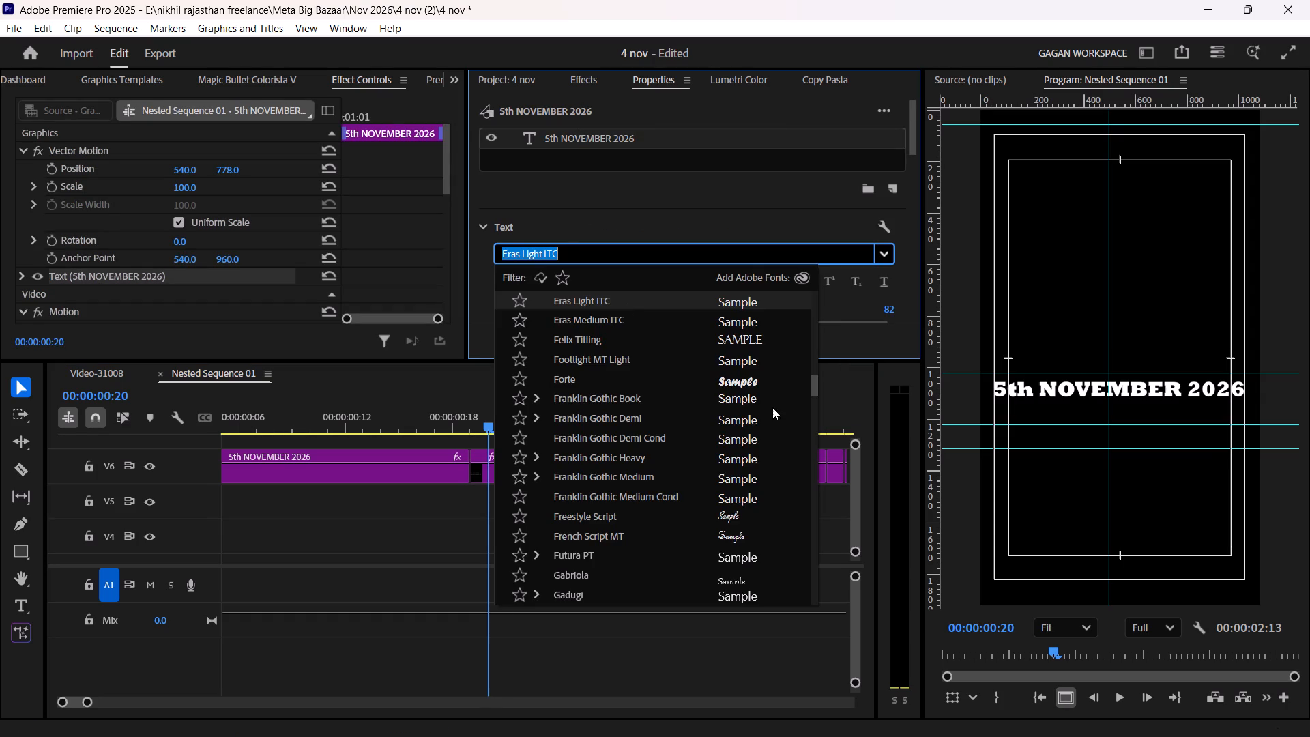
pyautogui.moveTo(817, 386); pyautogui.dragTo(814, 310)
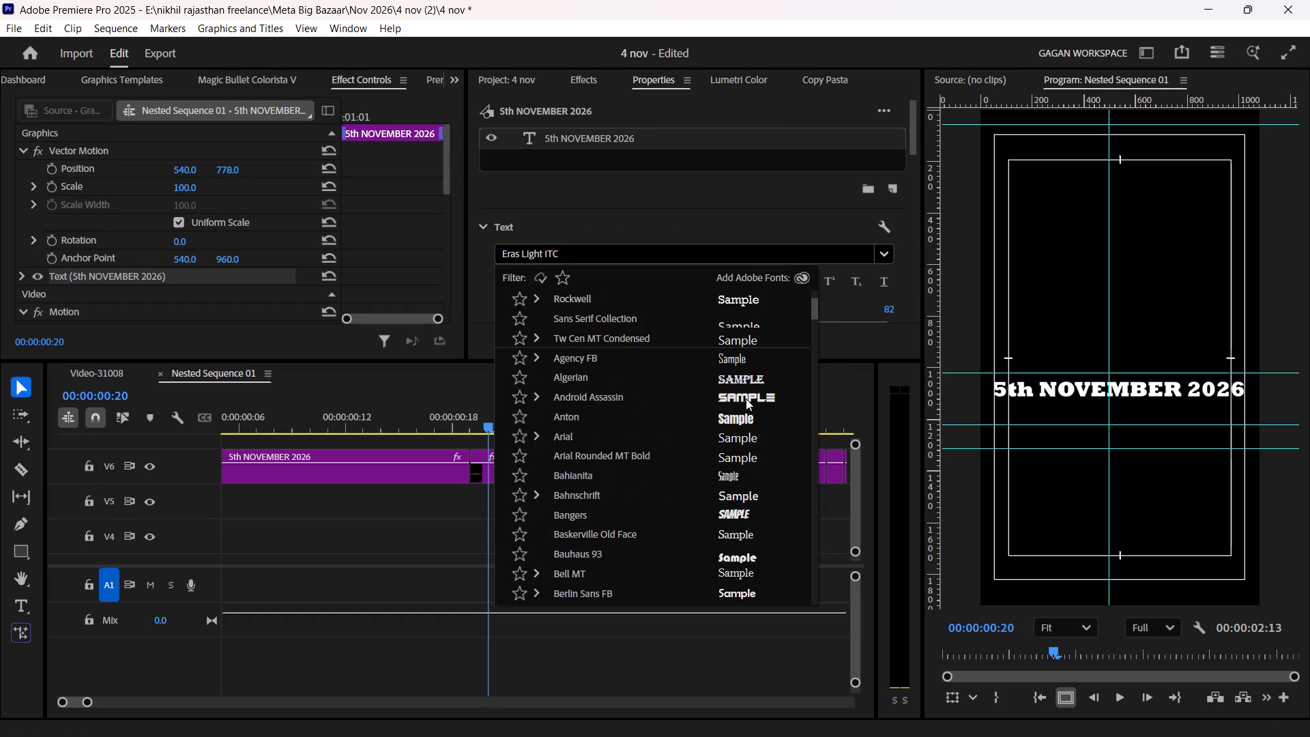
pyautogui.click(746, 399)
pyautogui.click(600, 427)
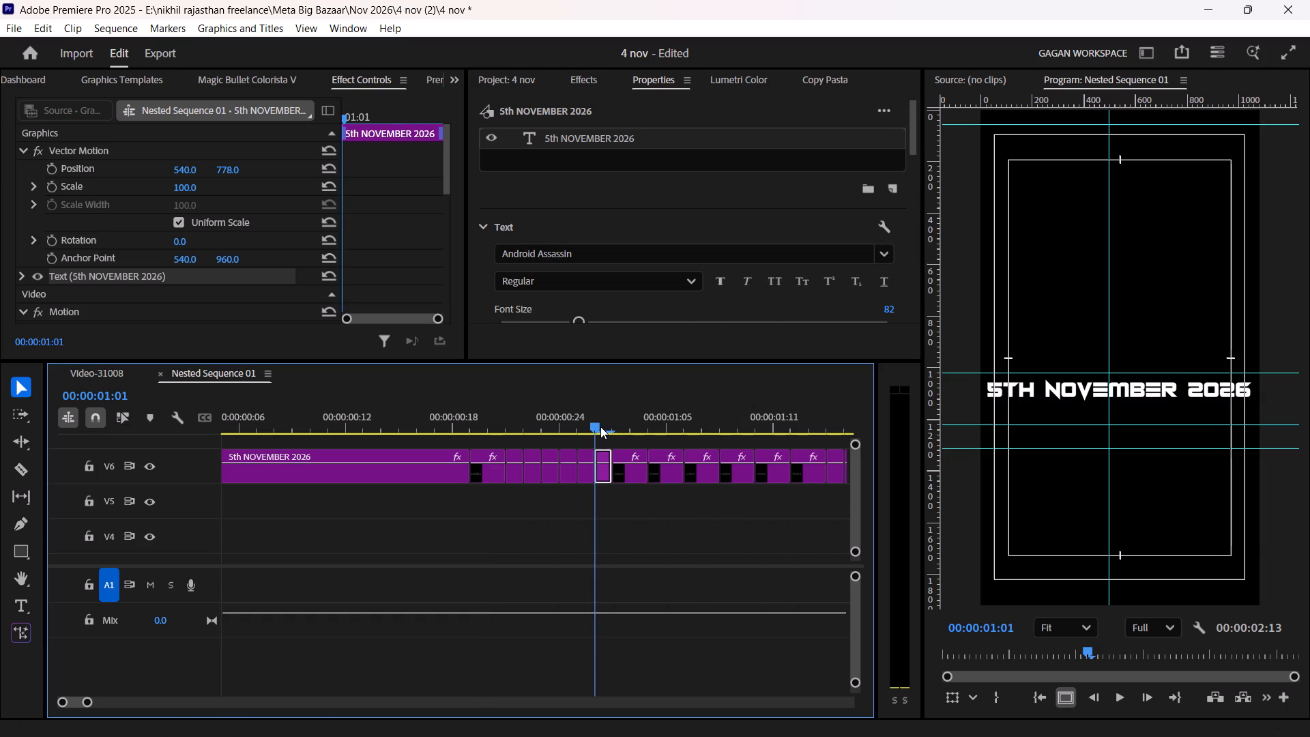
pyautogui.click(601, 466)
# Change the font of the eighth short title piece, at 00:00:01:02, to Utsaah.
pyautogui.click(617, 417)
pyautogui.click(627, 472)
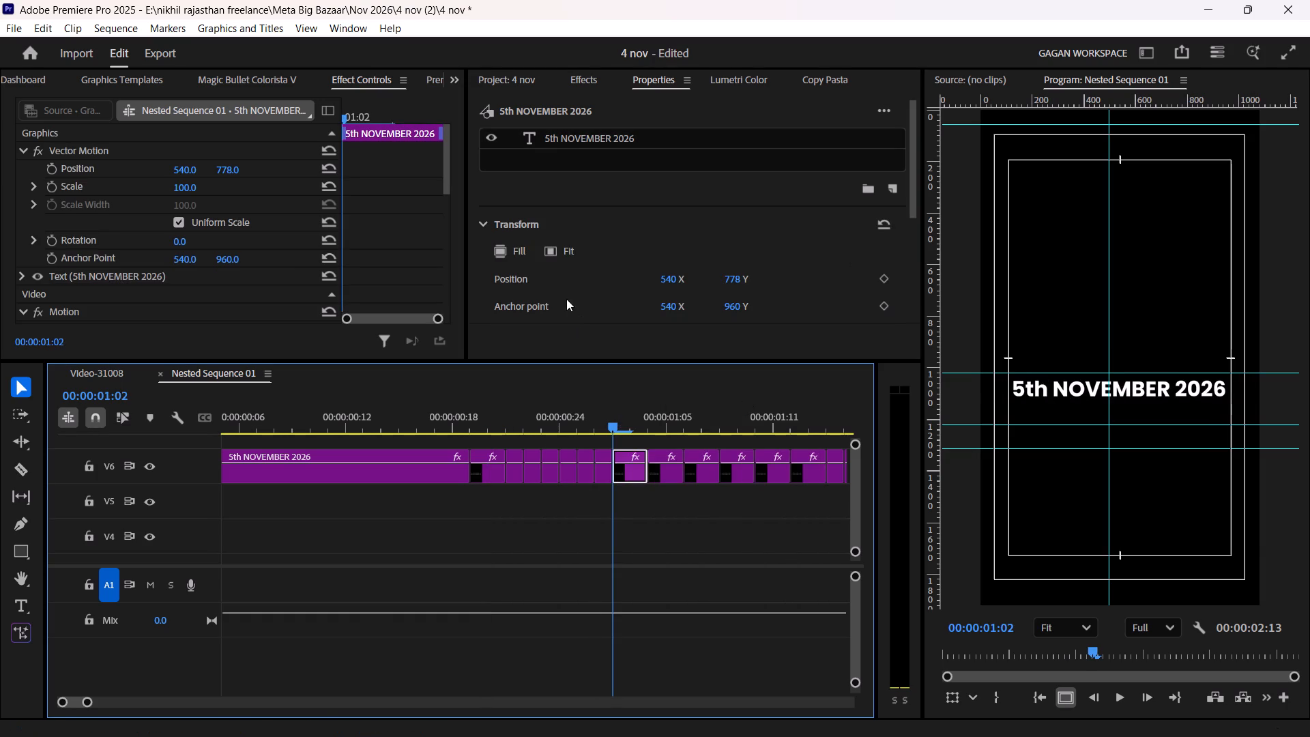
pyautogui.click(577, 136)
pyautogui.scroll(-8, 585, 197)
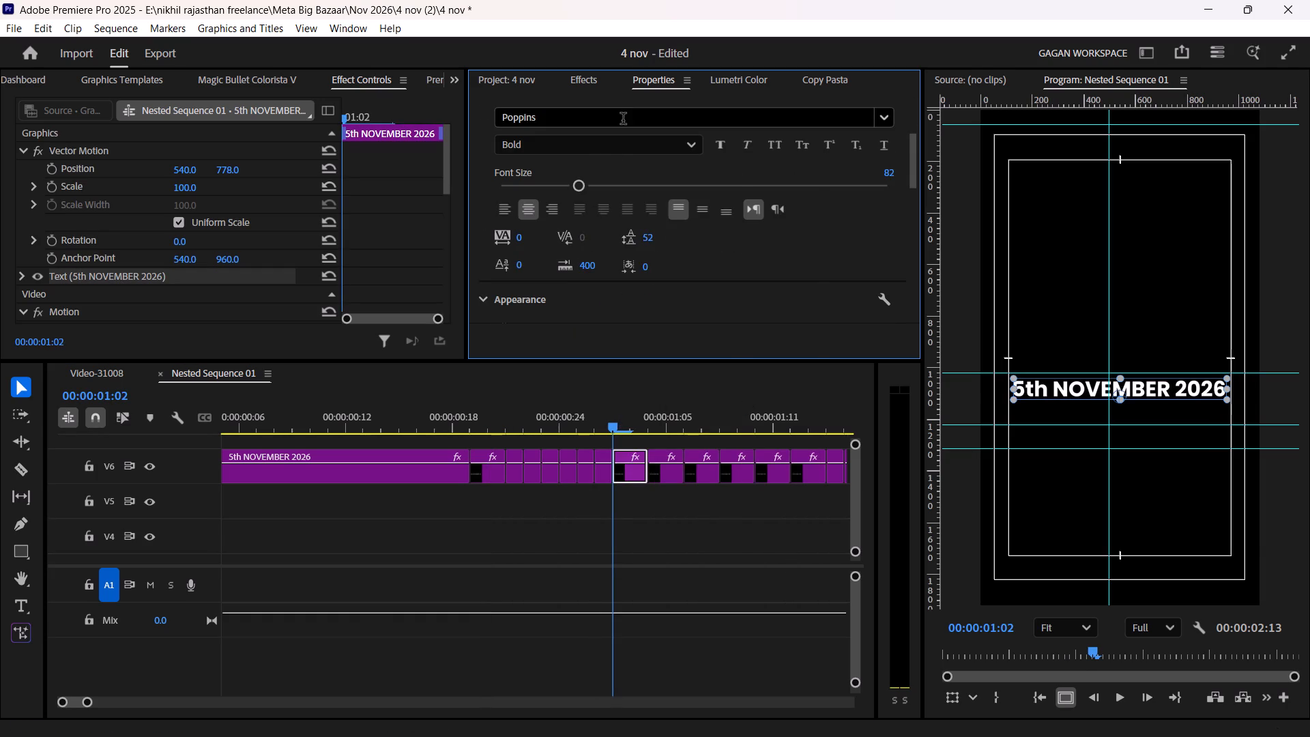
pyautogui.click(625, 108)
pyautogui.moveTo(815, 371); pyautogui.dragTo(821, 444)
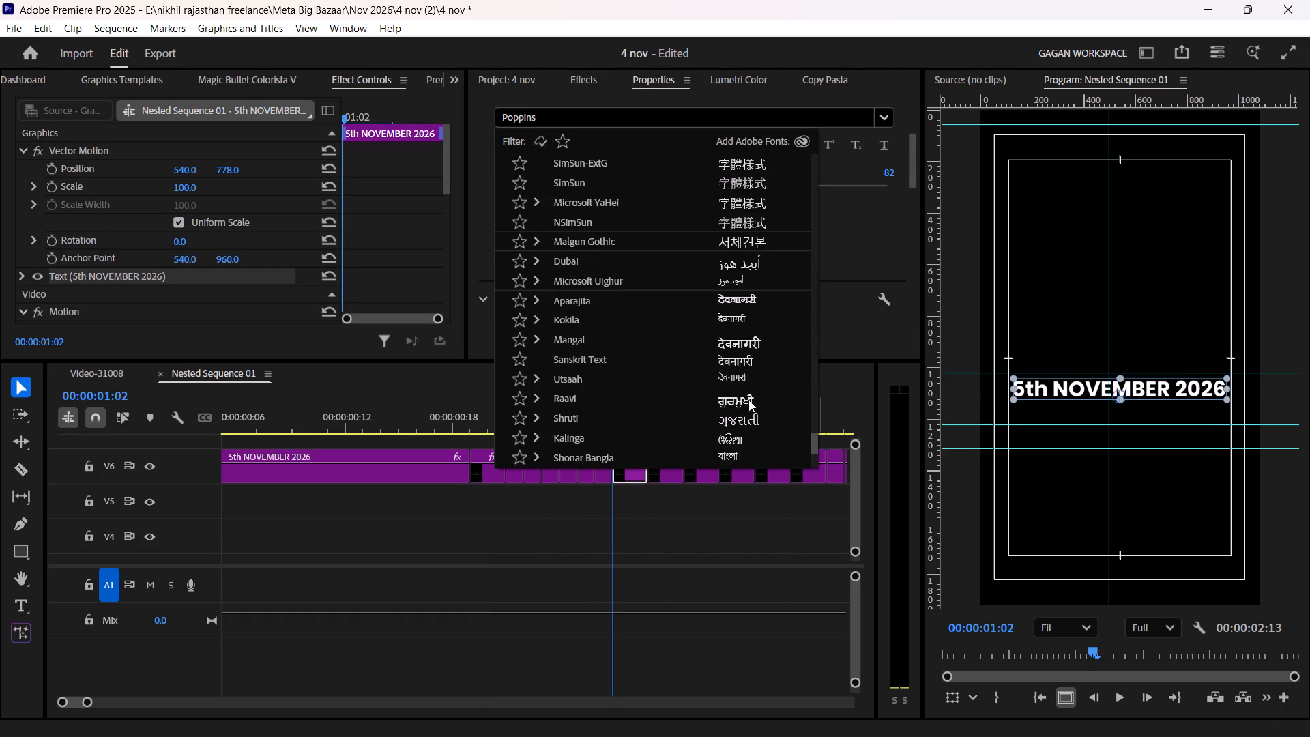
pyautogui.click(742, 376)
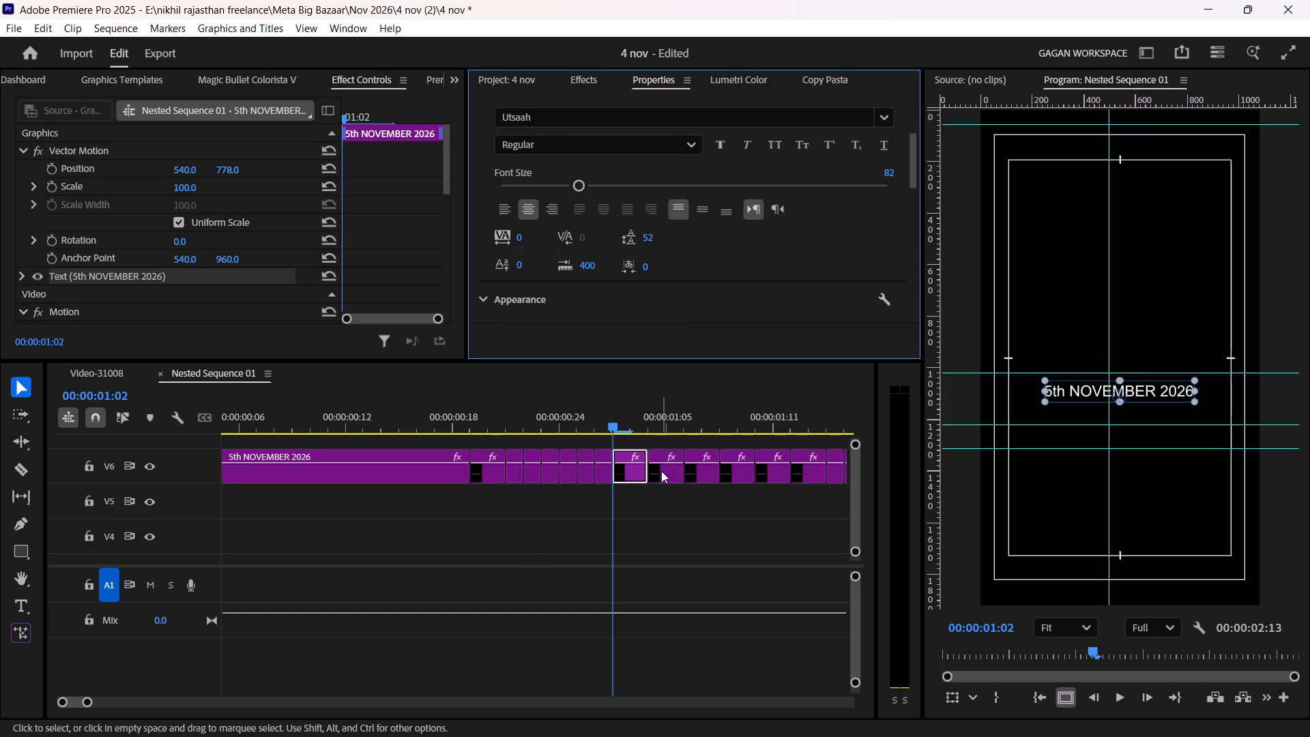
# Change the ninth short title piece, around 00:00:01:05, to the Bodoni MT Poster Compressed style.
pyautogui.click(658, 472)
pyautogui.click(586, 139)
pyautogui.click(558, 268)
pyautogui.click(564, 255)
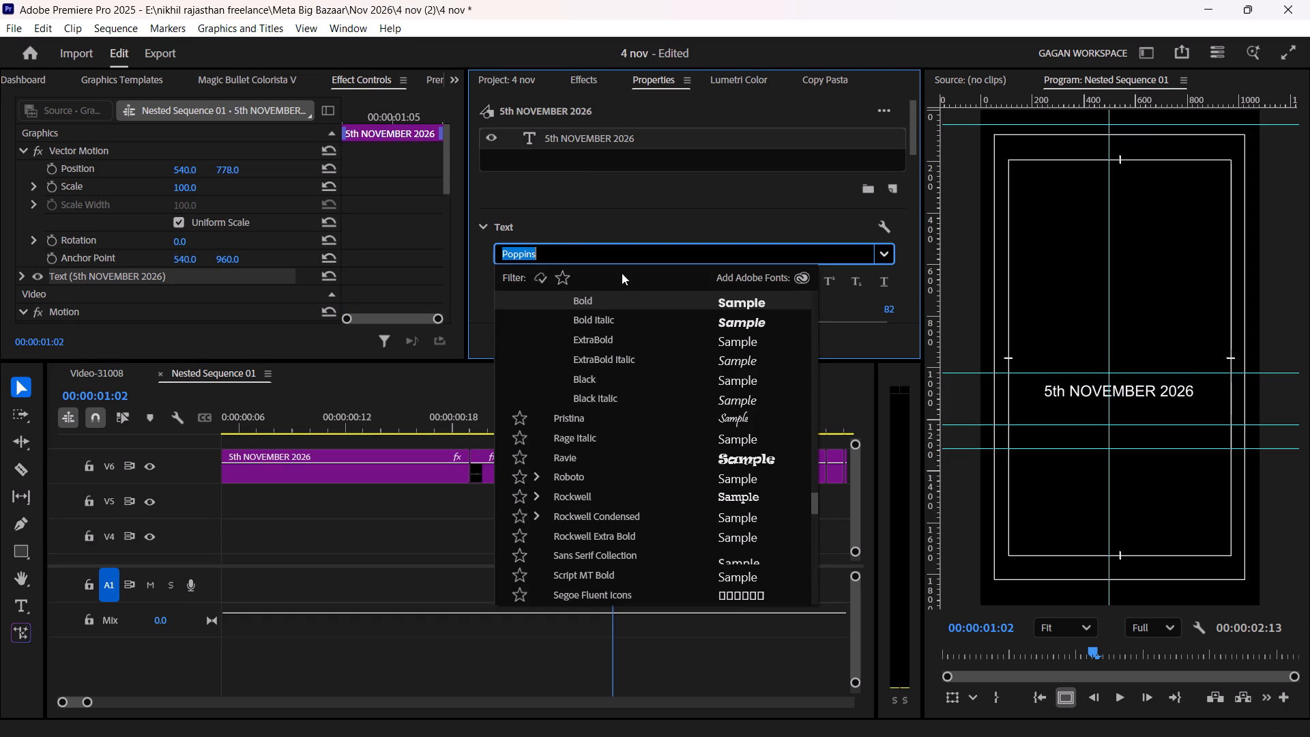
pyautogui.moveTo(813, 381); pyautogui.dragTo(824, 286)
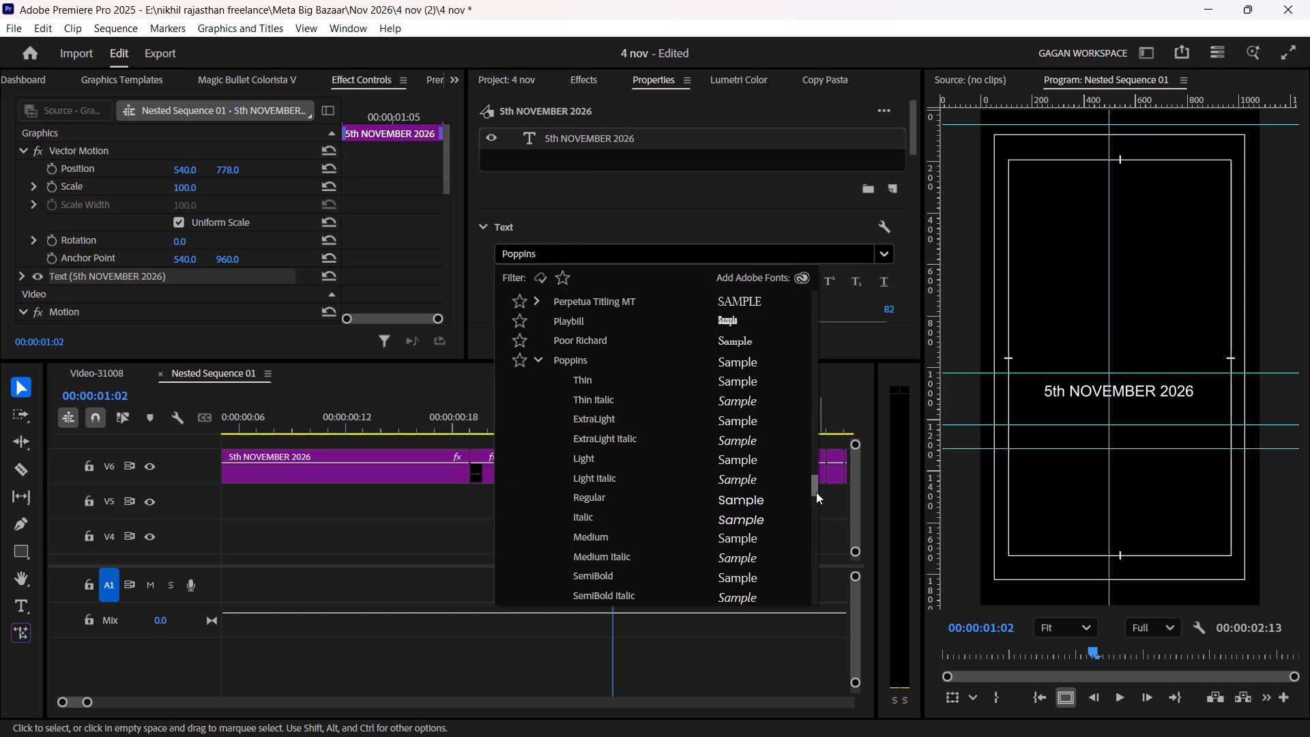
pyautogui.moveTo(813, 488); pyautogui.dragTo(817, 334)
pyautogui.click(753, 332)
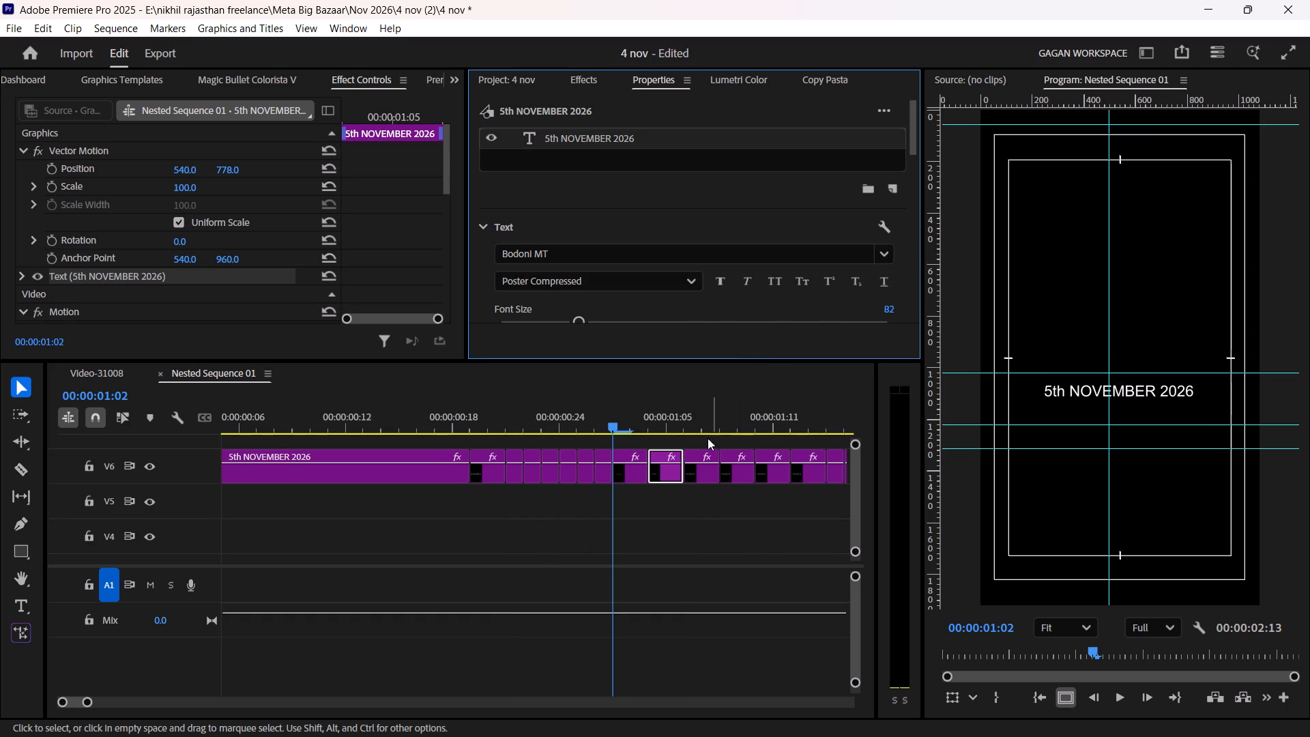
# Change the font of the tenth short title piece, at 00:00:01:06, to Calibri.
pyautogui.click(707, 461)
pyautogui.moveTo(696, 421); pyautogui.dragTo(673, 423)
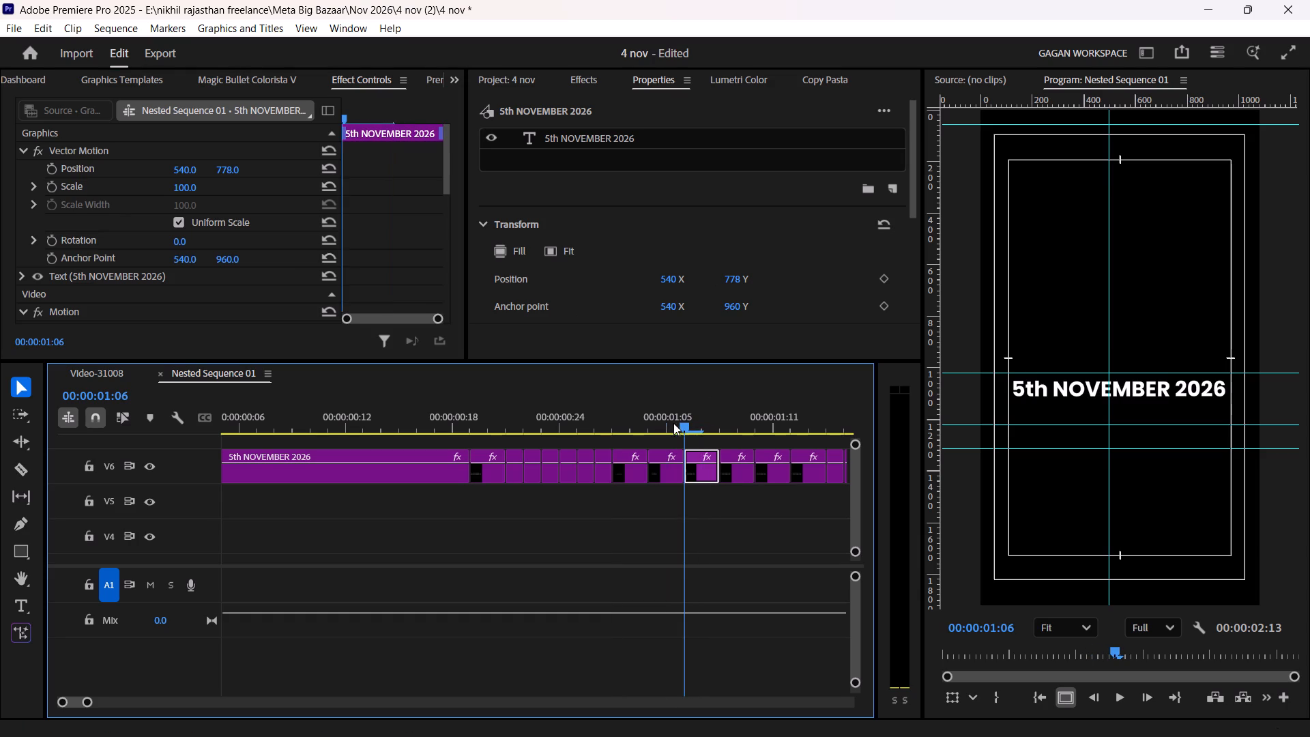
pyautogui.moveTo(673, 423); pyautogui.dragTo(680, 424)
pyautogui.click(600, 148)
pyautogui.click(600, 142)
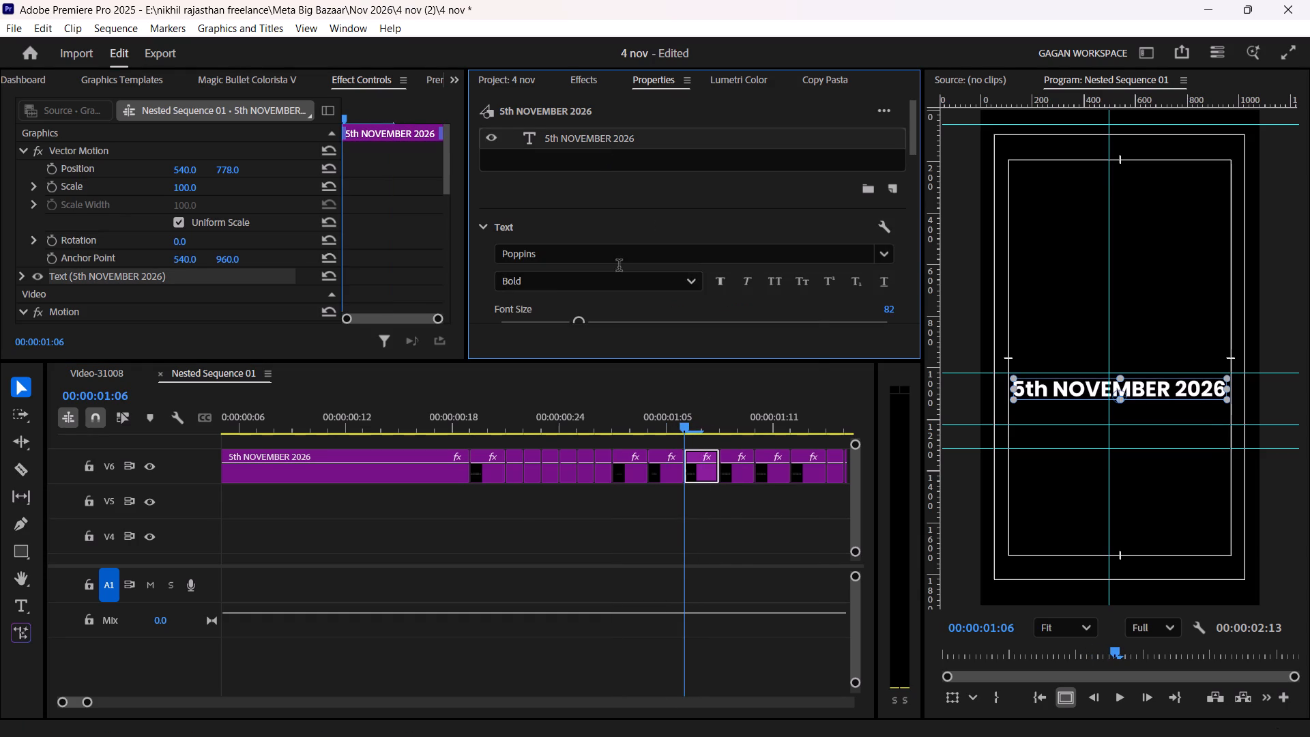
pyautogui.click(616, 259)
pyautogui.moveTo(814, 506); pyautogui.dragTo(793, 349)
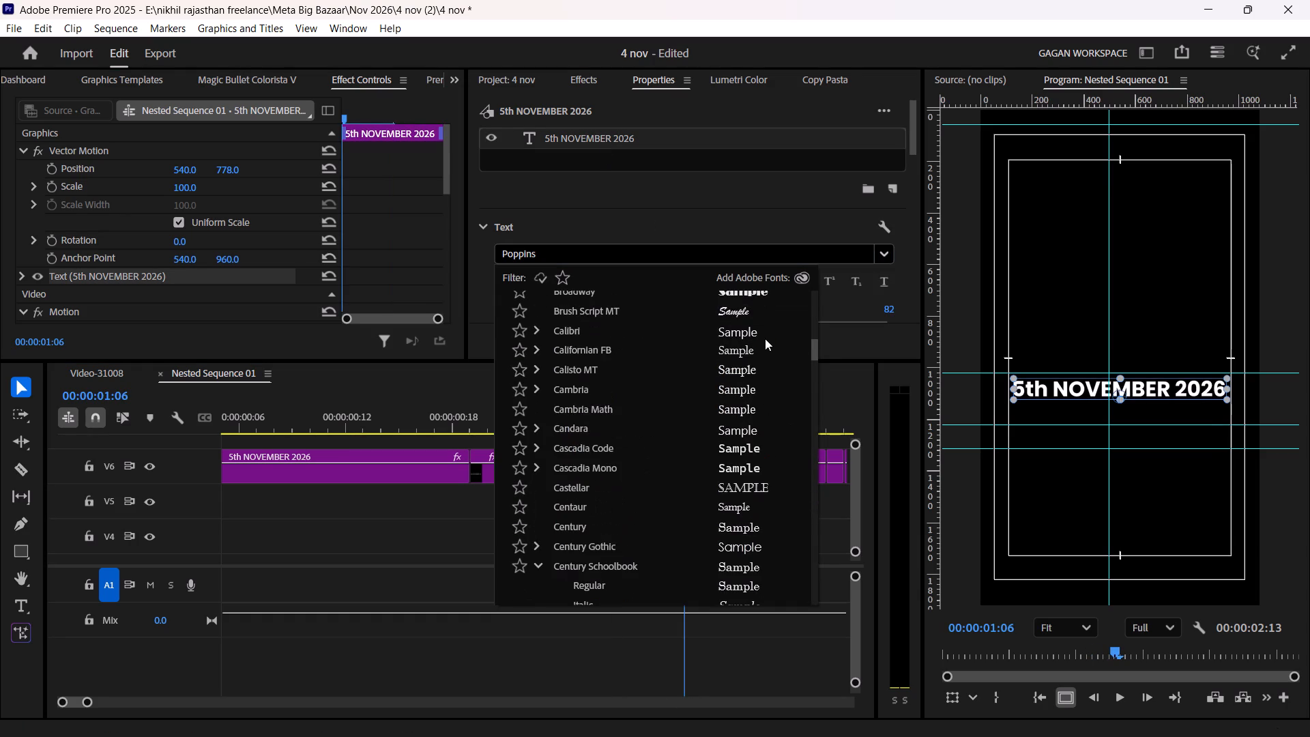
pyautogui.click(759, 338)
# Change the font of the eleventh short title piece, at 00:00:01:08, to Android Assassin.
pyautogui.click(723, 427)
pyautogui.click(740, 472)
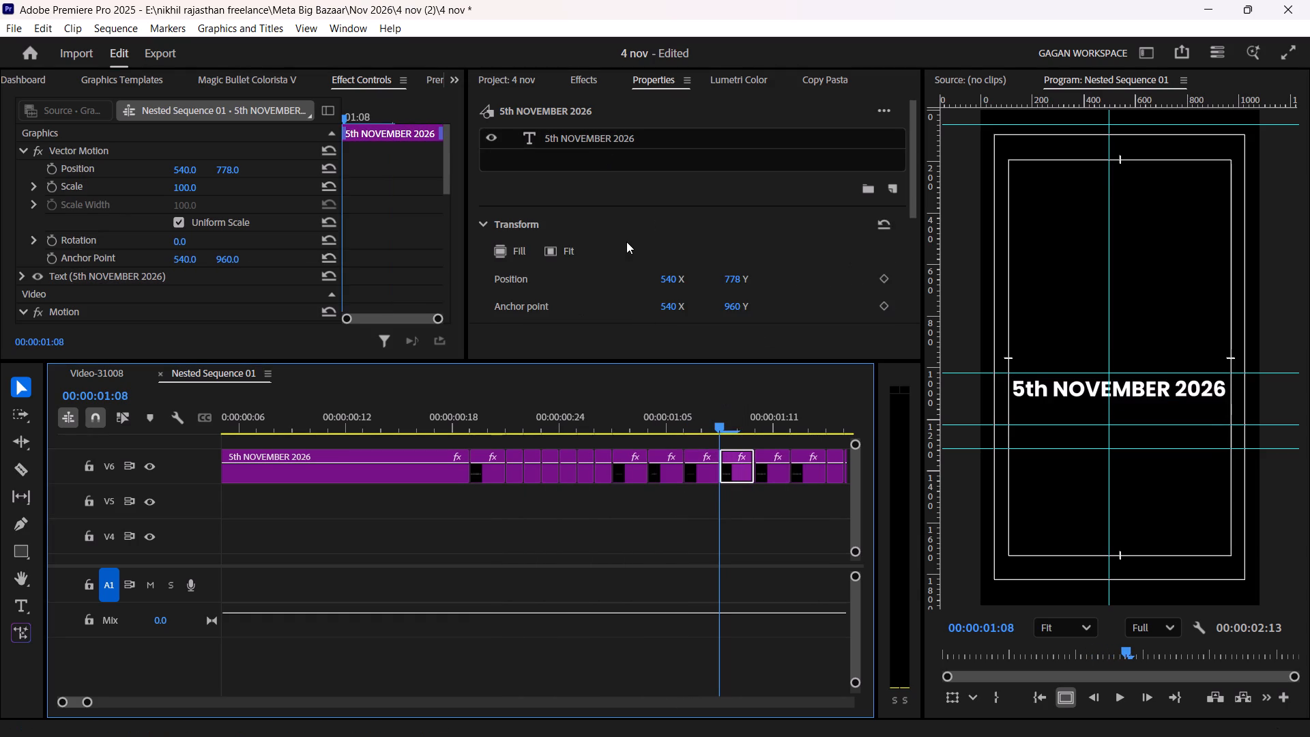
pyautogui.click(618, 139)
pyautogui.click(596, 251)
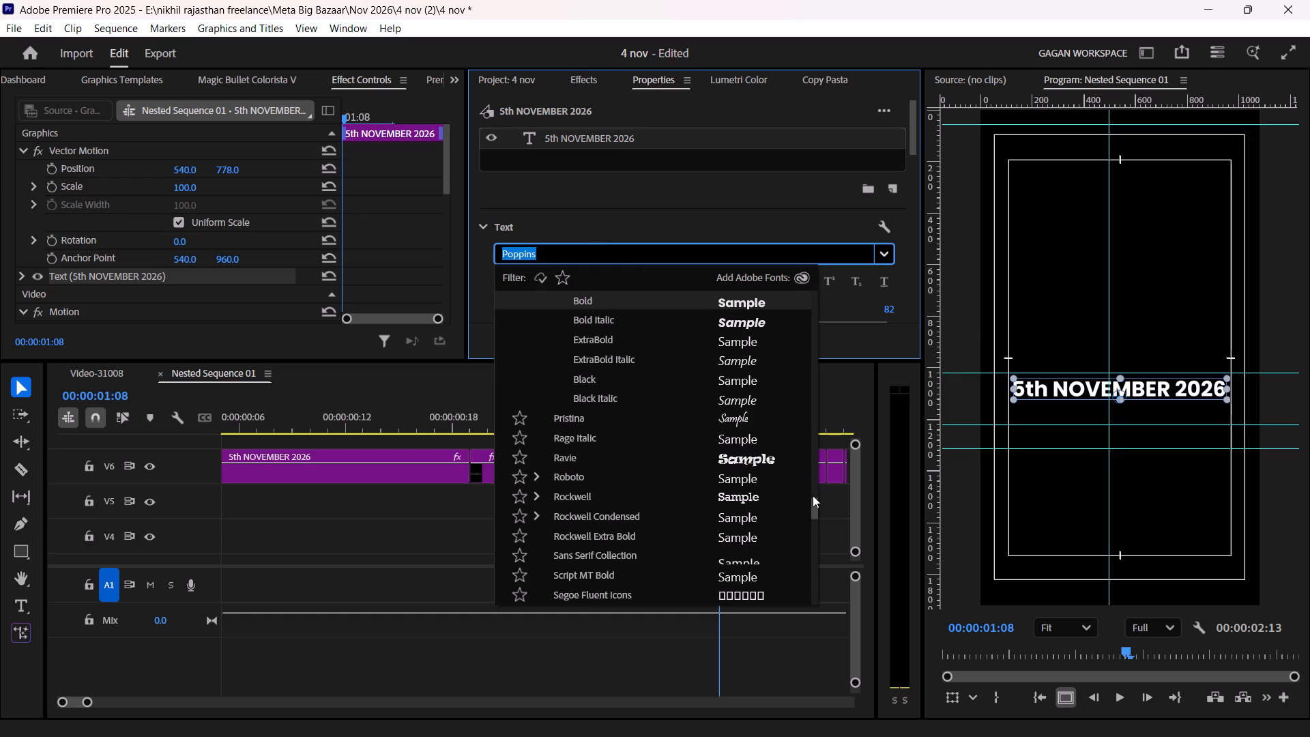
pyautogui.moveTo(813, 506); pyautogui.dragTo(806, 302)
pyautogui.click(736, 308)
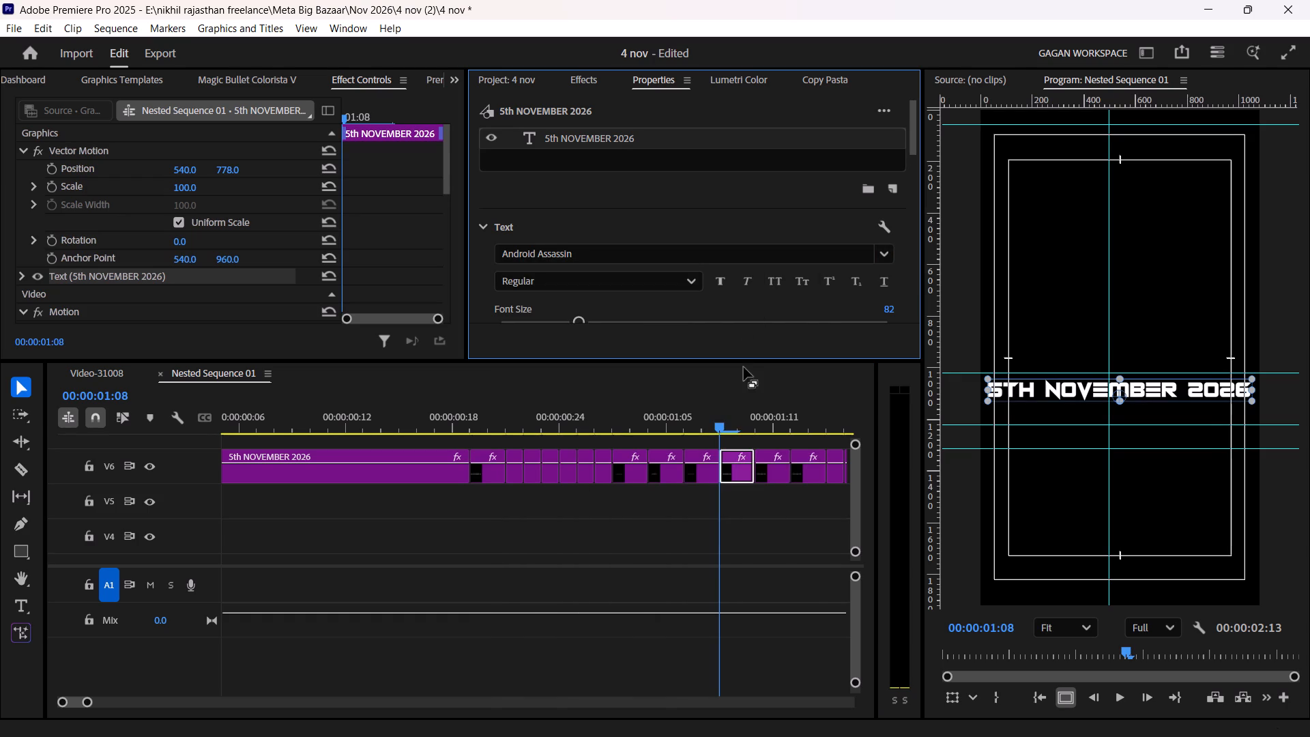
pyautogui.scroll(-7, 689, 202)
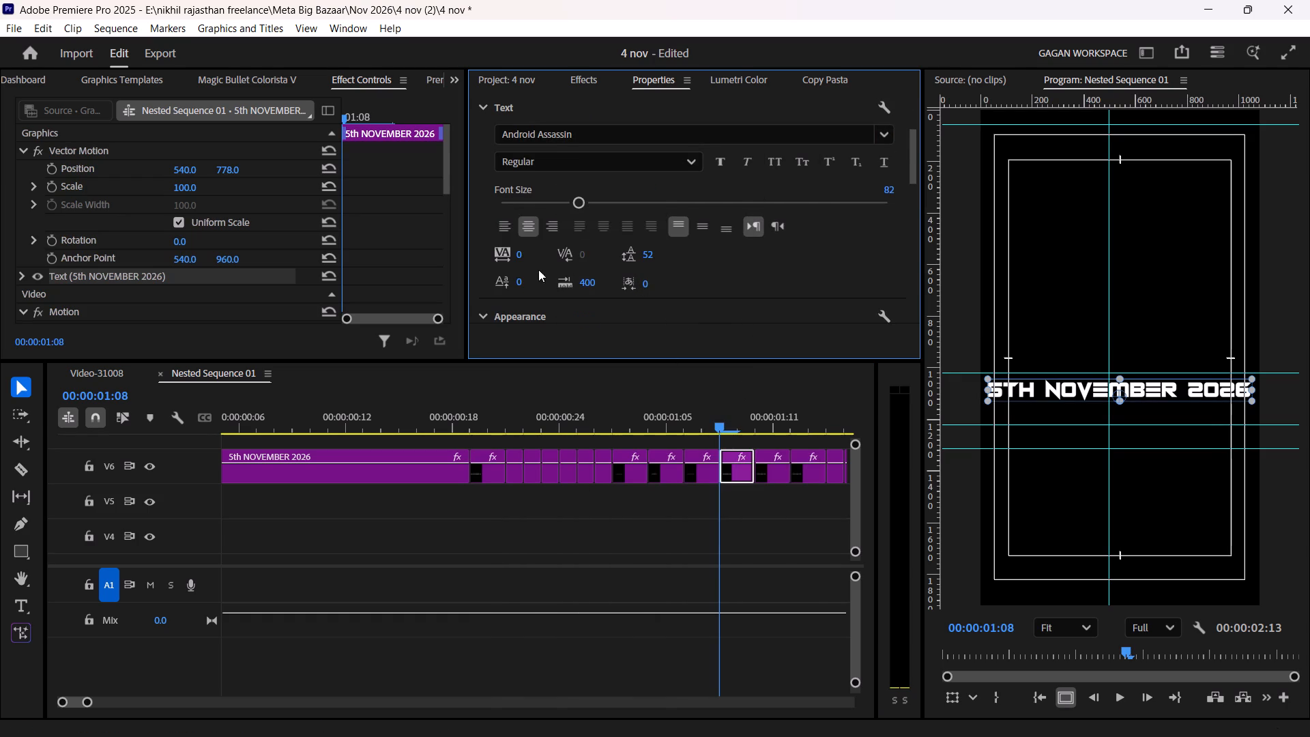
# Change the font of the twelfth short title piece, around 00:00:01:11, to Leelawadee.
pyautogui.click(763, 474)
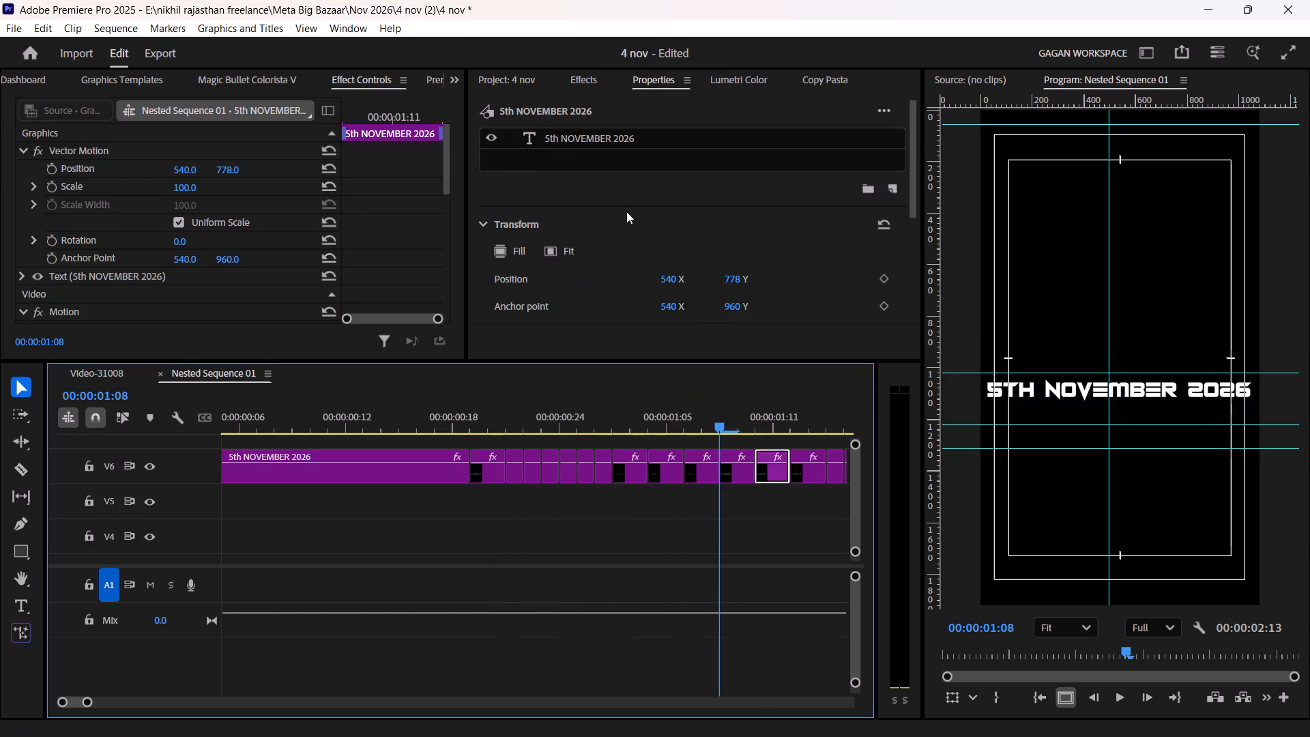
pyautogui.click(598, 143)
pyautogui.click(589, 261)
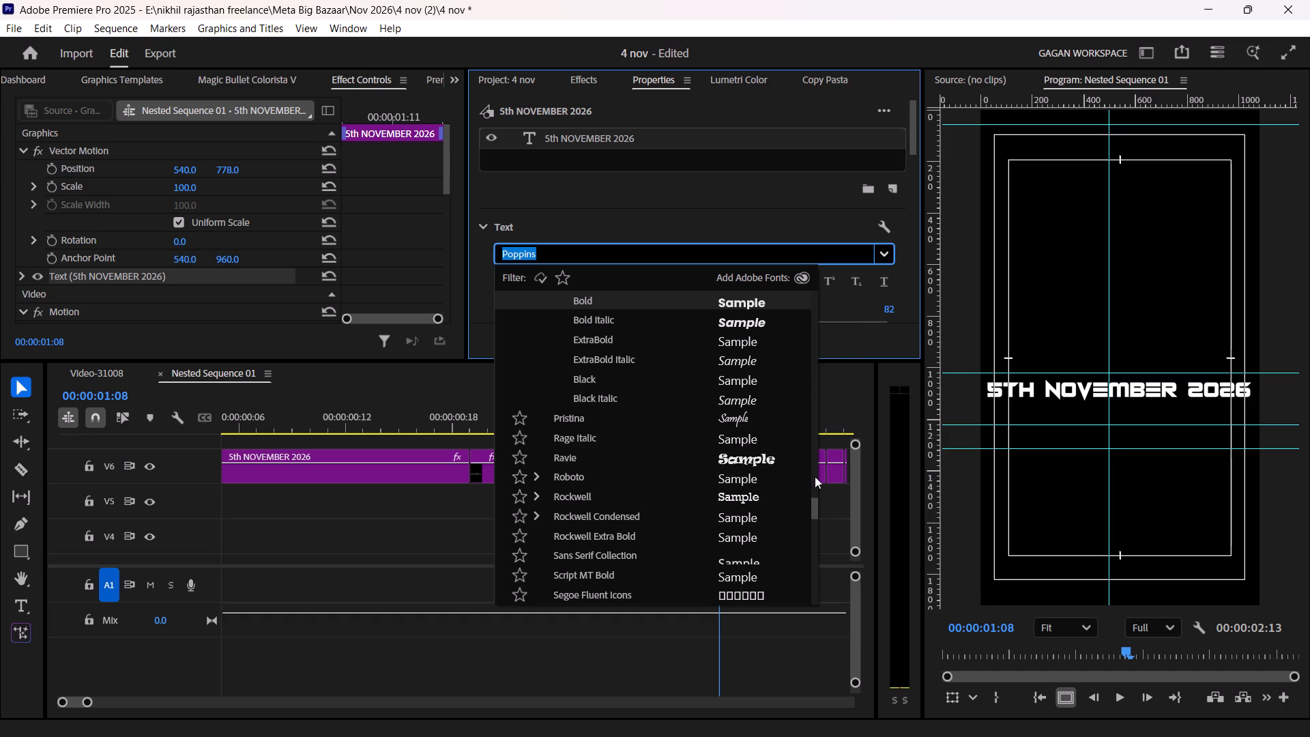
pyautogui.moveTo(811, 506); pyautogui.dragTo(833, 644)
pyautogui.click(758, 560)
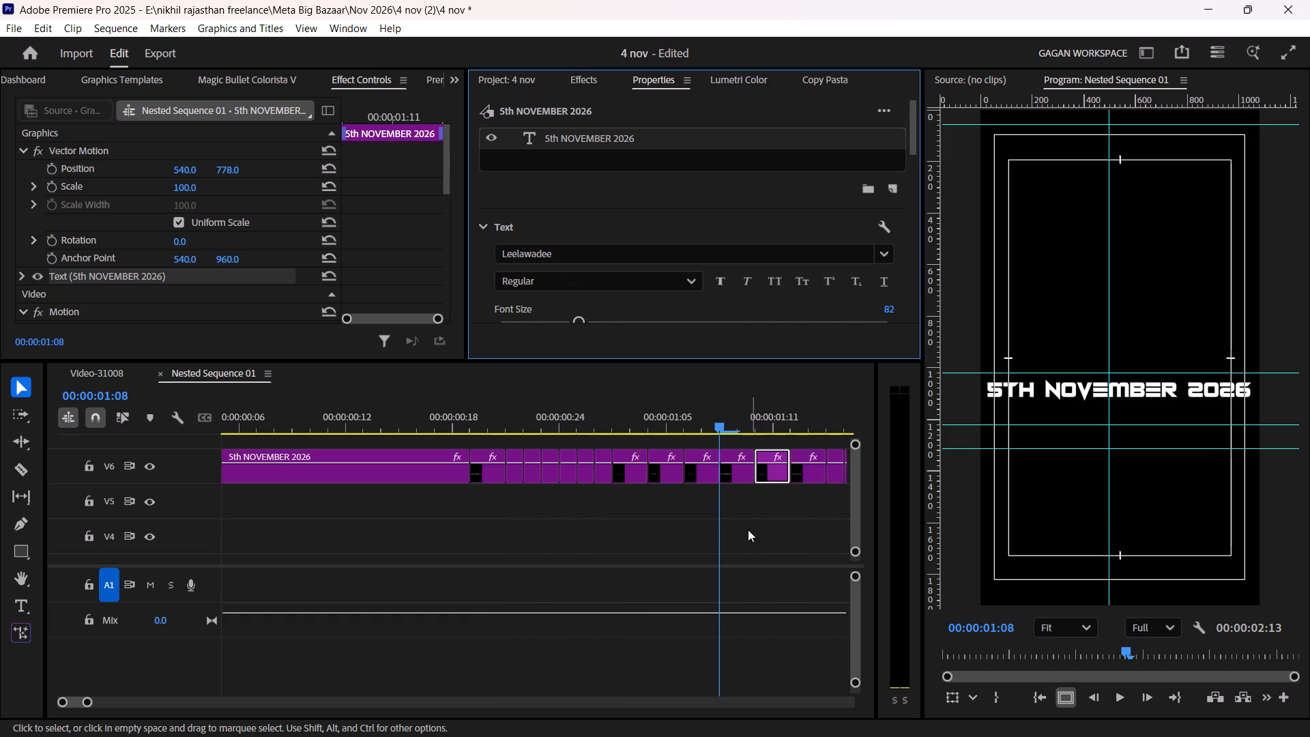
# Change the thirteenth short title piece, at 00:00:01:13, to the Bodoni MT Poster Compressed style.
pyautogui.moveTo(733, 420); pyautogui.dragTo(806, 435)
pyautogui.scroll(-7, 768, 500)
pyautogui.click(627, 469)
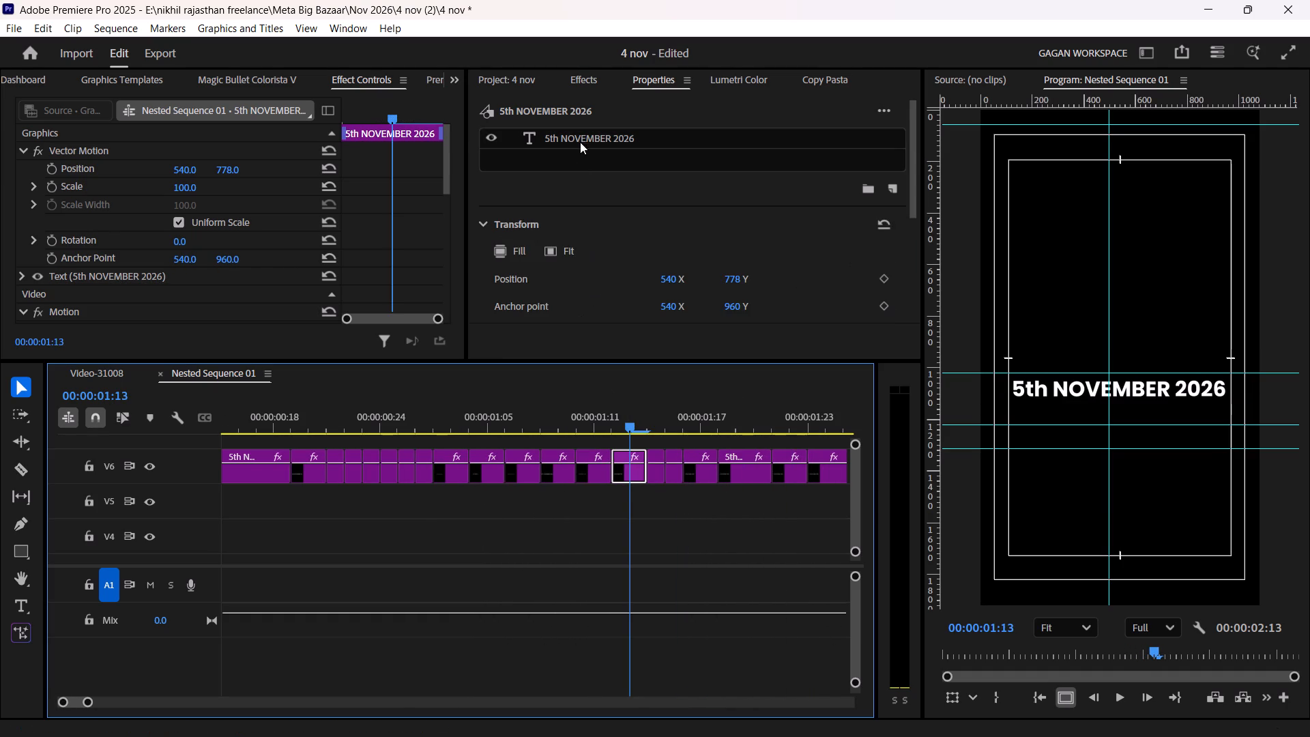
pyautogui.click(581, 140)
pyautogui.click(567, 242)
pyautogui.click(568, 248)
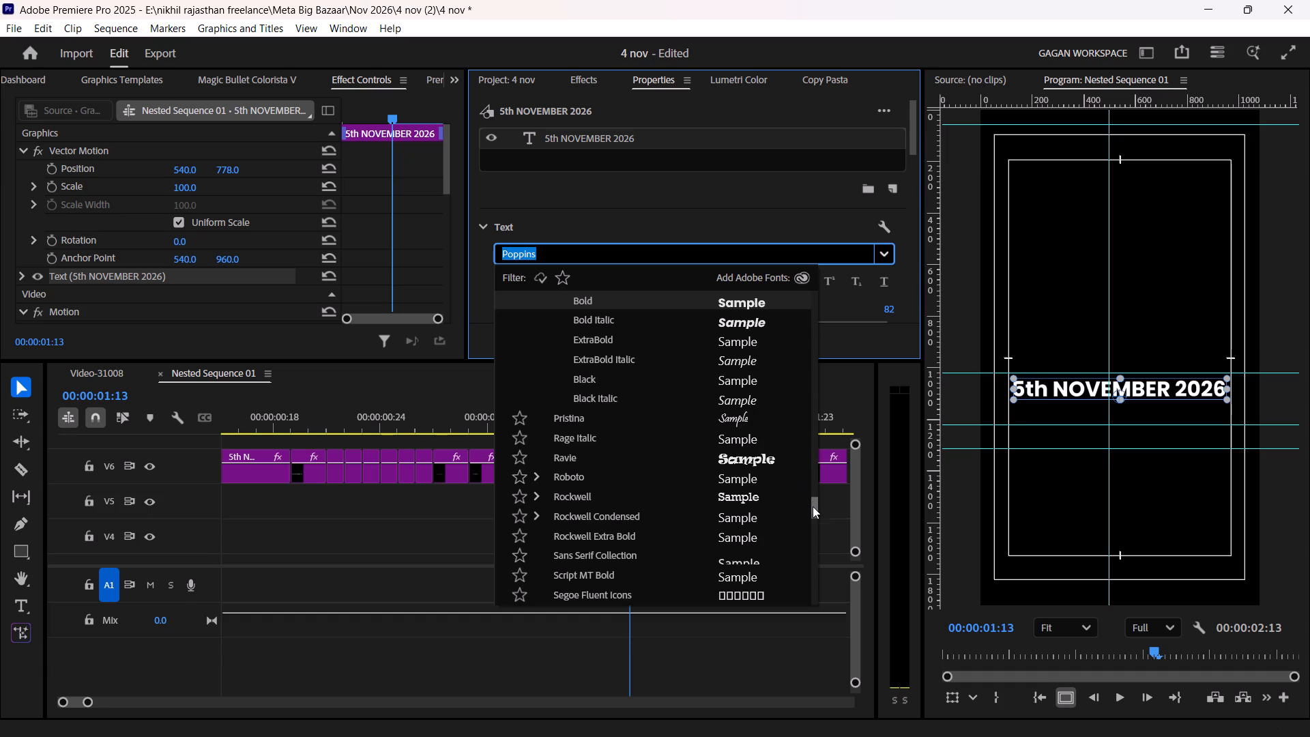
pyautogui.moveTo(813, 509); pyautogui.dragTo(811, 332)
pyautogui.click(731, 335)
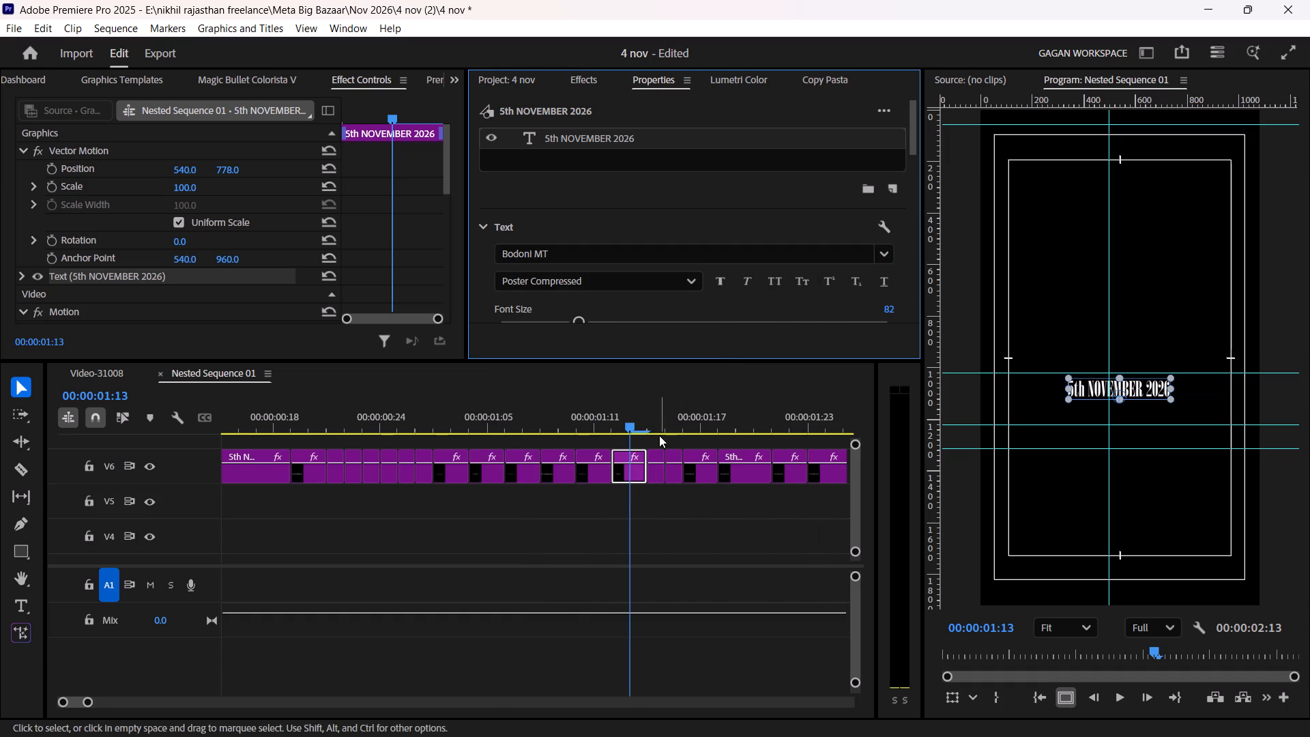
# Change the font of the fourteenth short title piece, at 00:00:01:14, to Century Schoolbook.
pyautogui.click(657, 421)
pyautogui.click(652, 487)
pyautogui.click(656, 480)
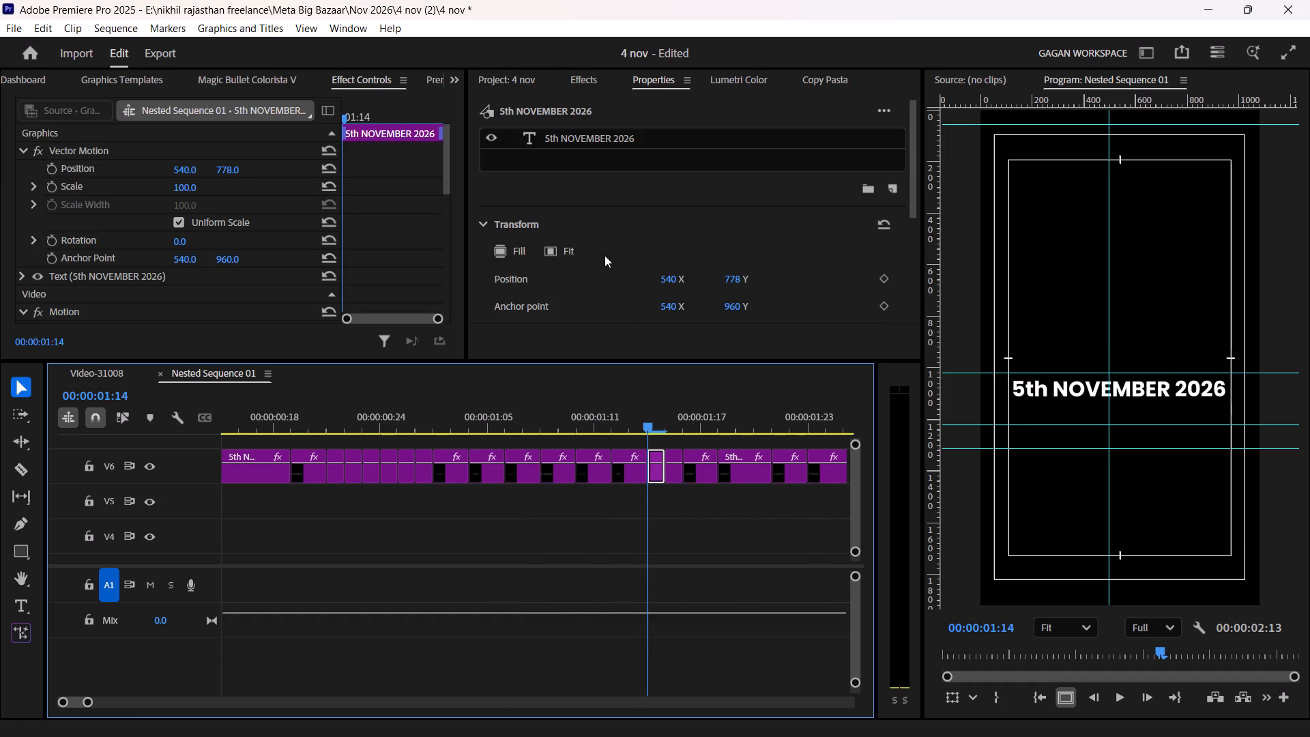
pyautogui.click(591, 143)
pyautogui.click(643, 252)
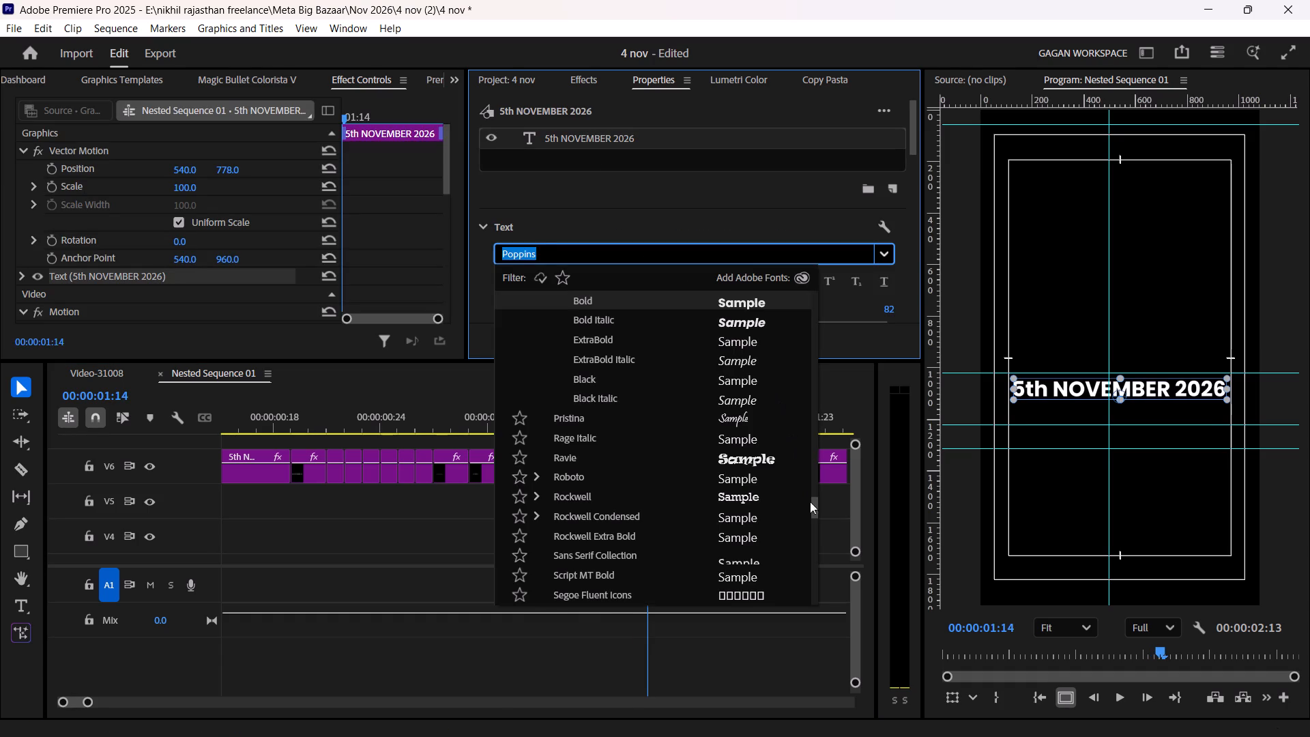
pyautogui.moveTo(813, 508); pyautogui.dragTo(820, 369)
pyautogui.click(753, 375)
# Change the fifteenth short title piece, at 00:00:01:15, to the Bodoni MT Poster Compressed style.
pyautogui.moveTo(708, 427); pyautogui.dragTo(695, 425)
pyautogui.click(674, 466)
pyautogui.click(592, 141)
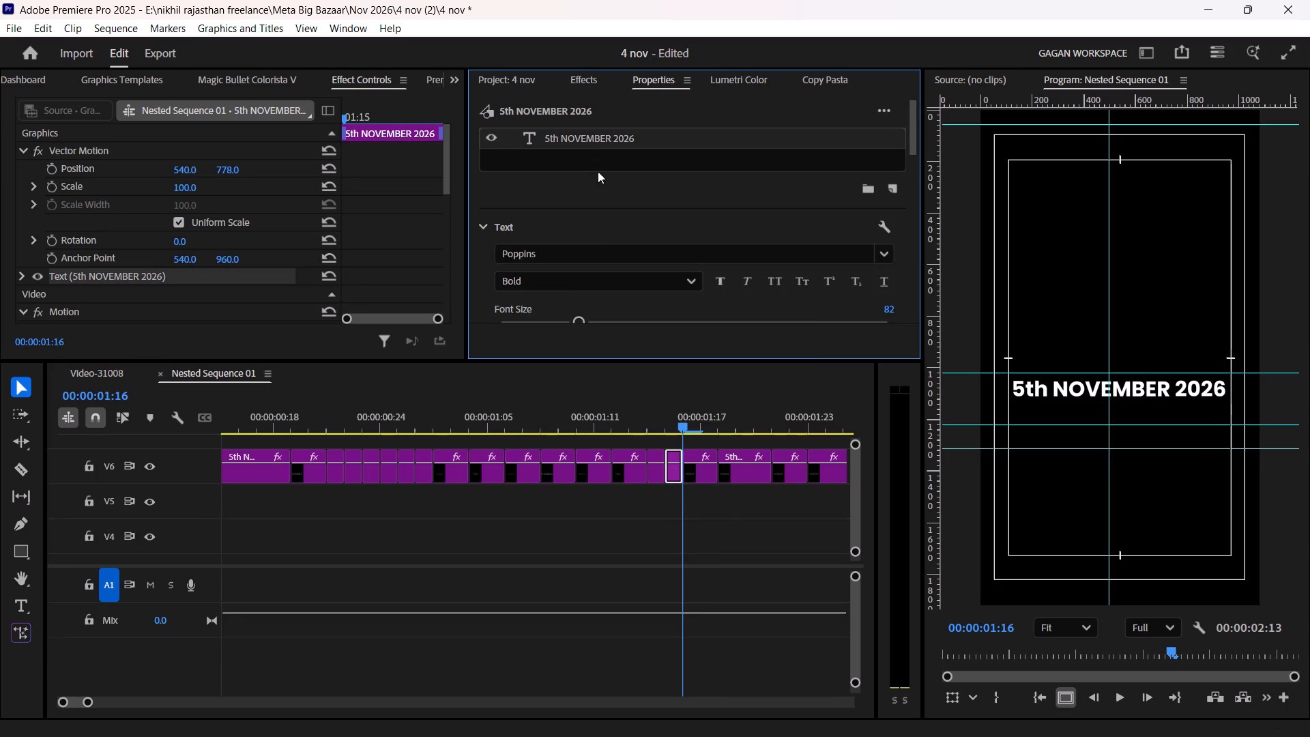
pyautogui.click(597, 249)
pyautogui.moveTo(810, 505); pyautogui.dragTo(817, 261)
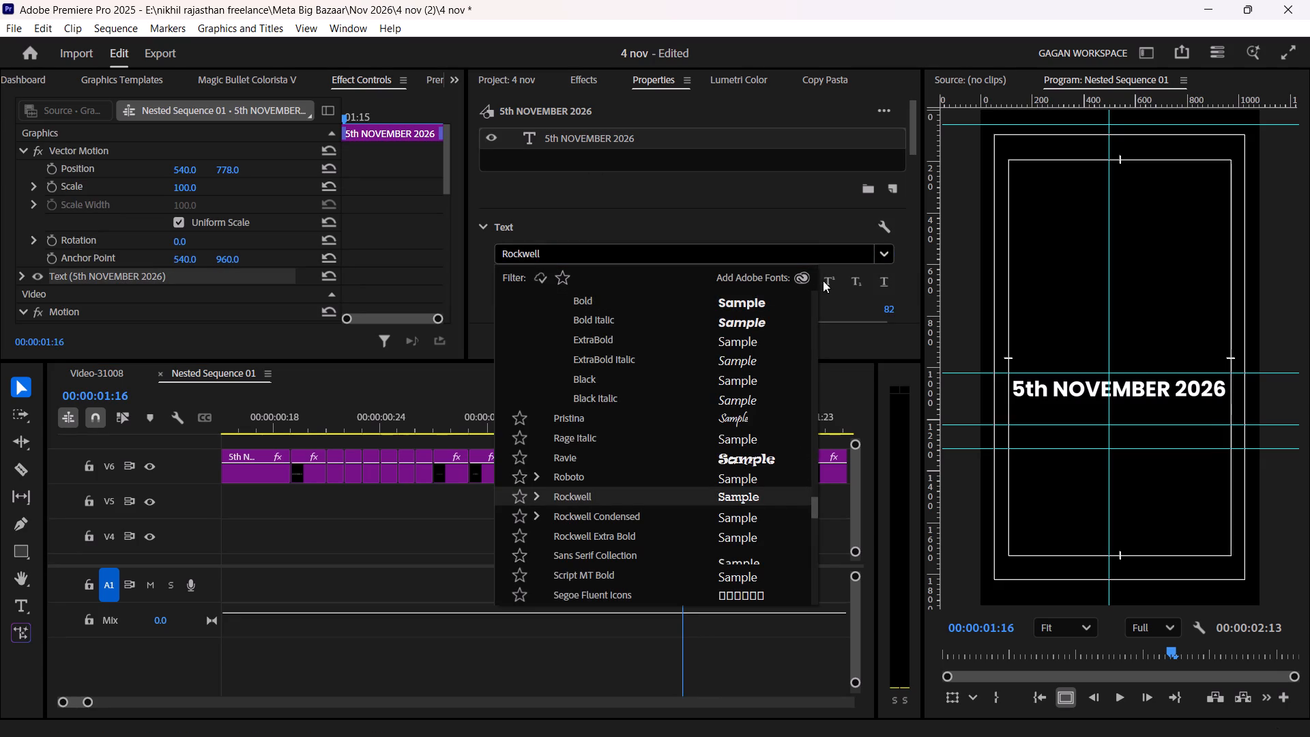
pyautogui.moveTo(814, 504); pyautogui.dragTo(852, 237)
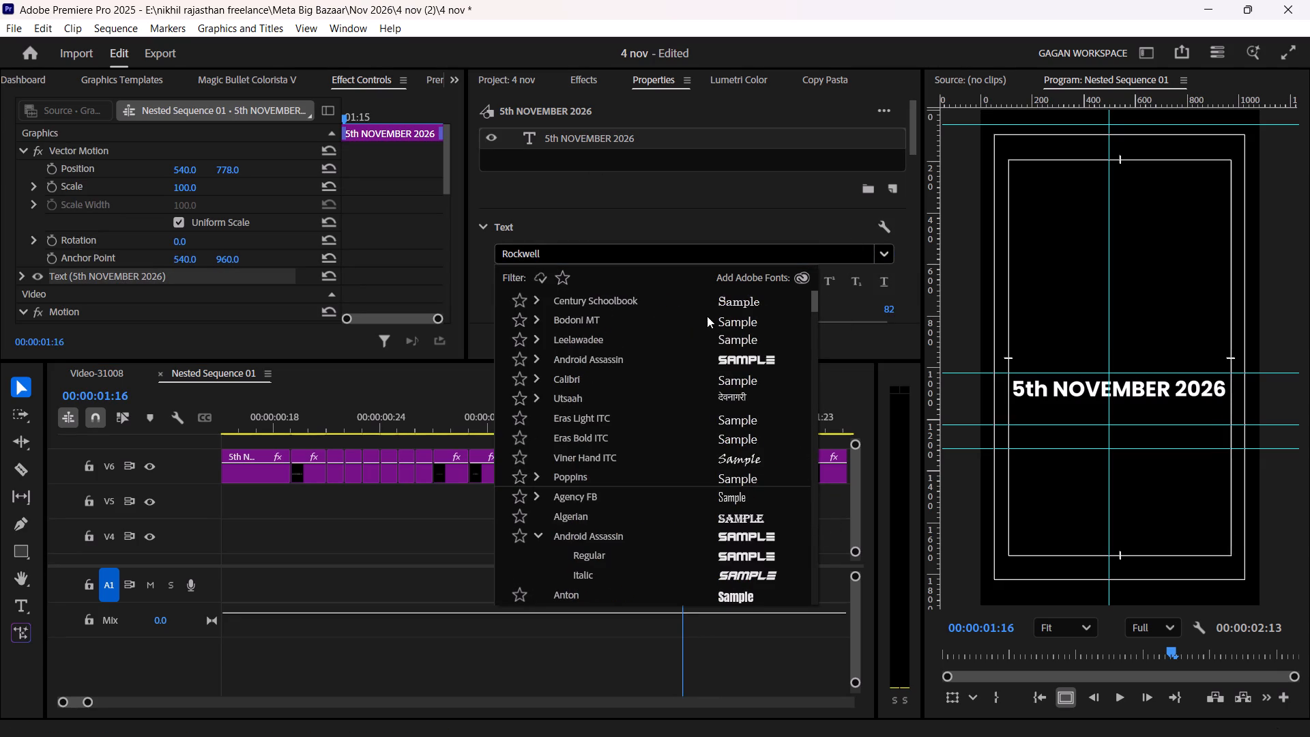
pyautogui.click(738, 324)
# Change the sixteenth short title piece, starting around 00:00:01:16, to the Bodoni MT Condensed Bold Italic style.
pyautogui.moveTo(691, 419); pyautogui.dragTo(688, 423)
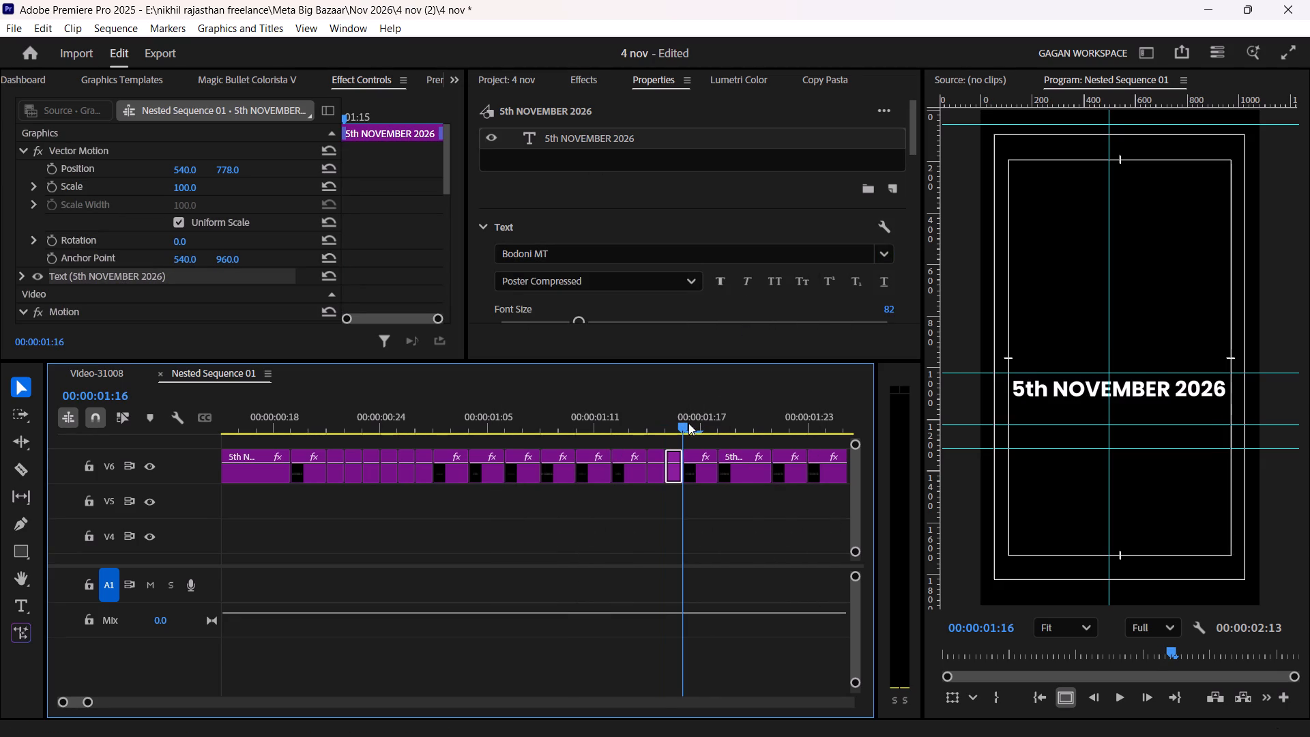
pyautogui.moveTo(688, 423); pyautogui.dragTo(695, 426)
pyautogui.click(709, 473)
pyautogui.click(611, 140)
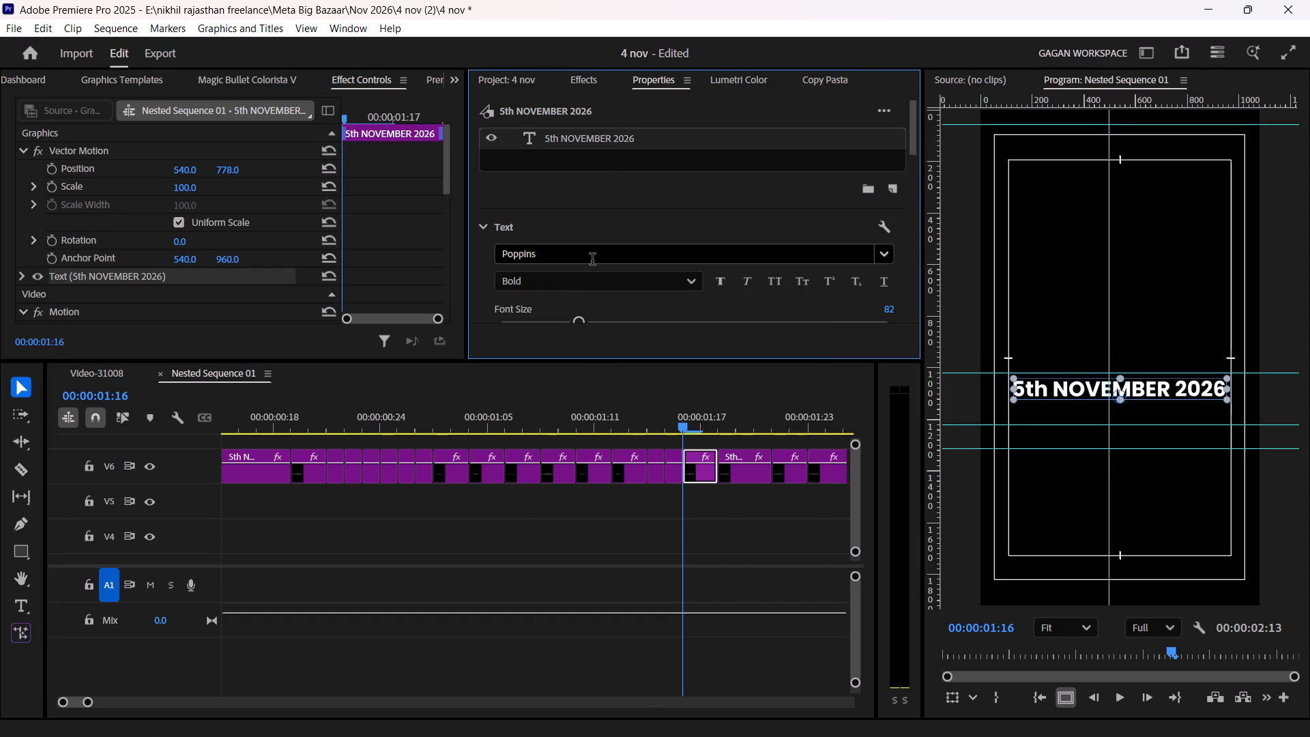
pyautogui.click(592, 261)
pyautogui.moveTo(812, 507); pyautogui.dragTo(813, 331)
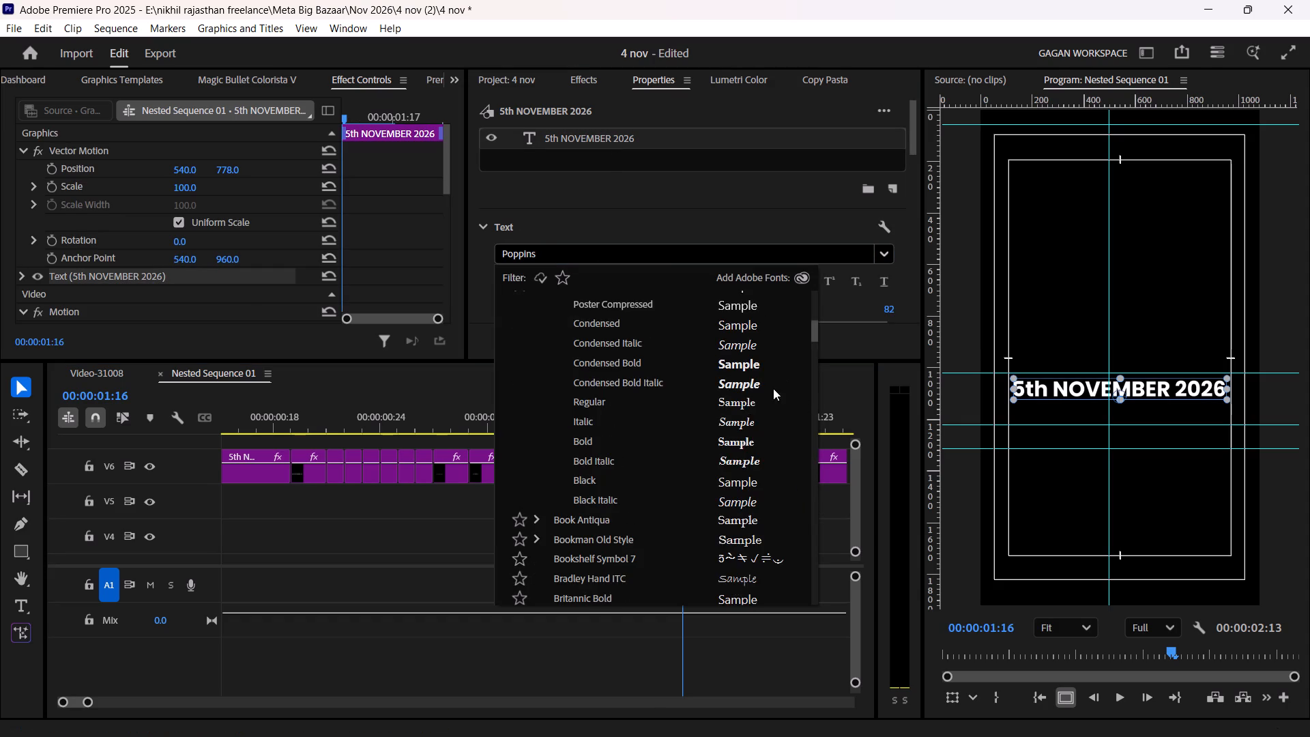
pyautogui.click(763, 380)
# Change the font of the seventeenth short title piece, around 00:00:01:19, to Kartika.
pyautogui.click(734, 422)
pyautogui.click(753, 478)
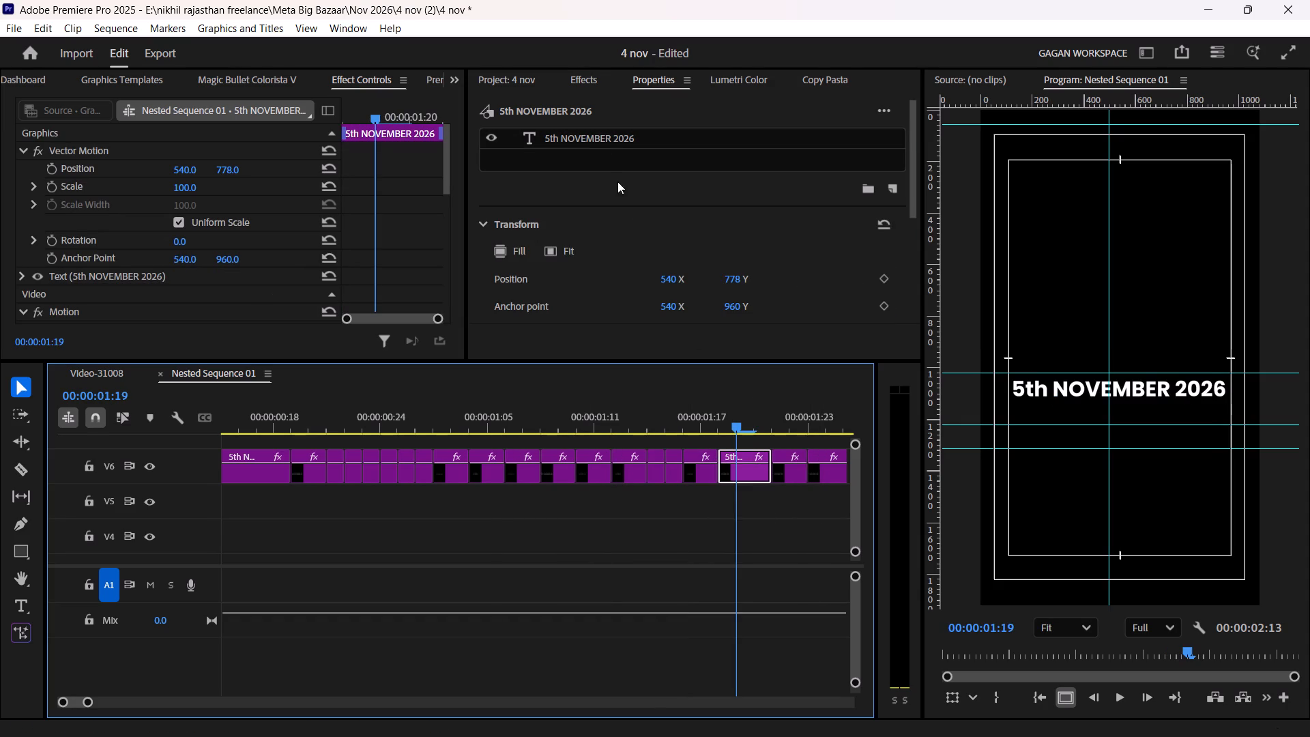
pyautogui.click(618, 145)
pyautogui.click(583, 263)
pyautogui.moveTo(814, 504); pyautogui.dragTo(817, 573)
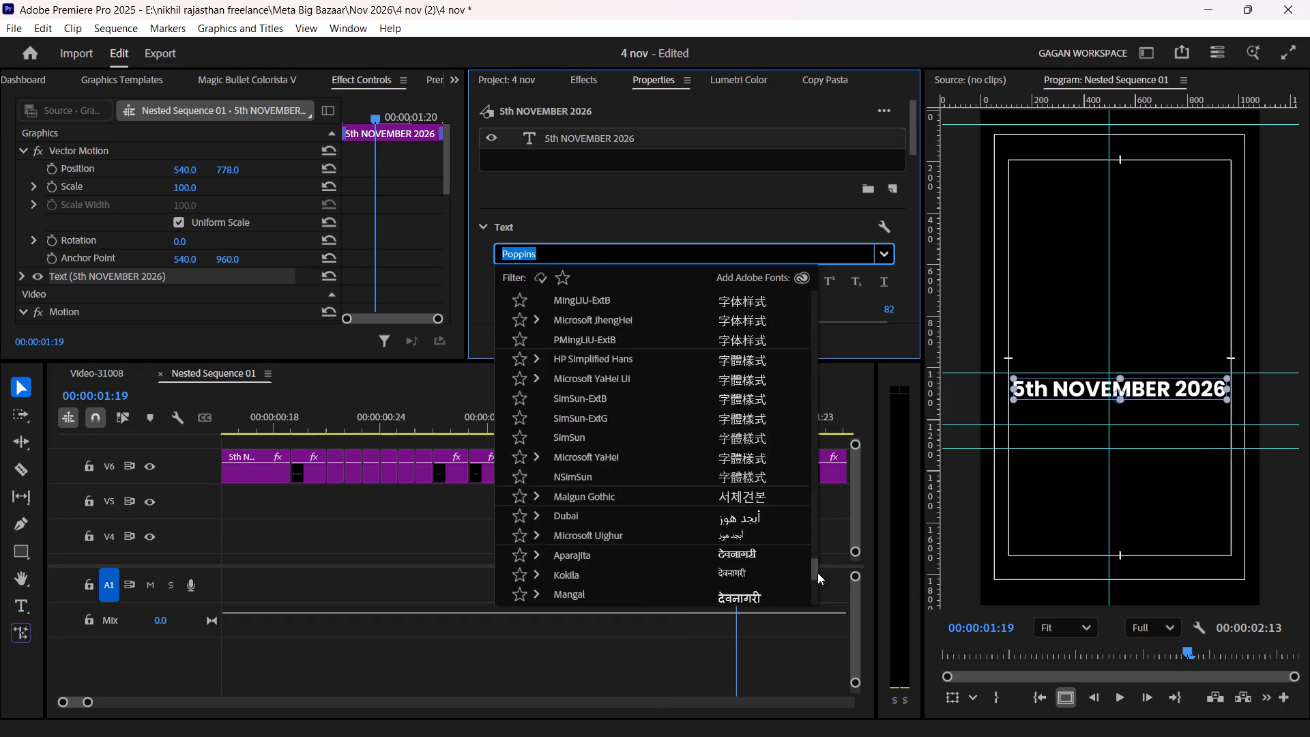
pyautogui.moveTo(817, 573); pyautogui.dragTo(817, 594)
pyautogui.click(744, 484)
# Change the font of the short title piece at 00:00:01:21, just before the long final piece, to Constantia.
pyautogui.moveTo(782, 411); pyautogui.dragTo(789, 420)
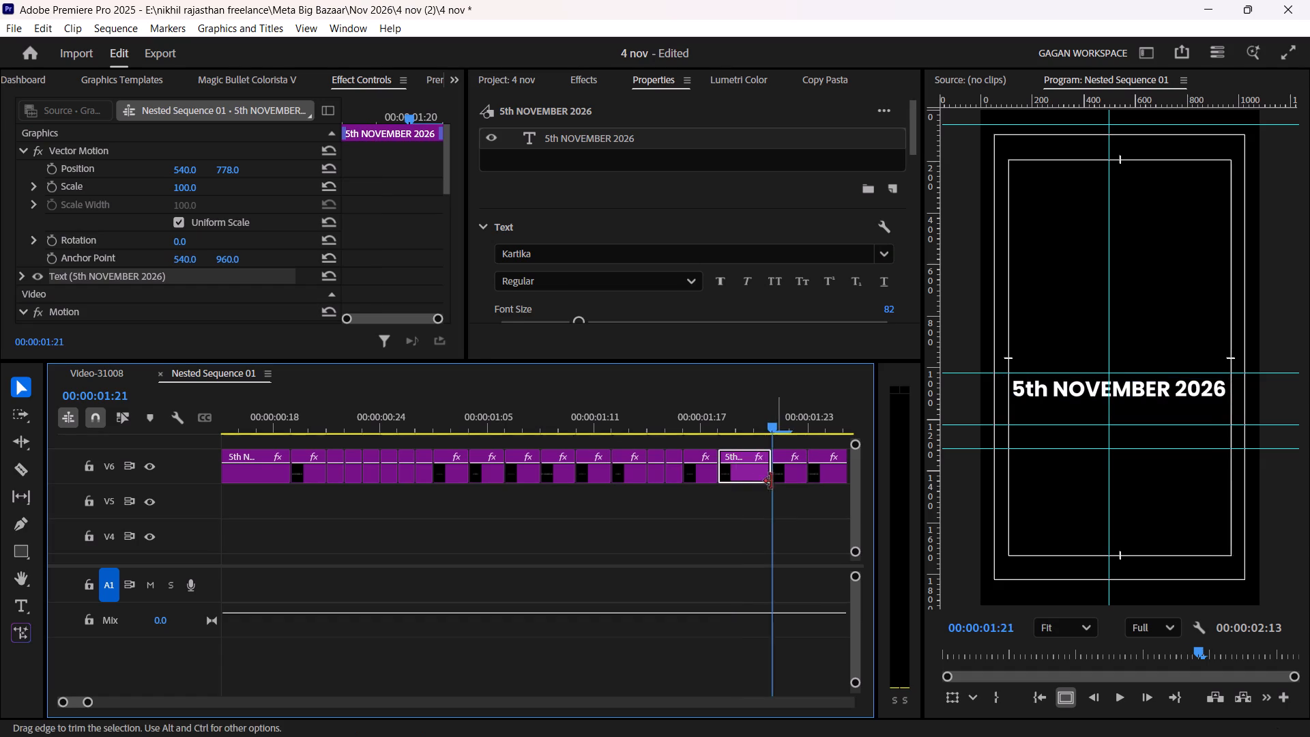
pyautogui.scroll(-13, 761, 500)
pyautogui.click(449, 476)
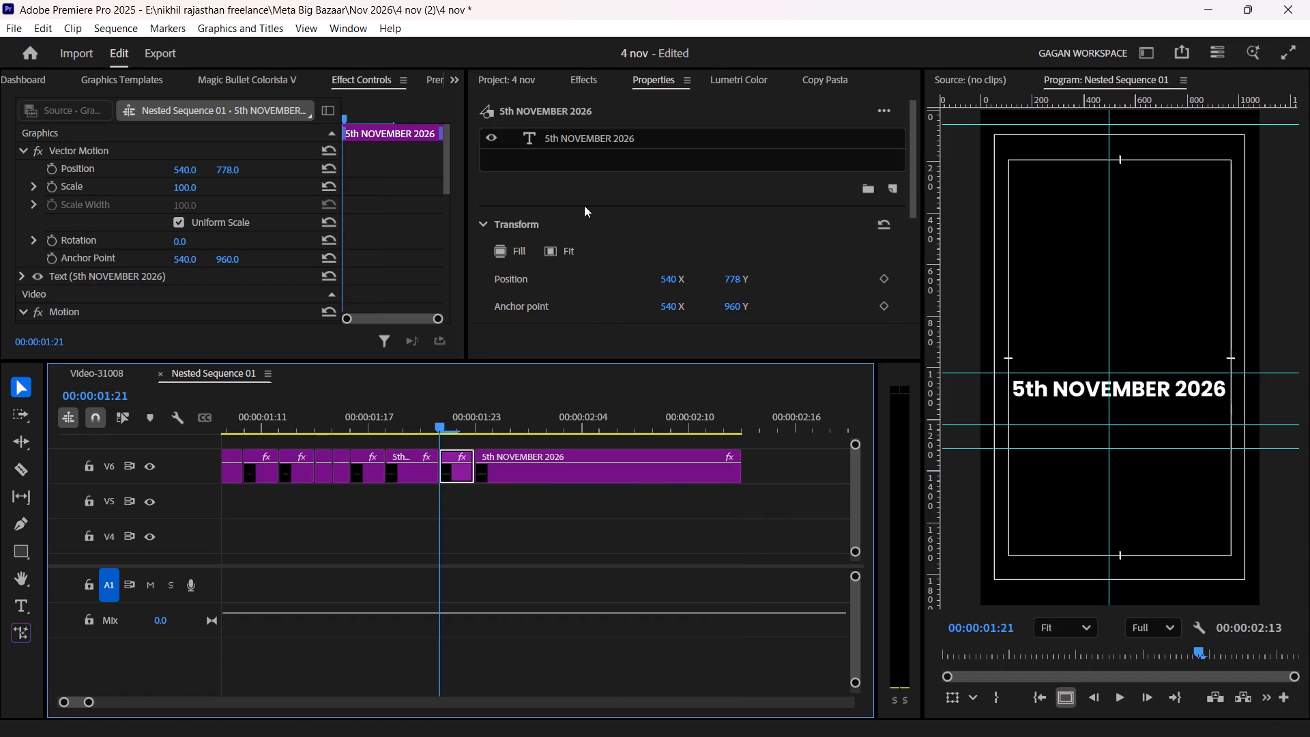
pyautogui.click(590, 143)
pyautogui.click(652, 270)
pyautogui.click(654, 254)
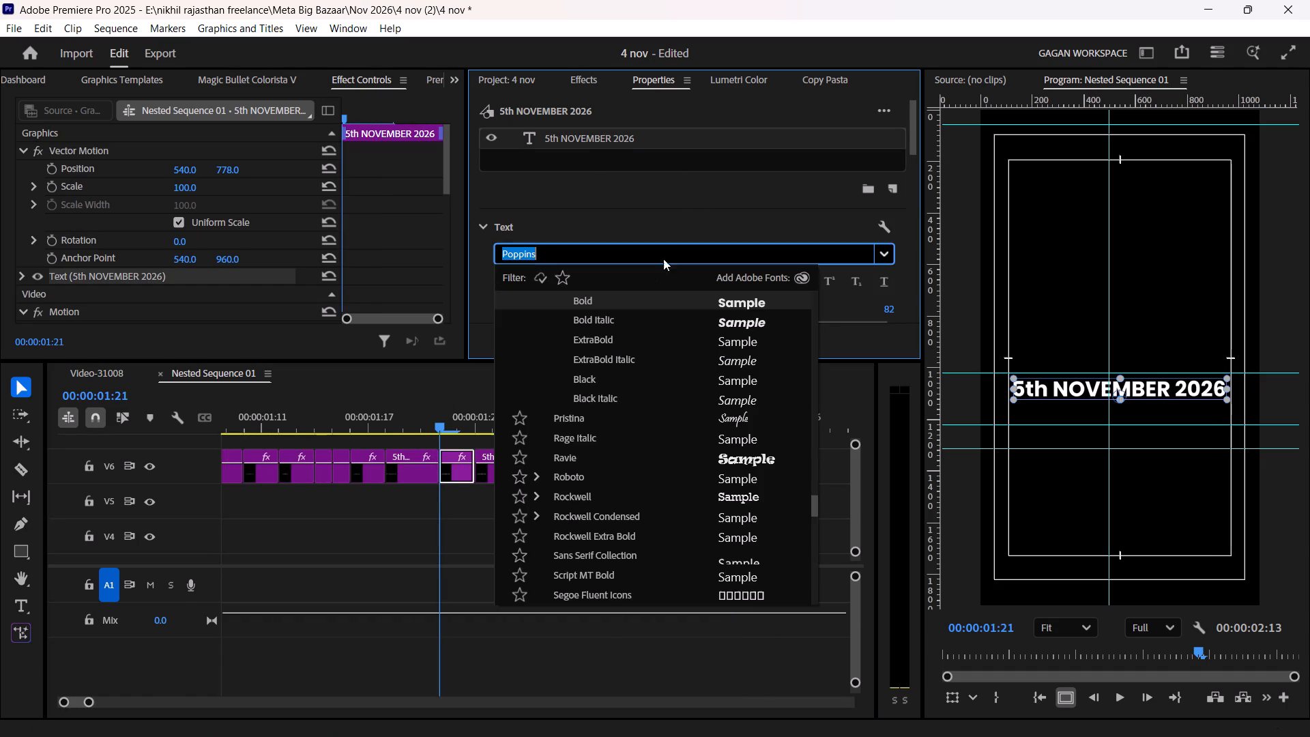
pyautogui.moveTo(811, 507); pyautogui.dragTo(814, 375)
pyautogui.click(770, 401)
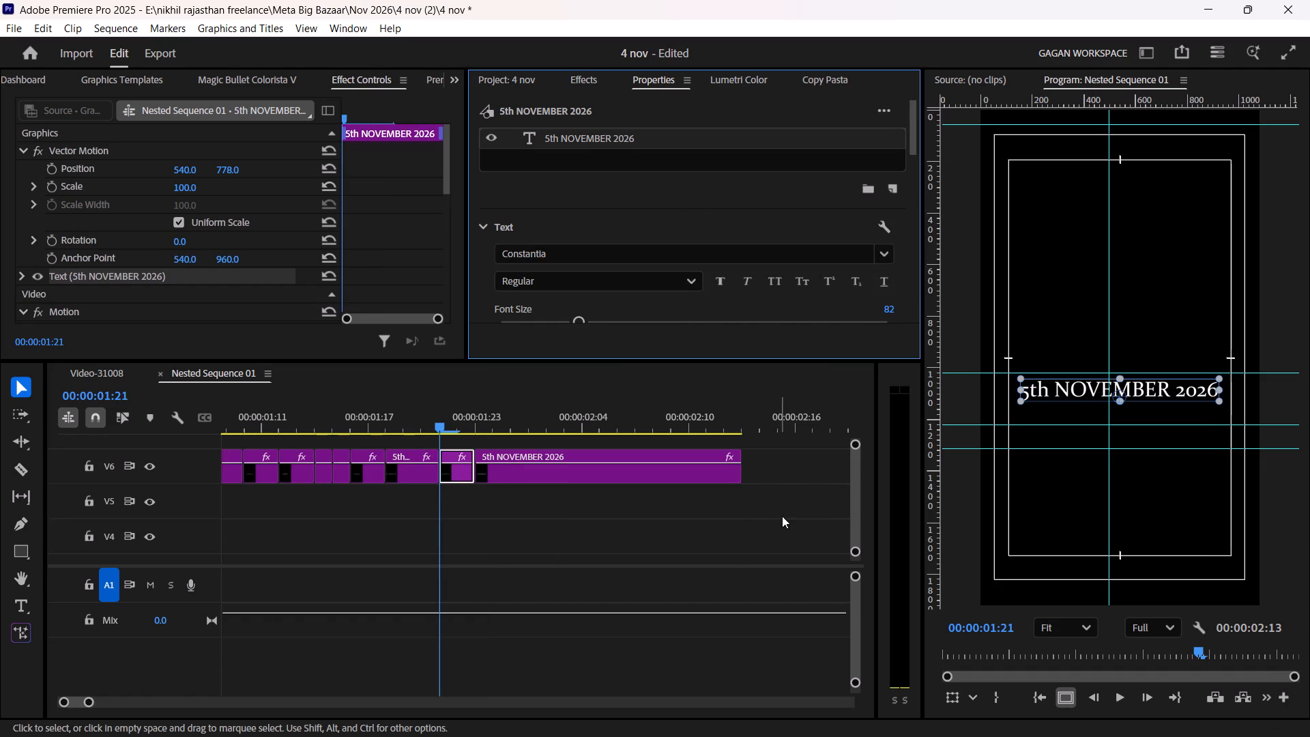
# Save the project with the font changes.
pyautogui.click(782, 519)
pyautogui.hotkey('ctrl', 's')
pyautogui.keyDown('alt'); pyautogui.scroll(-6, 639, 538); pyautogui.keyUp('alt')
pyautogui.scroll(8, 636, 543)
pyautogui.hotkey('ctrl', 's')
pyautogui.keyDown('alt'); pyautogui.scroll(-4, 458, 509); pyautogui.keyUp('alt')
pyautogui.press('`')
pyautogui.press('`')
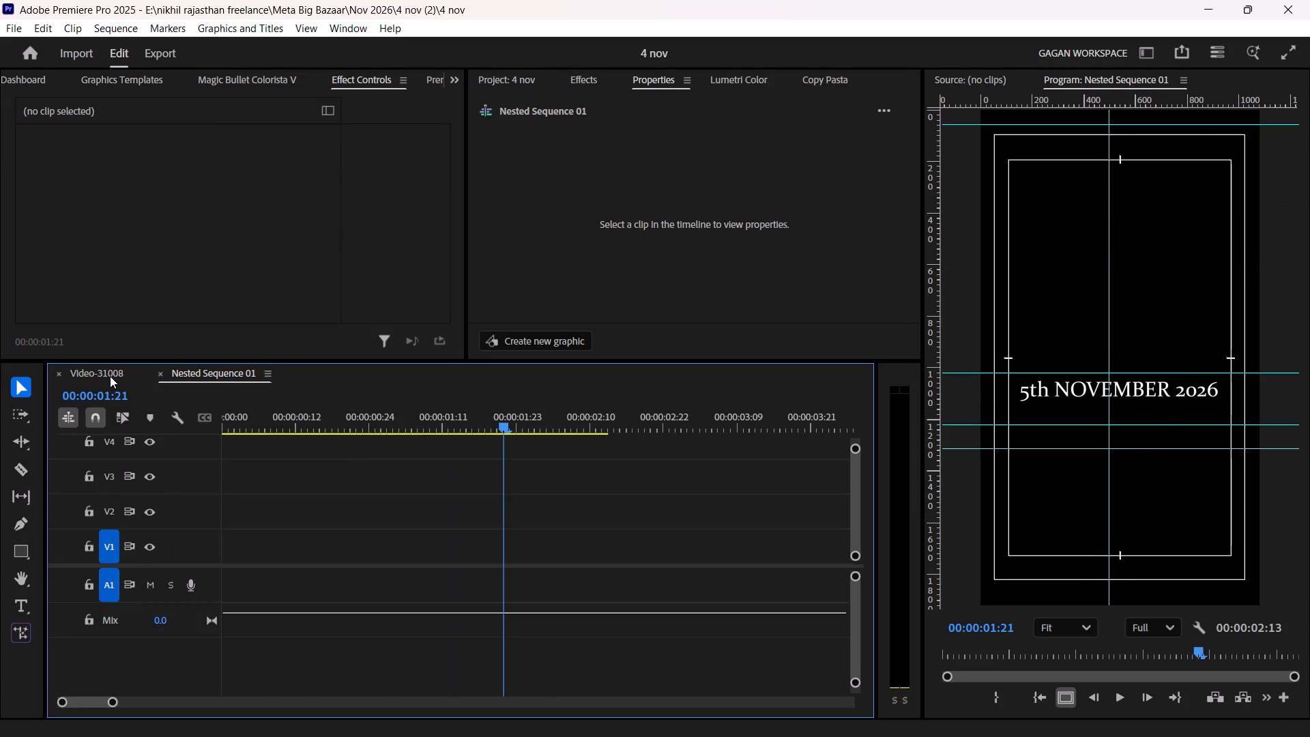
# Play back the Video-31008 sequence from the start to check the font-changing title.
pyautogui.click(110, 376)
pyautogui.keyDown('alt'); pyautogui.scroll(-5, 308, 502); pyautogui.keyUp('alt')
pyautogui.scroll(5, 338, 508)
pyautogui.hotkey('ctrl', 's')
pyautogui.moveTo(380, 411); pyautogui.dragTo(89, 424)
pyautogui.press('space')
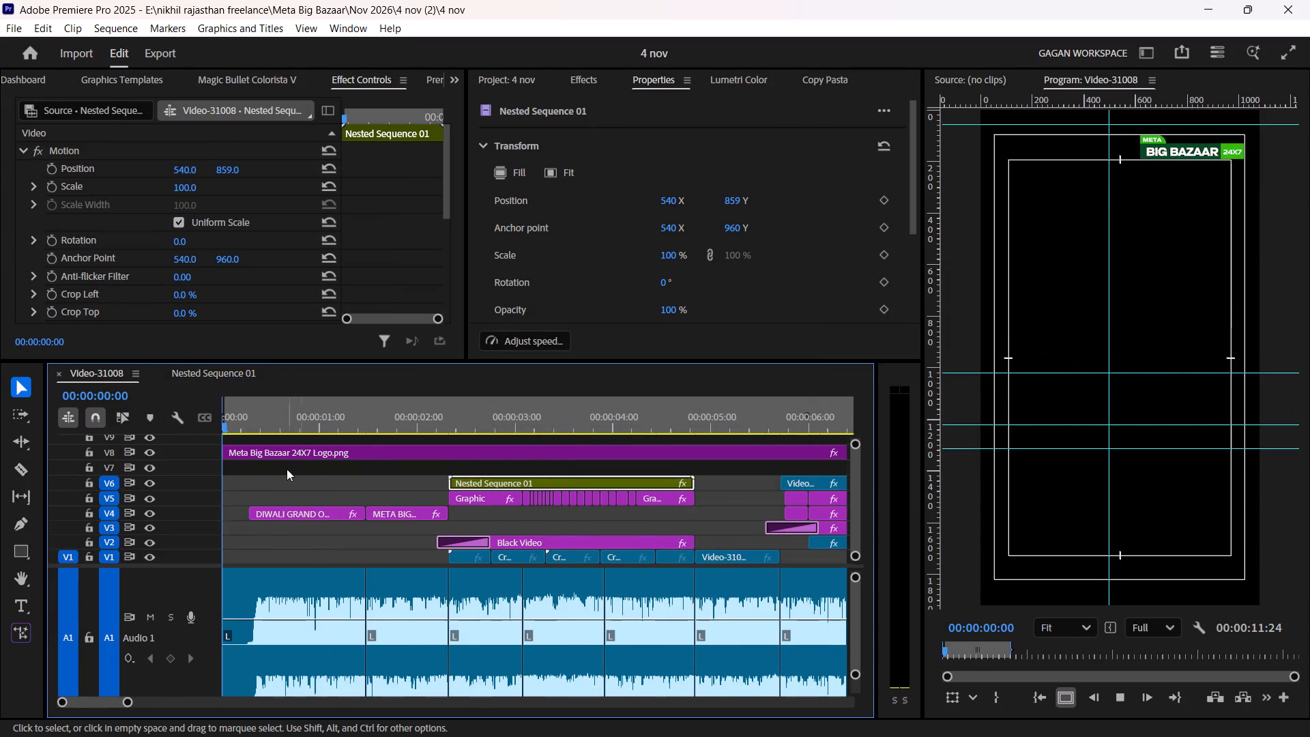
pyautogui.click(307, 482)
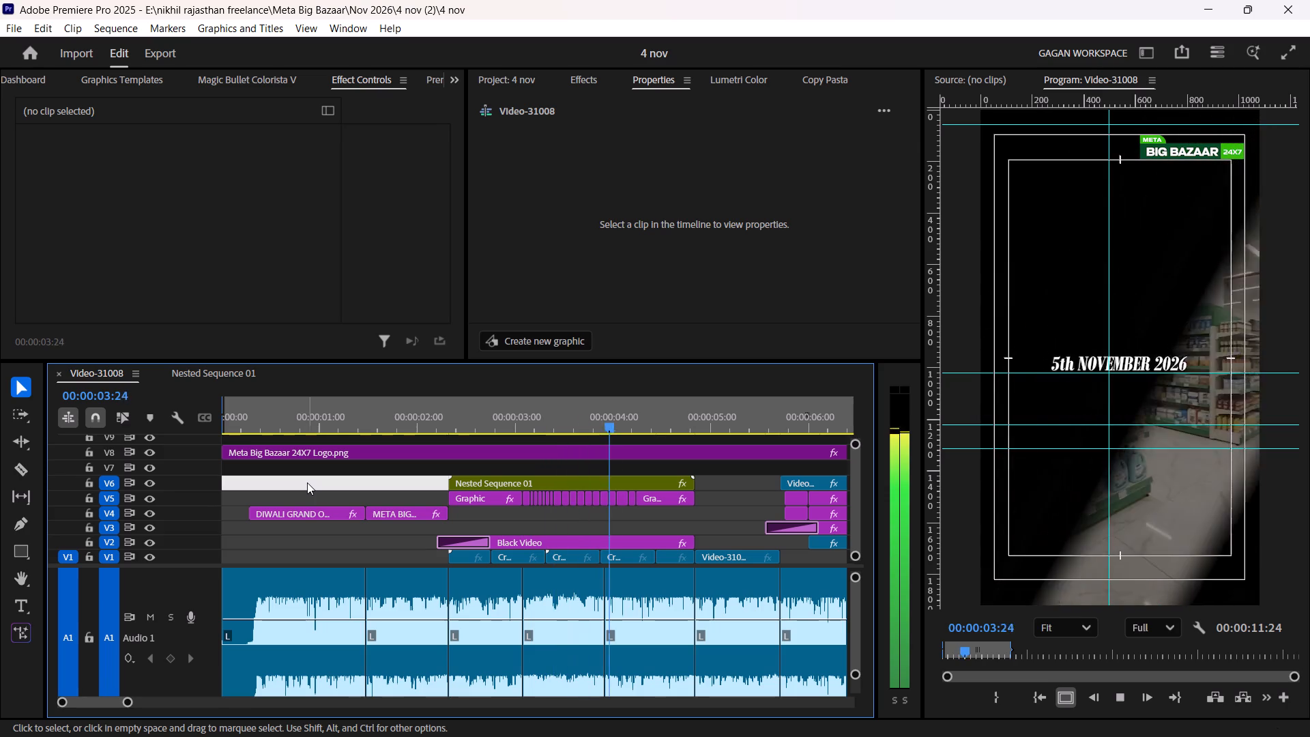
pyautogui.scroll(-8, 464, 474)
pyautogui.keyDown('alt'); pyautogui.scroll(-4, 466, 474); pyautogui.keyUp('alt')
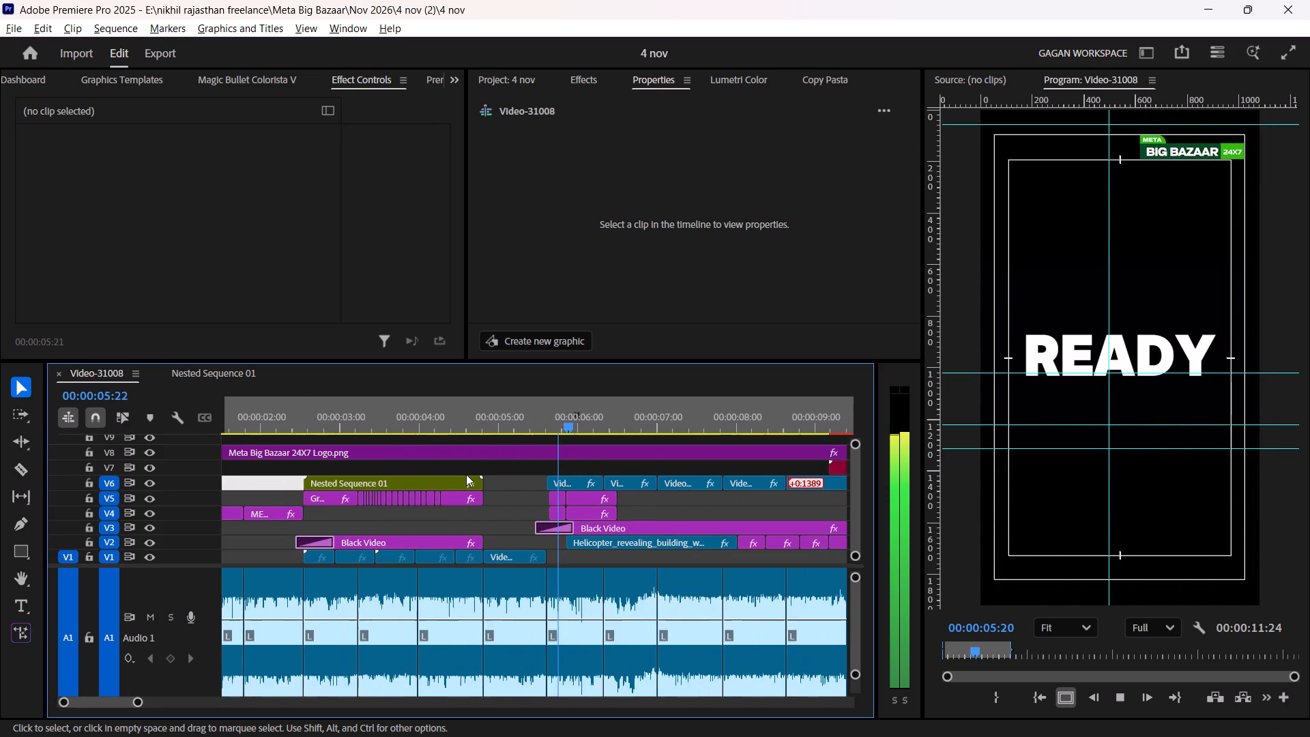
pyautogui.press('space')
# In Nested Sequence 01, delete the short title piece at 00:00:01:21 and extend the long final piece back over the gap.
pyautogui.keyDown('alt'); pyautogui.scroll(20, 454, 529); pyautogui.keyUp('alt')
pyautogui.keyDown('alt'); pyautogui.scroll(8, 454, 529); pyautogui.keyUp('alt')
pyautogui.scroll(-10, 611, 519)
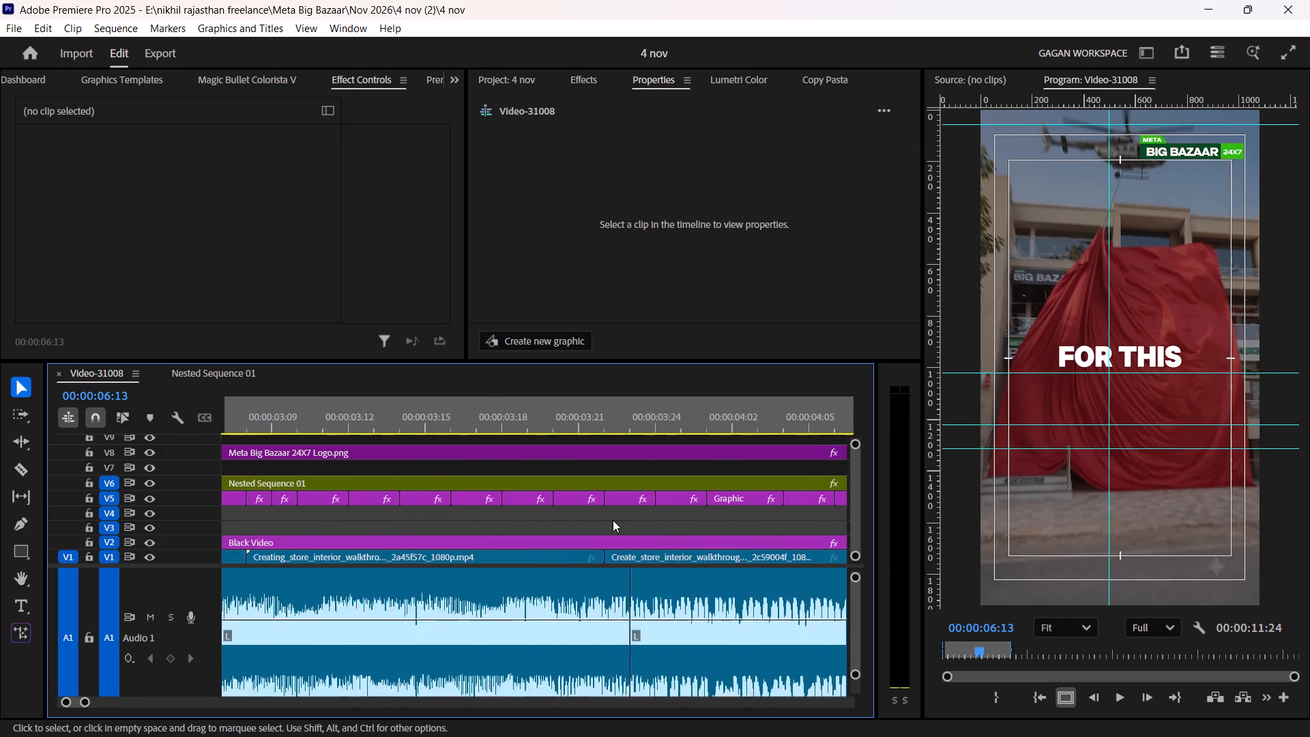
pyautogui.scroll(-13, 613, 520)
pyautogui.click(406, 489)
pyautogui.click(405, 500)
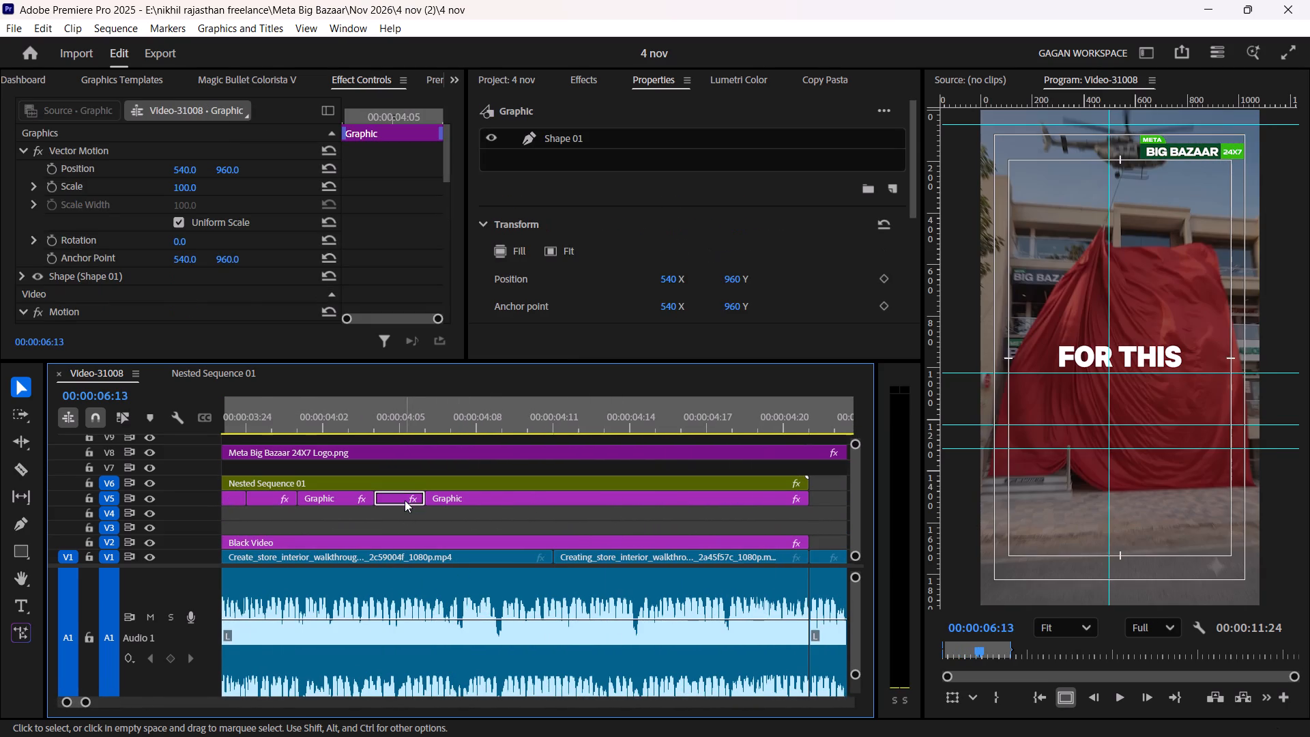
pyautogui.keyDown('ctrl'); pyautogui.scroll(4, 411, 519); pyautogui.keyUp('ctrl')
pyautogui.keyDown('ctrl'); pyautogui.scroll(-4, 411, 519); pyautogui.keyUp('ctrl')
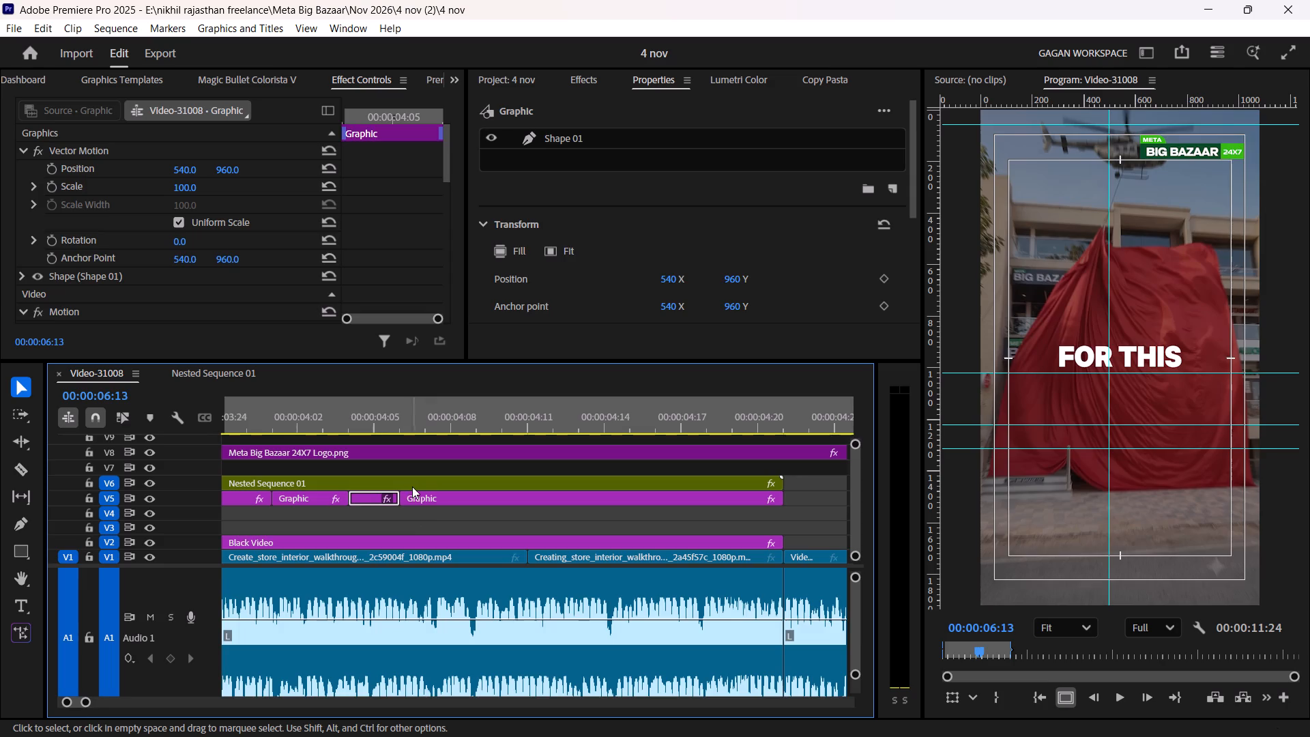
pyautogui.doubleClick(412, 487)
pyautogui.scroll(-8, 472, 510)
pyautogui.keyDown('alt'); pyautogui.scroll(20, 470, 519); pyautogui.keyUp('alt')
pyautogui.keyDown('alt'); pyautogui.scroll(9, 470, 519); pyautogui.keyUp('alt')
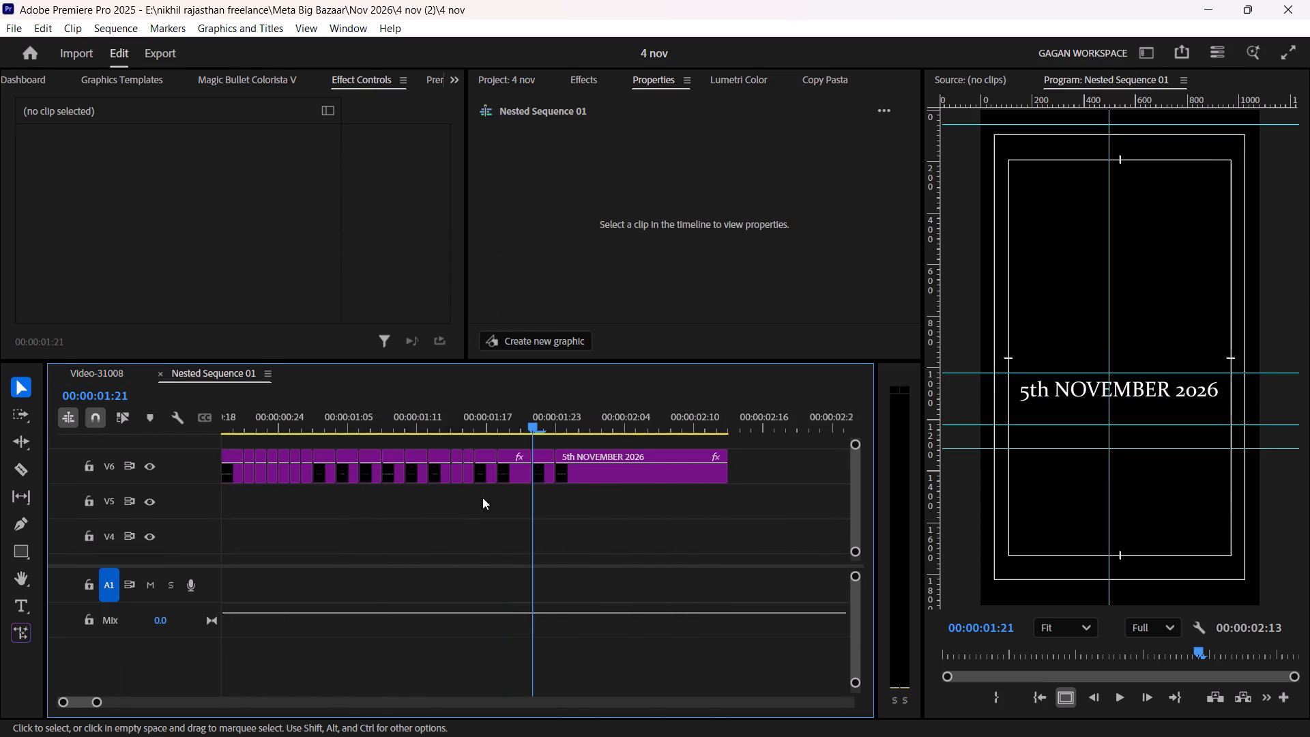
pyautogui.click(538, 472)
pyautogui.click(546, 473)
pyautogui.press('Delete')
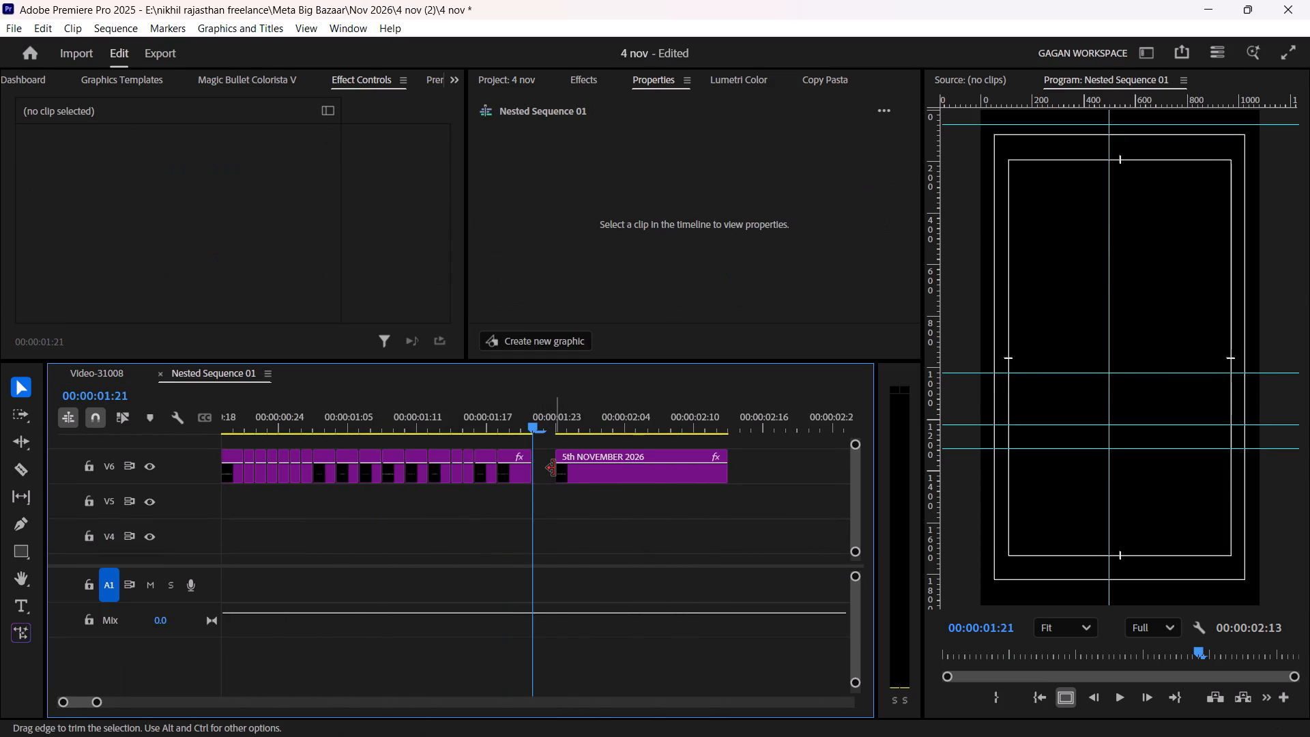
pyautogui.moveTo(554, 468); pyautogui.dragTo(470, 490)
pyautogui.click(622, 530)
pyautogui.press('`')
pyautogui.press('`')
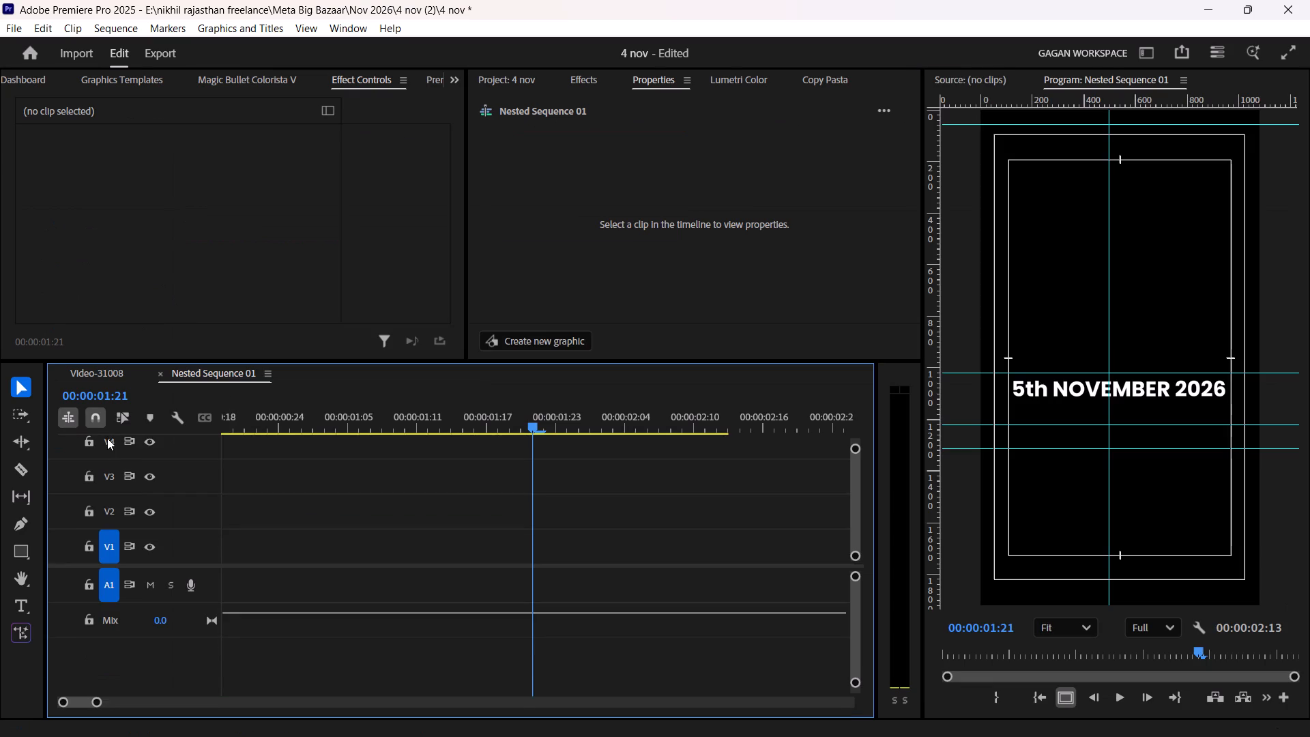
# Return to the Video-31008 sequence, save the project and play back the title section and the clips following it.
pyautogui.click(116, 372)
pyautogui.keyDown('alt'); pyautogui.scroll(-6, 337, 582); pyautogui.keyUp('alt')
pyautogui.hotkey('ctrl', 's')
pyautogui.keyDown('alt'); pyautogui.scroll(-6, 405, 567); pyautogui.keyUp('alt')
pyautogui.moveTo(357, 415); pyautogui.dragTo(265, 437)
pyautogui.press('space')
pyautogui.keyDown('alt'); pyautogui.scroll(-6, 372, 492); pyautogui.keyUp('alt')
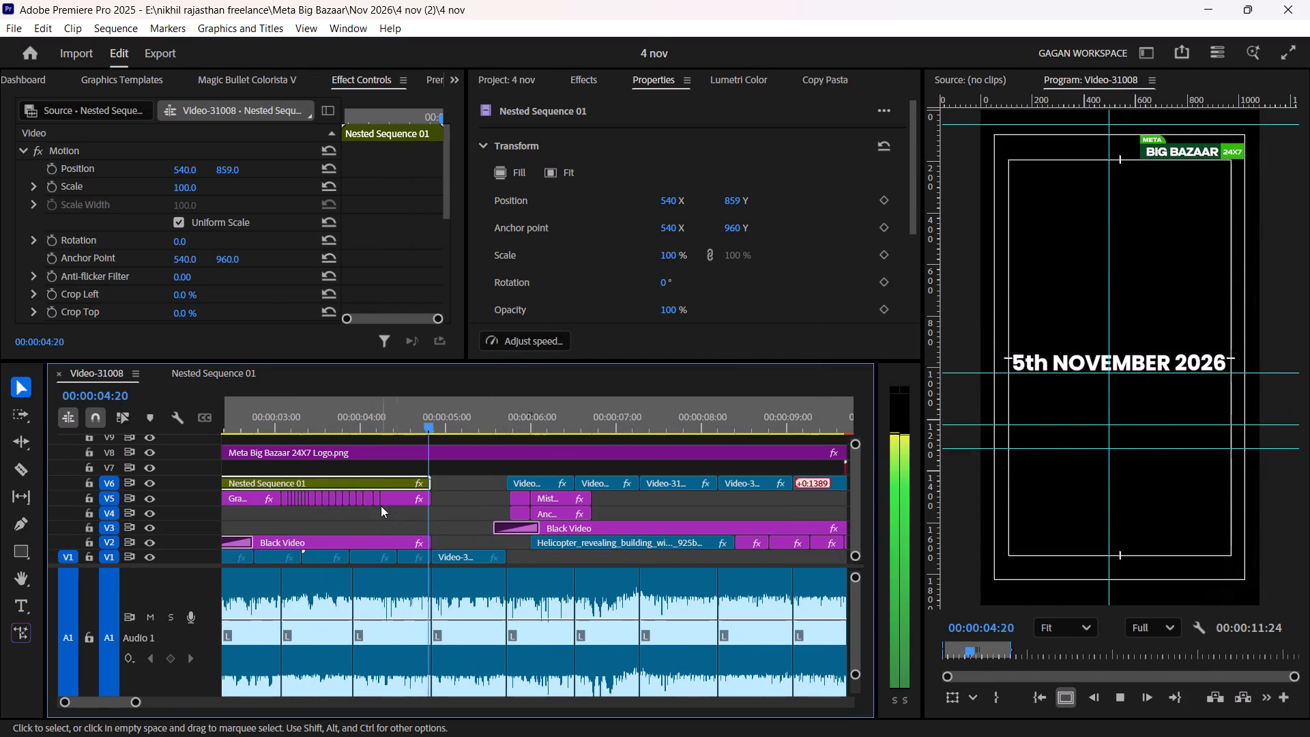
pyautogui.keyDown('alt'); pyautogui.scroll(-6, 405, 517); pyautogui.keyUp('alt')
pyautogui.hotkey('ctrl', 's')
pyautogui.press('space')
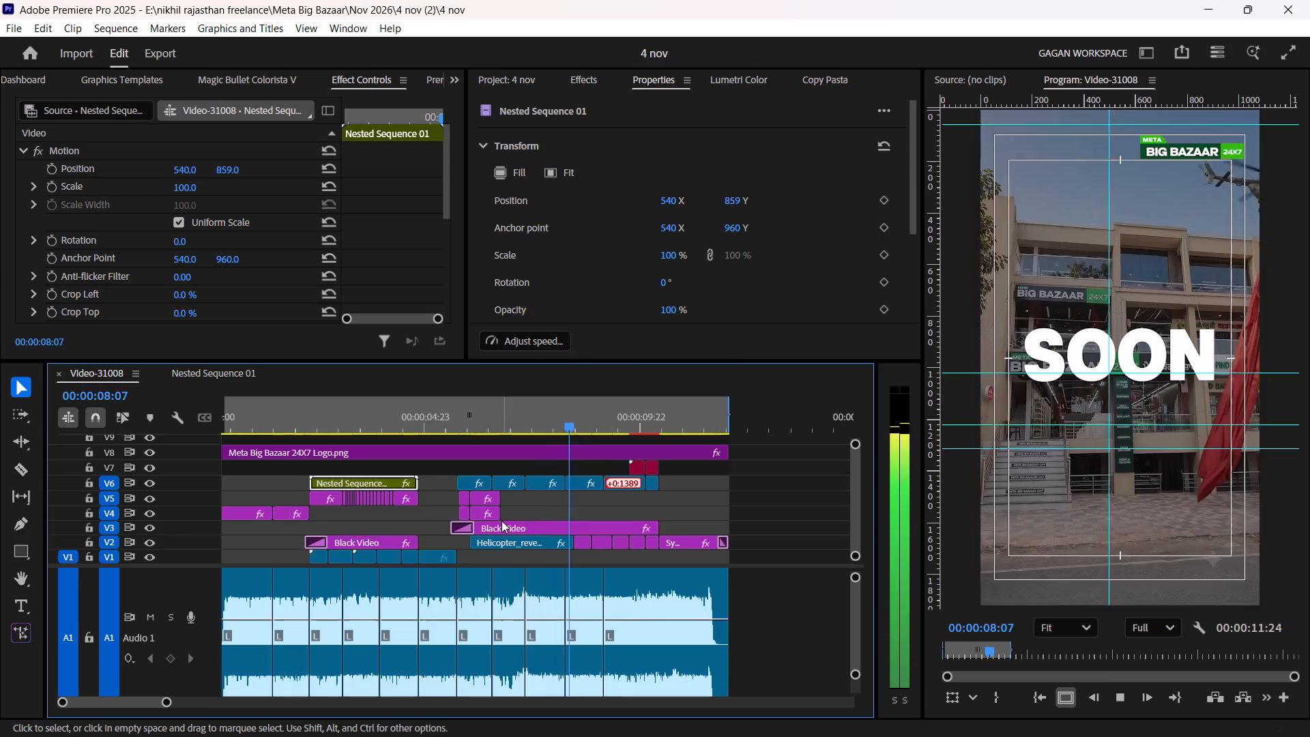
# Save the project and play back the whole Video-31008 sequence from the start to review the edit.
pyautogui.keyDown('alt'); pyautogui.scroll(-5, 502, 521); pyautogui.keyUp('alt')
pyautogui.hotkey('ctrl', 's')
pyautogui.moveTo(343, 406); pyautogui.dragTo(134, 457)
pyautogui.press('space')
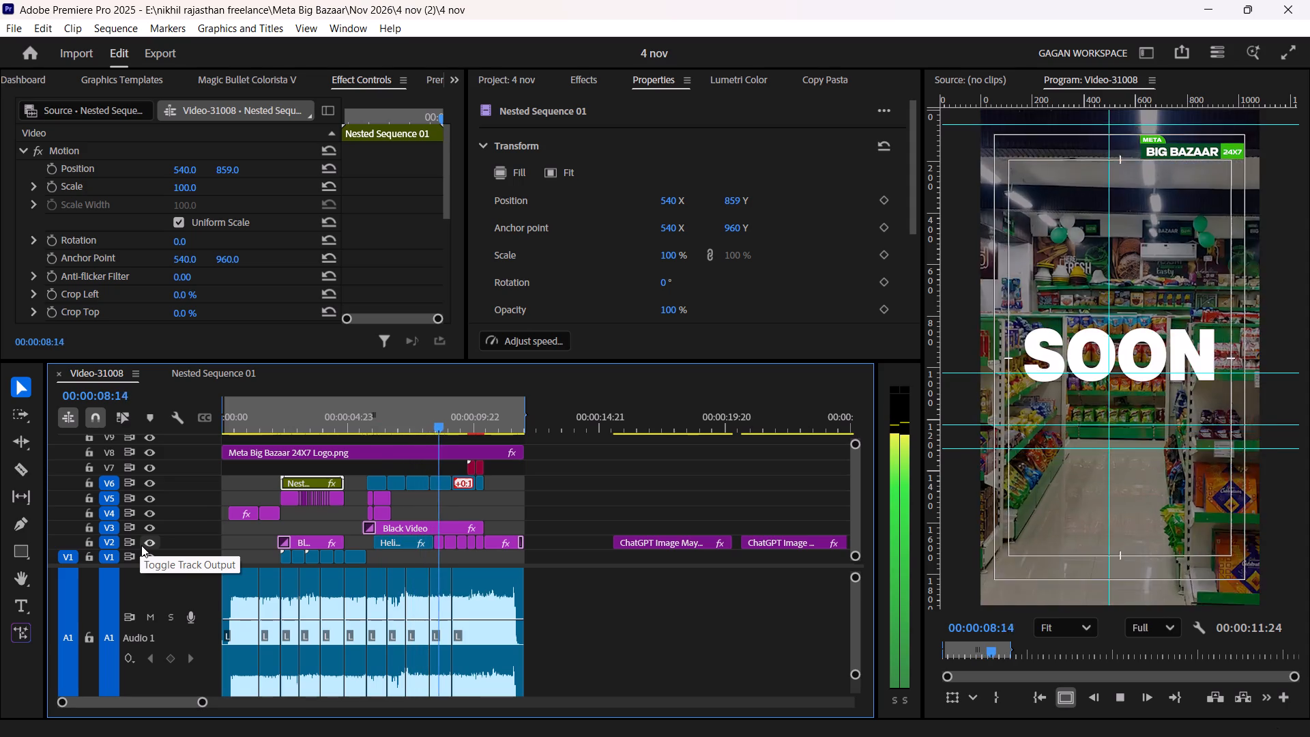
pyautogui.keyDown('ctrl'); pyautogui.scroll(-12, 295, 491); pyautogui.keyUp('ctrl')
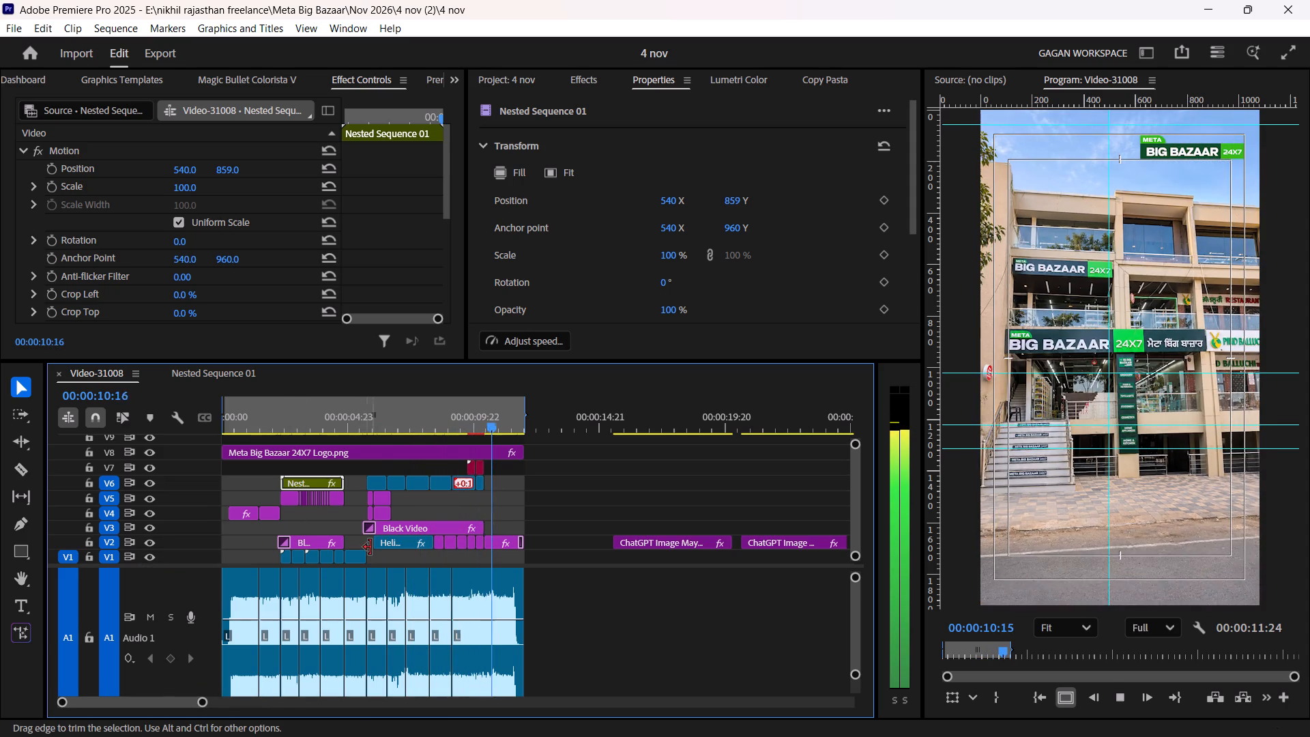
pyautogui.press('space')
# Delete the storefront image clip on track V2 at 00:00:09:12, beneath the "soon" text.
pyautogui.keyDown('alt'); pyautogui.scroll(6, 384, 543); pyautogui.keyUp('alt')
pyautogui.scroll(-5, 416, 527)
pyautogui.keyDown('alt'); pyautogui.scroll(14, 416, 527); pyautogui.keyUp('alt')
pyautogui.moveTo(469, 410); pyautogui.dragTo(476, 411)
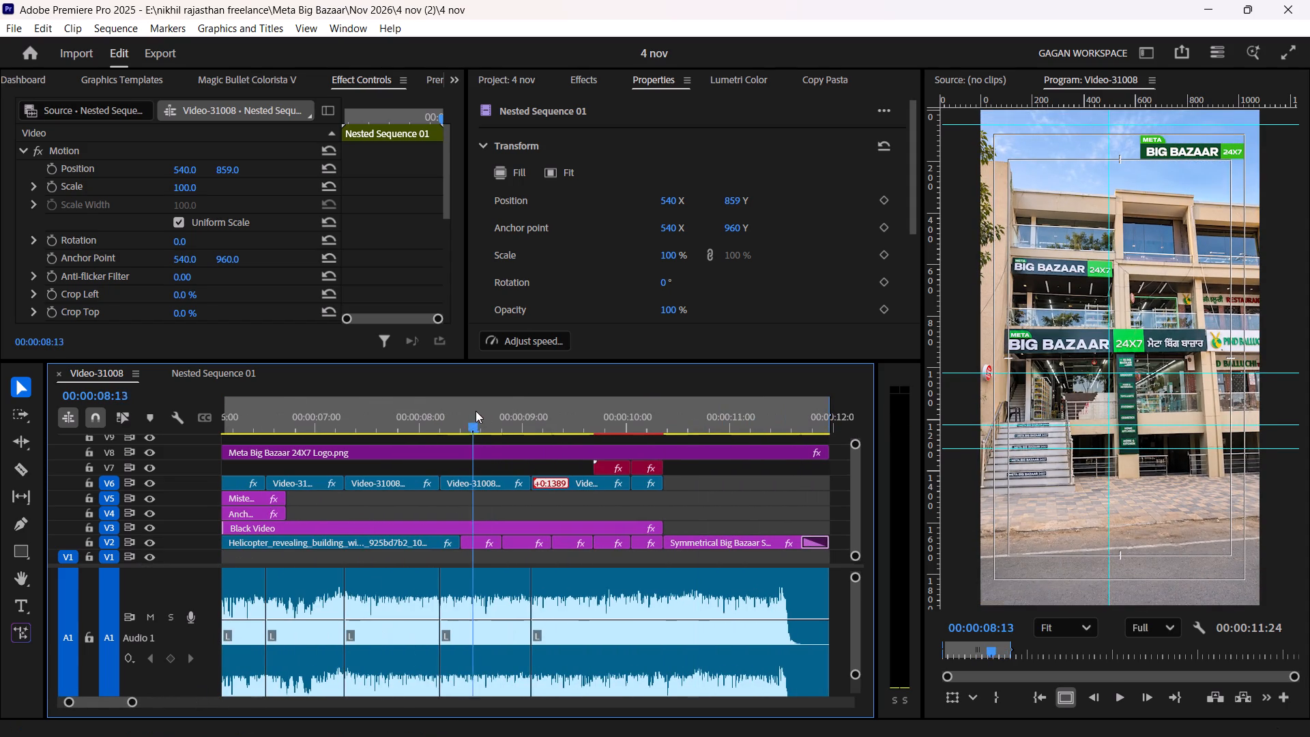
pyautogui.moveTo(476, 411); pyautogui.dragTo(574, 457)
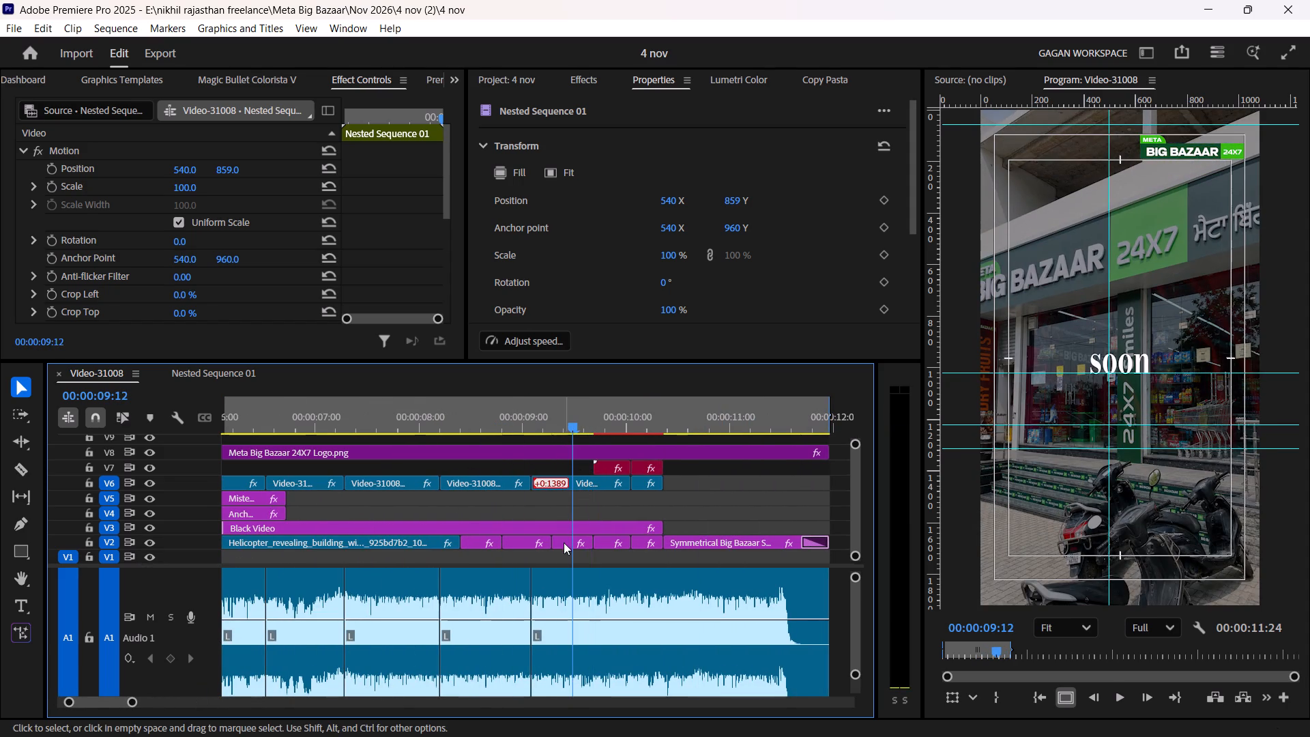
pyautogui.click(564, 543)
pyautogui.keyDown('alt'); pyautogui.scroll(-5, 563, 543); pyautogui.keyUp('alt')
pyautogui.press('Delete')
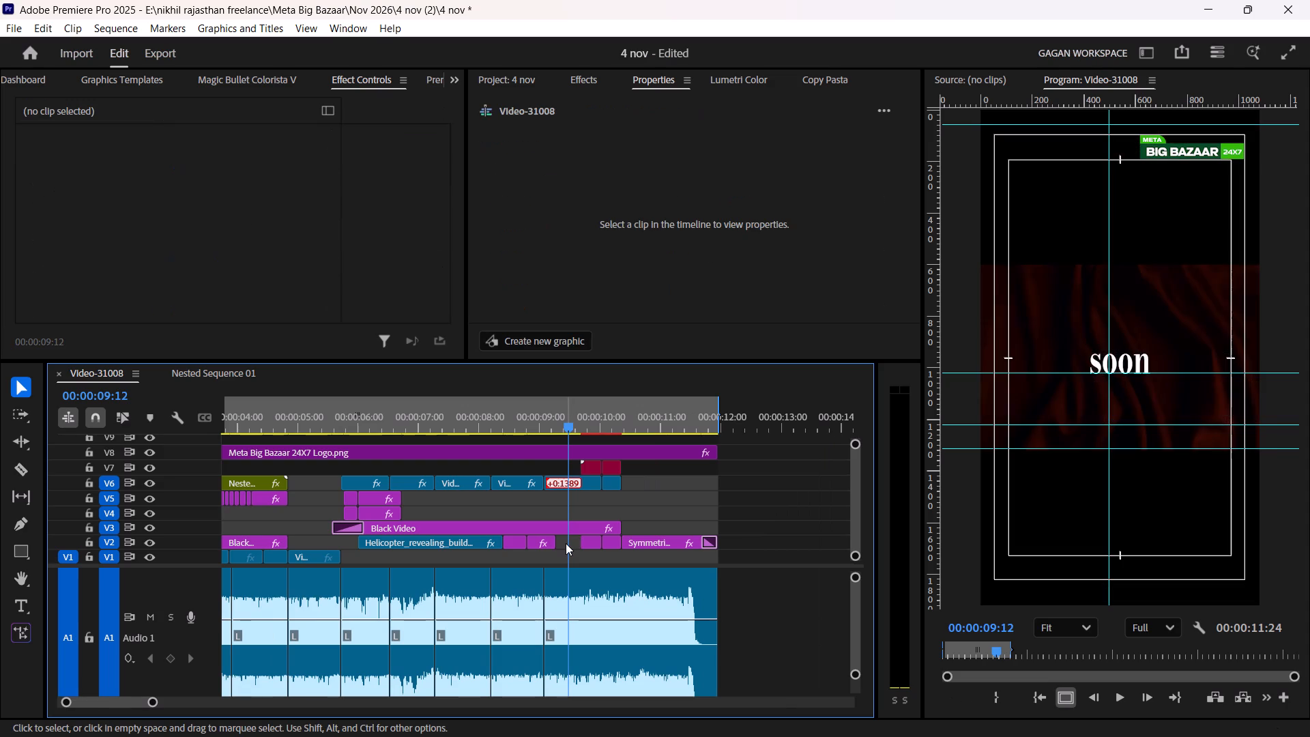
# Fill the V2 gap with a copy of Symmetrical Big Bazaar Storefront.png, cut at 00:00:09:17 with the excess removed.
pyautogui.keyDown('alt'); pyautogui.moveTo(653, 544); pyautogui.dragTo(584, 561); pyautogui.keyUp('alt')
pyautogui.click(619, 556)
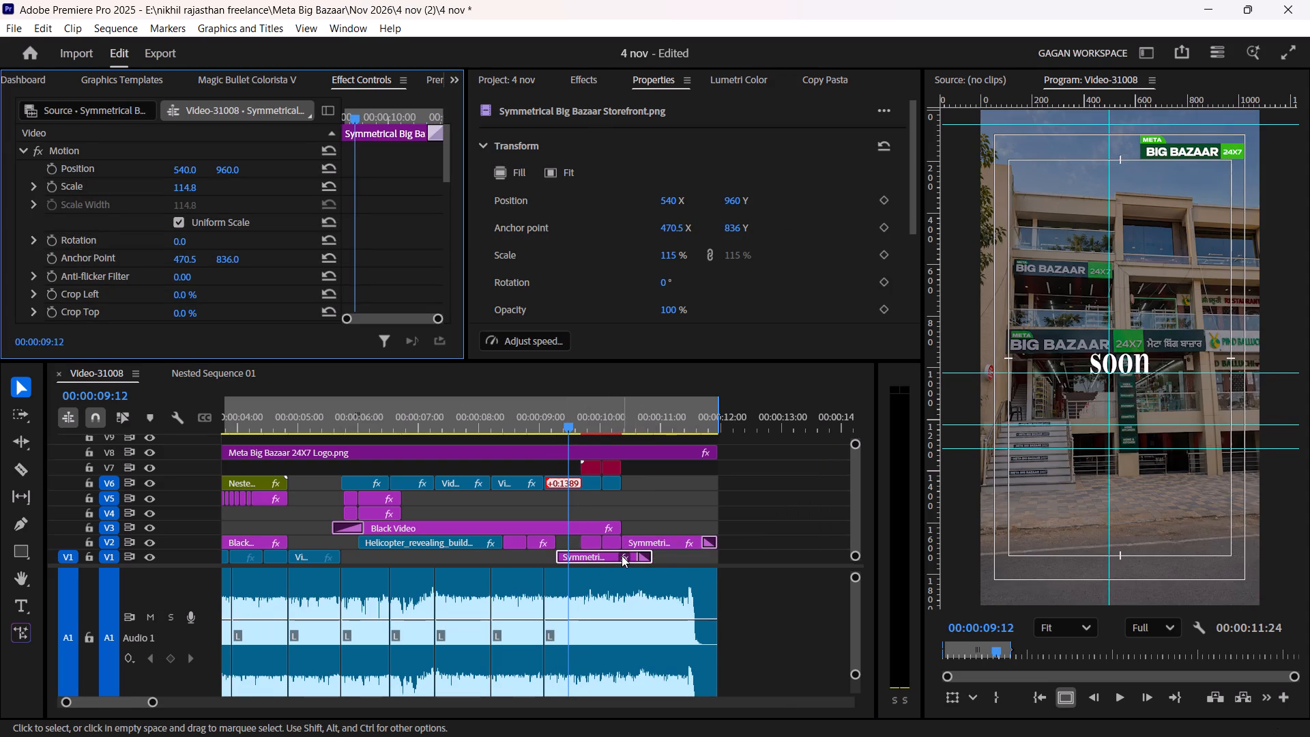
pyautogui.press('Right')
pyautogui.press('Right')
pyautogui.press('Right')
pyautogui.press('Down')
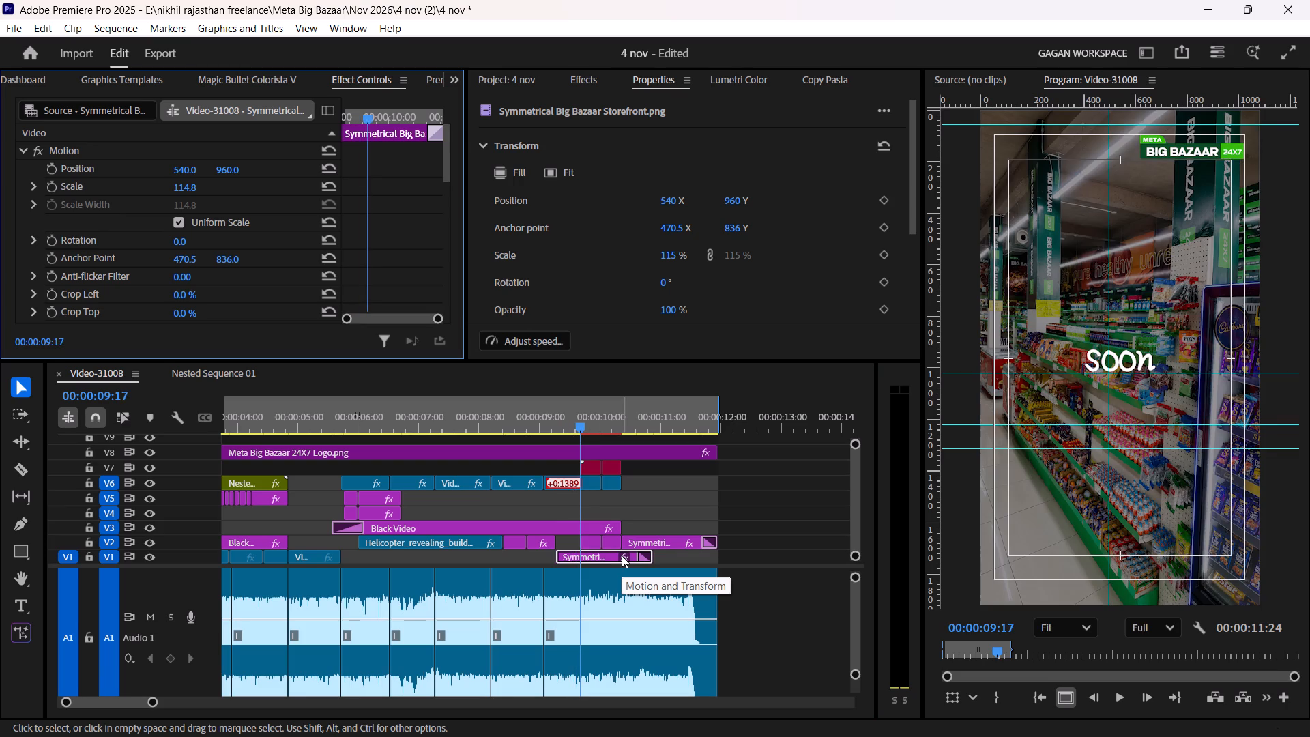
pyautogui.hotkey('ctrl', 'k')
pyautogui.click(622, 555)
pyautogui.press('Delete')
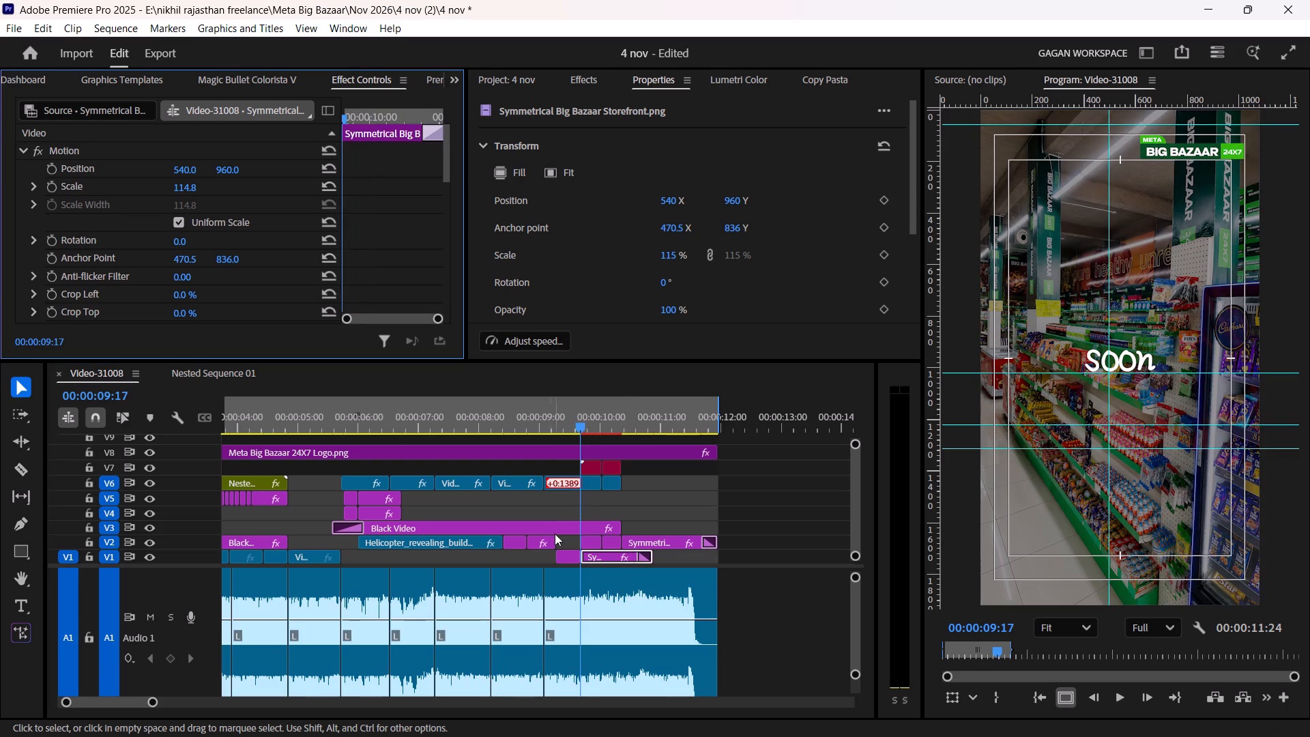
pyautogui.keyDown('alt'); pyautogui.scroll(9, 575, 555); pyautogui.keyUp('alt')
pyautogui.click(624, 560)
pyautogui.press('Delete')
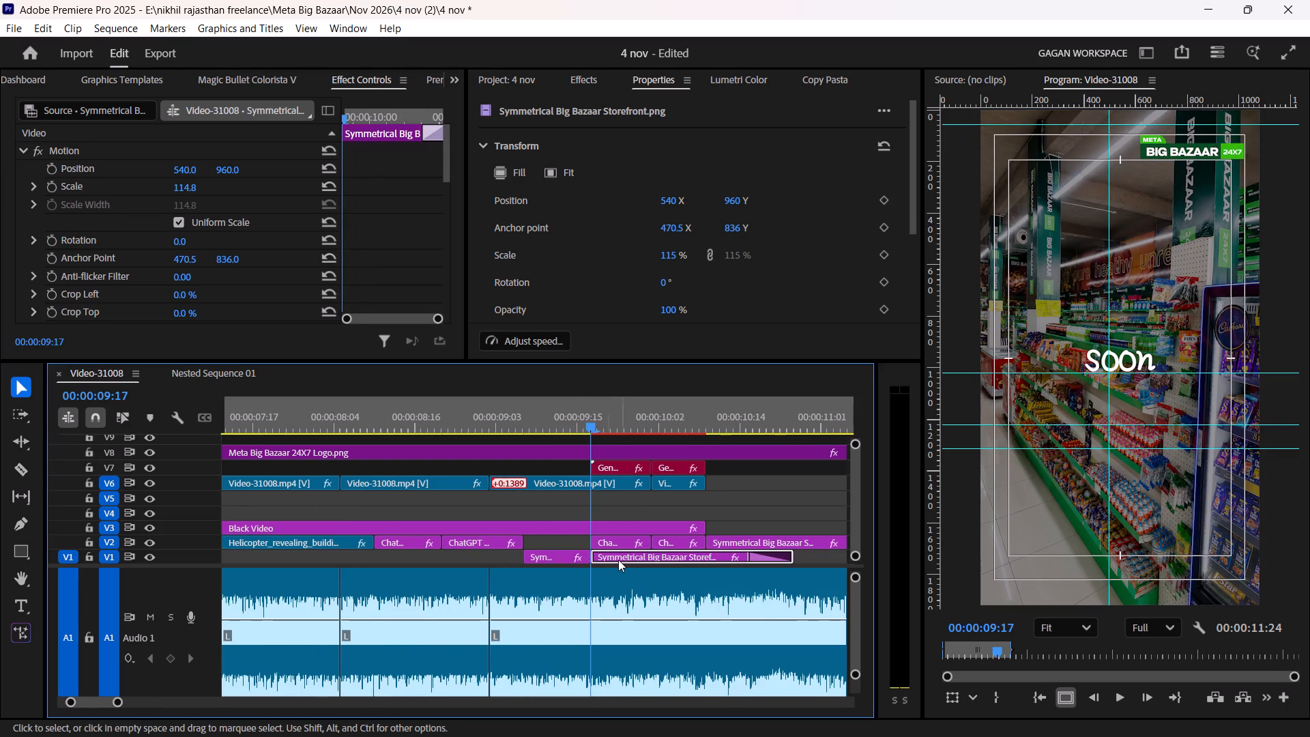
pyautogui.moveTo(546, 558); pyautogui.dragTo(546, 546)
# Copy the Transform effect from the ChatGPT image clip on V2 onto the Symmetrical Big Bazaar Storefront.png clip directly following it.
pyautogui.click(492, 543)
pyautogui.scroll(-10, 212, 281)
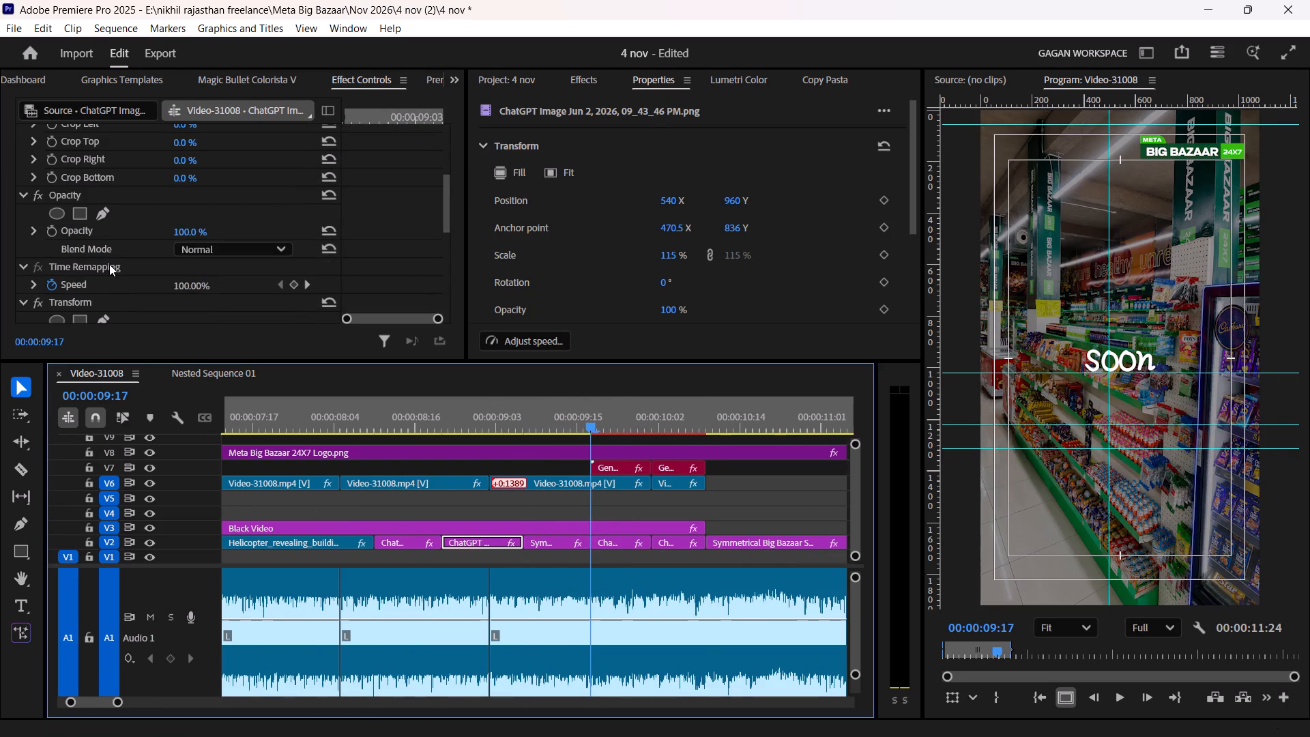
pyautogui.click(81, 297)
pyautogui.hotkey('ctrl', 'c')
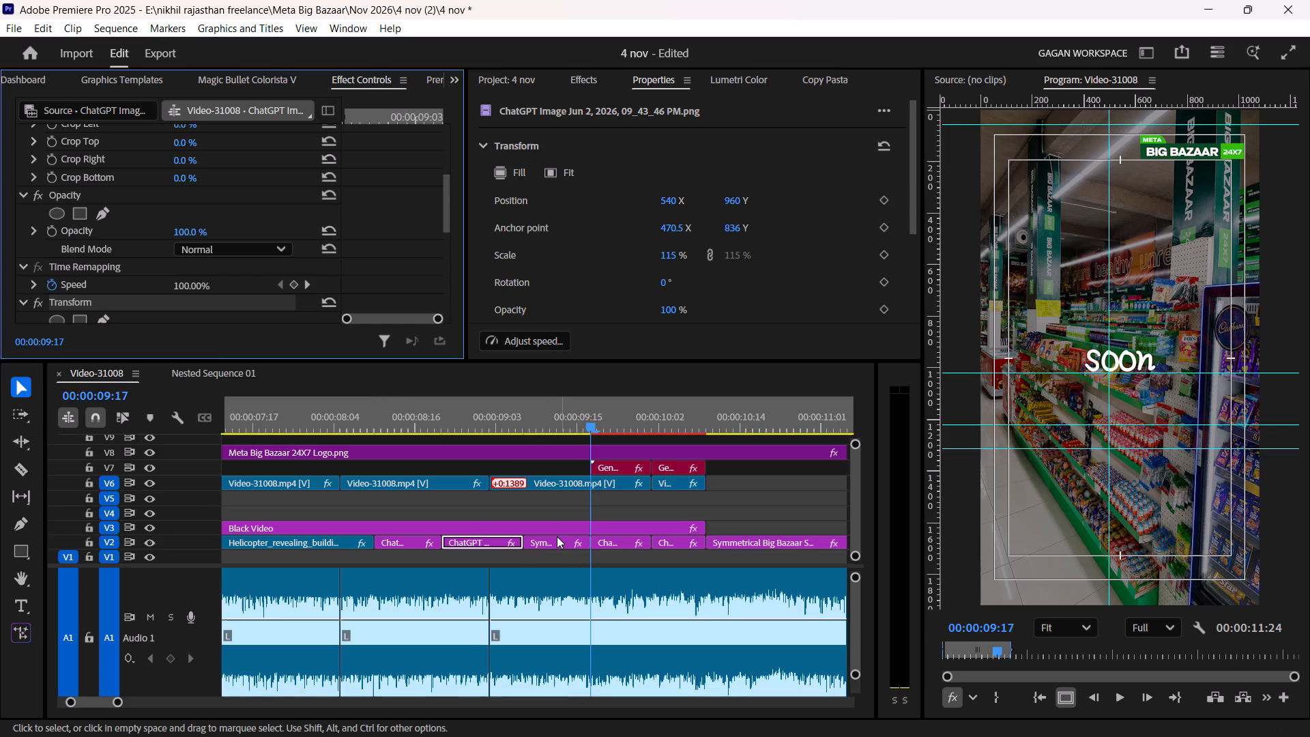
pyautogui.click(557, 536)
pyautogui.hotkey('ctrl', 'v')
# Play back the closing section from just before the storefront clip to check its animation, and save the project.
pyautogui.moveTo(493, 423); pyautogui.dragTo(474, 427)
pyautogui.press('space')
pyautogui.keyDown('alt'); pyautogui.scroll(-8, 544, 480); pyautogui.keyUp('alt')
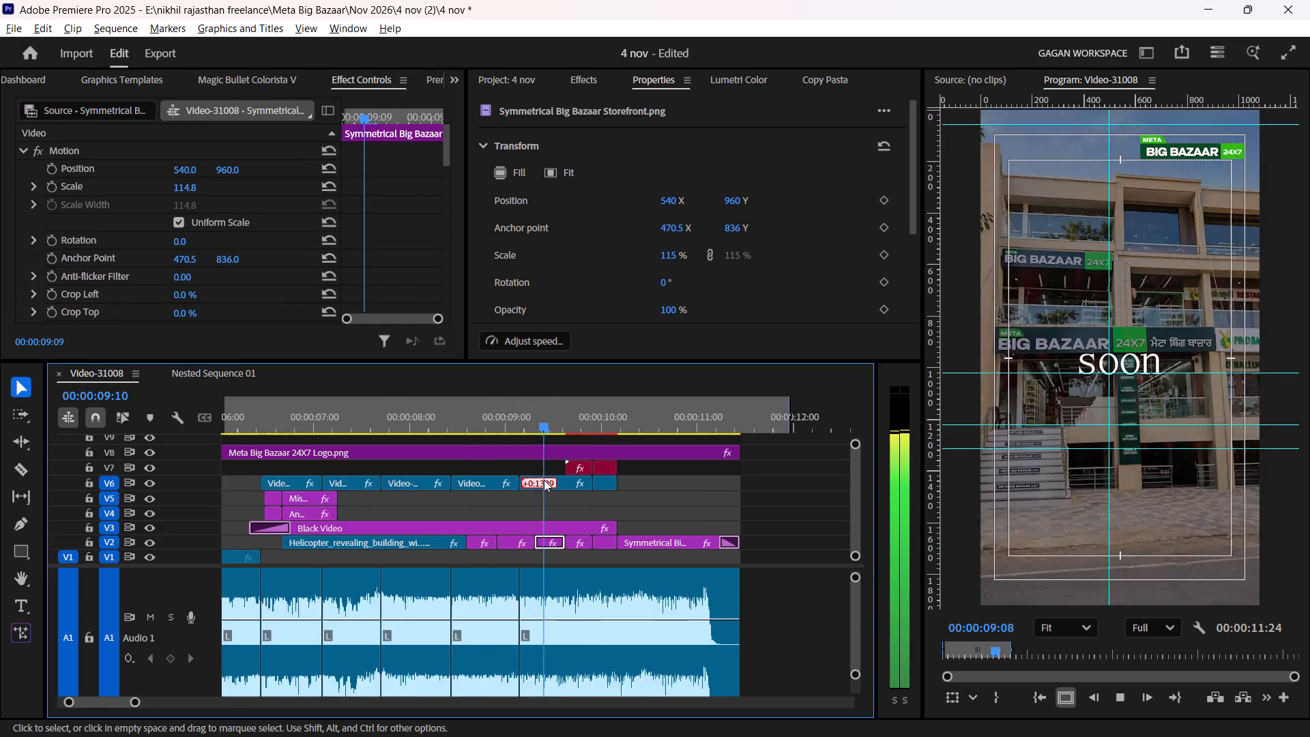
pyautogui.keyDown('alt'); pyautogui.scroll(-7, 543, 480); pyautogui.keyUp('alt')
pyautogui.press('space')
pyautogui.hotkey('ctrl', 's')
pyautogui.keyDown('alt'); pyautogui.scroll(-6, 527, 497); pyautogui.keyUp('alt')
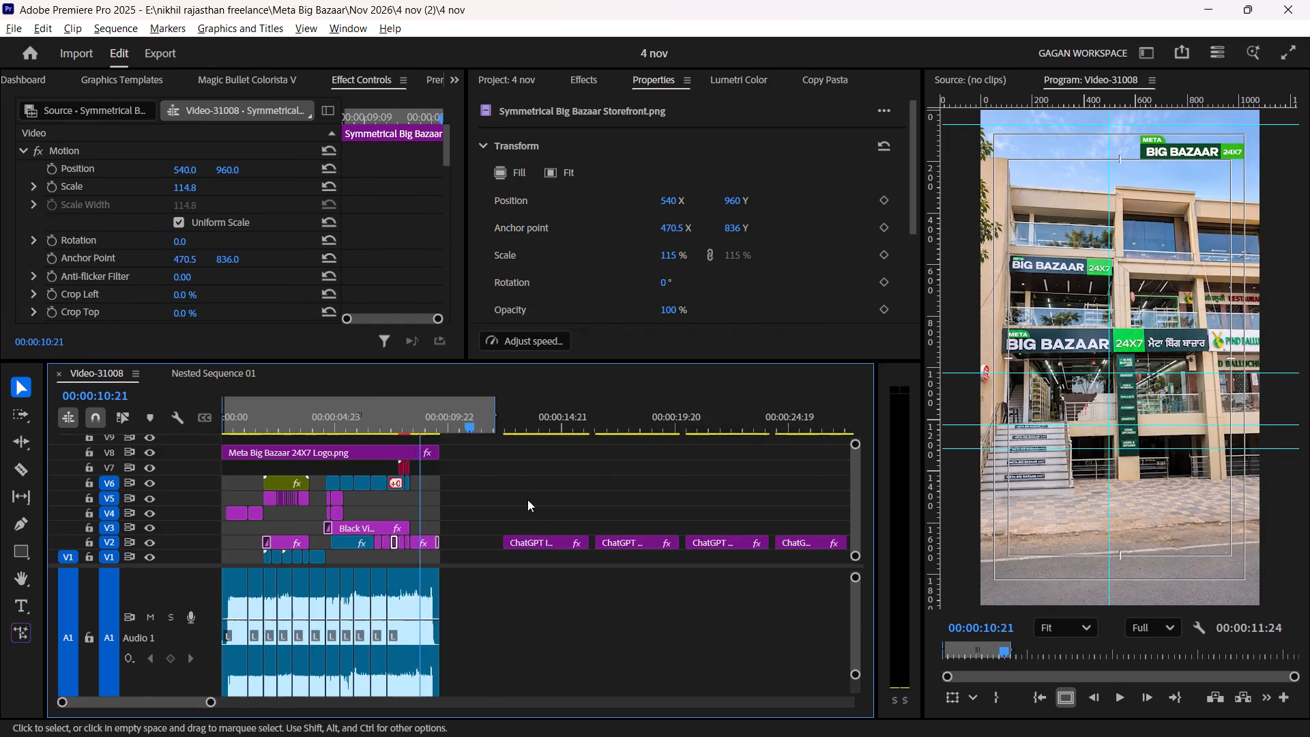
pyautogui.hotkey('ctrl', 's')
pyautogui.keyDown('alt'); pyautogui.scroll(-3, 421, 528); pyautogui.keyUp('alt')
pyautogui.hotkey('ctrl', 's')
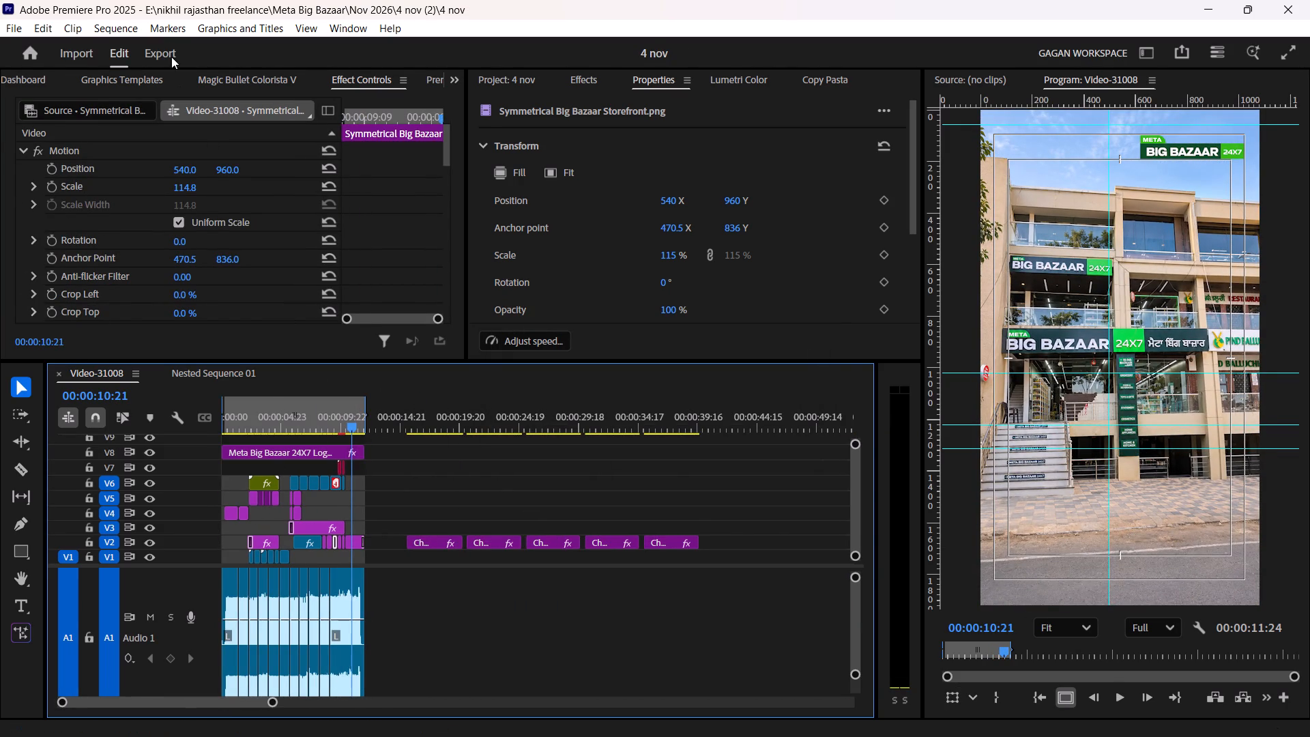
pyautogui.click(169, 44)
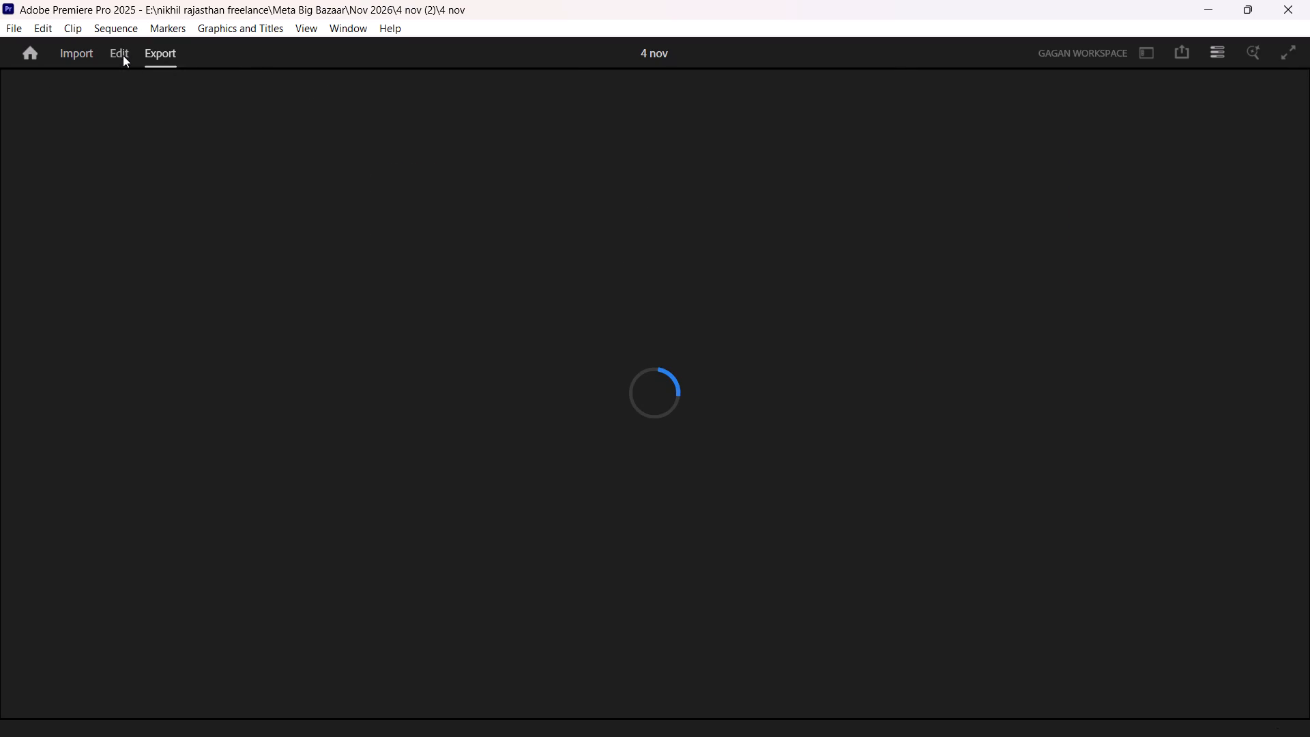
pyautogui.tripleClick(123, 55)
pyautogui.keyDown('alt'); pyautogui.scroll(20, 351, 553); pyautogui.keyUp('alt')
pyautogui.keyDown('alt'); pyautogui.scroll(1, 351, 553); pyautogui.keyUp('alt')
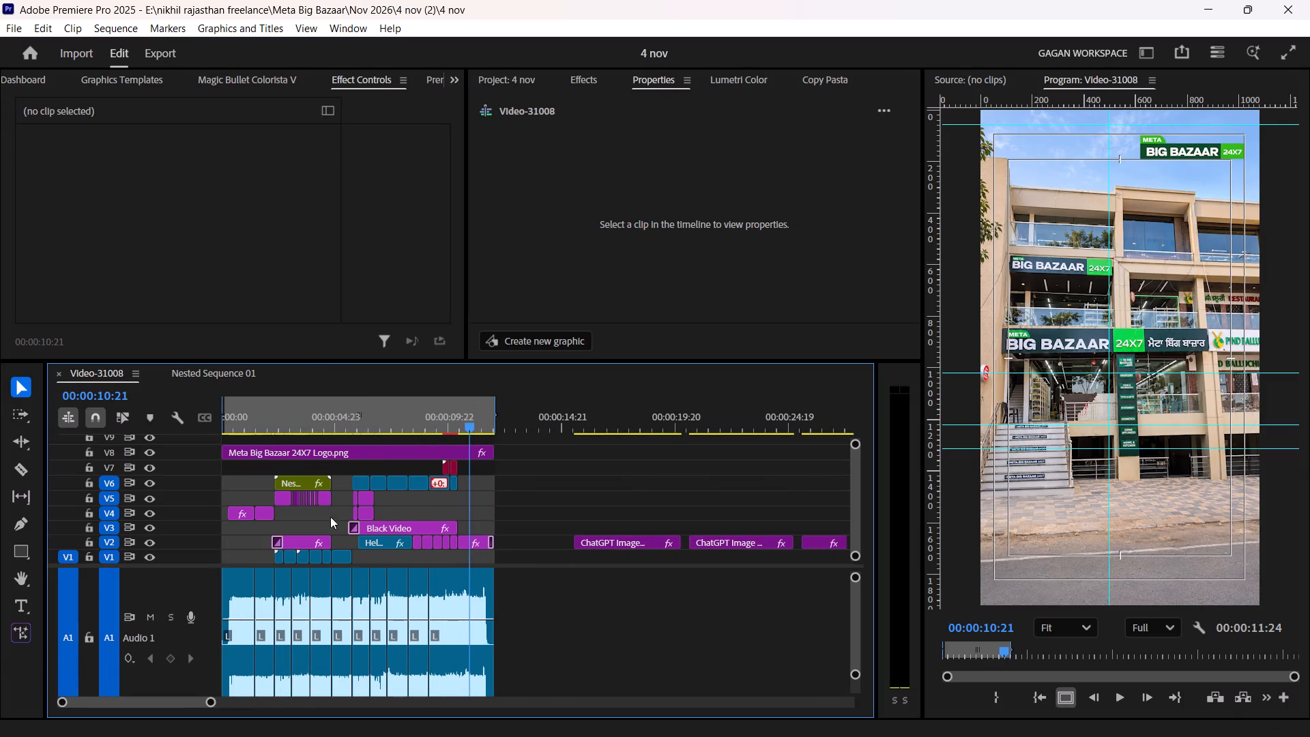
# Export the Video-31008 sequence to the render' folder, overwriting the existing meta big bazaar opening soon.mp4.
pyautogui.click(159, 48)
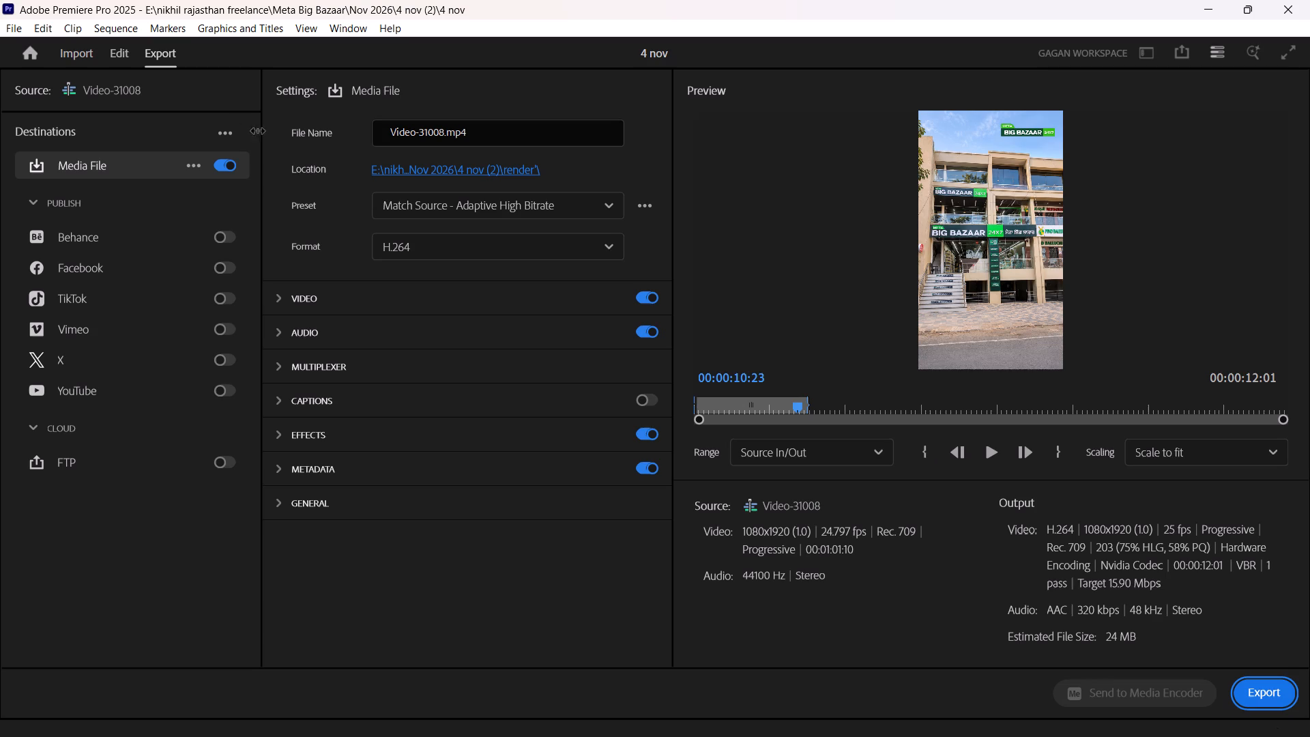
pyautogui.click(436, 176)
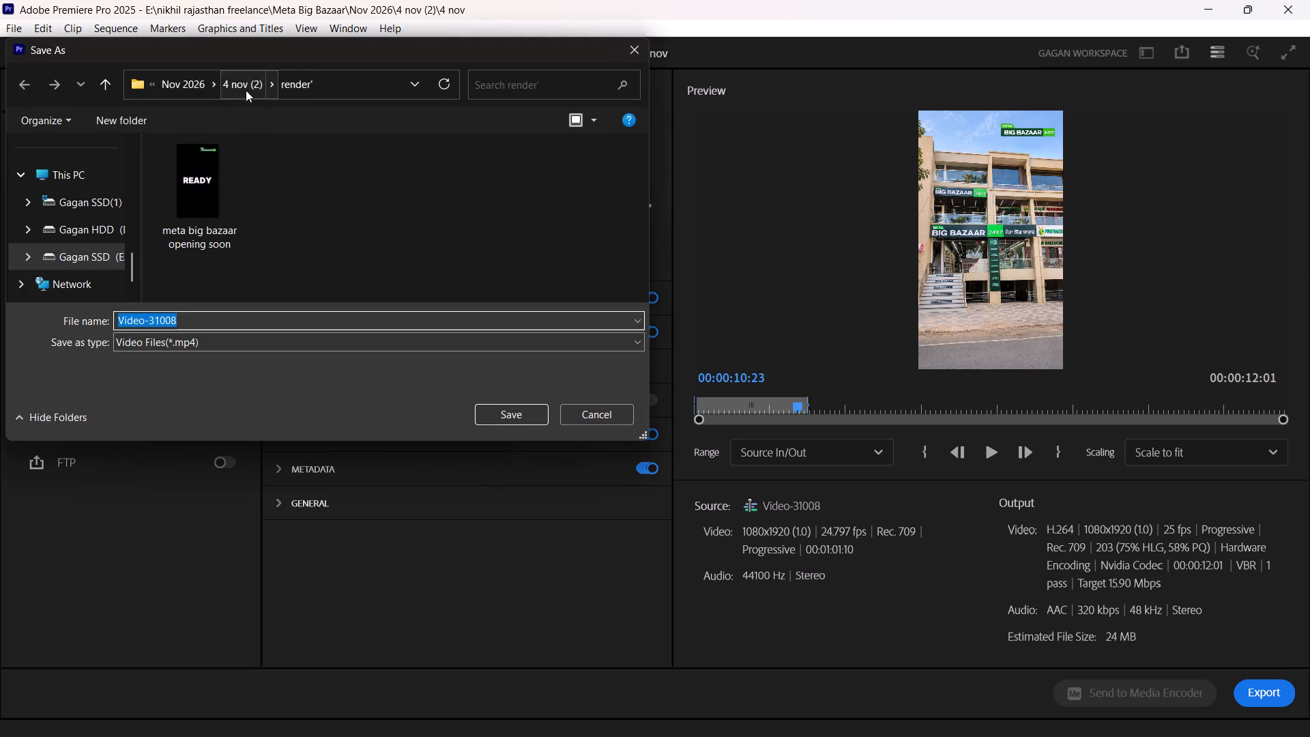
pyautogui.click(246, 89)
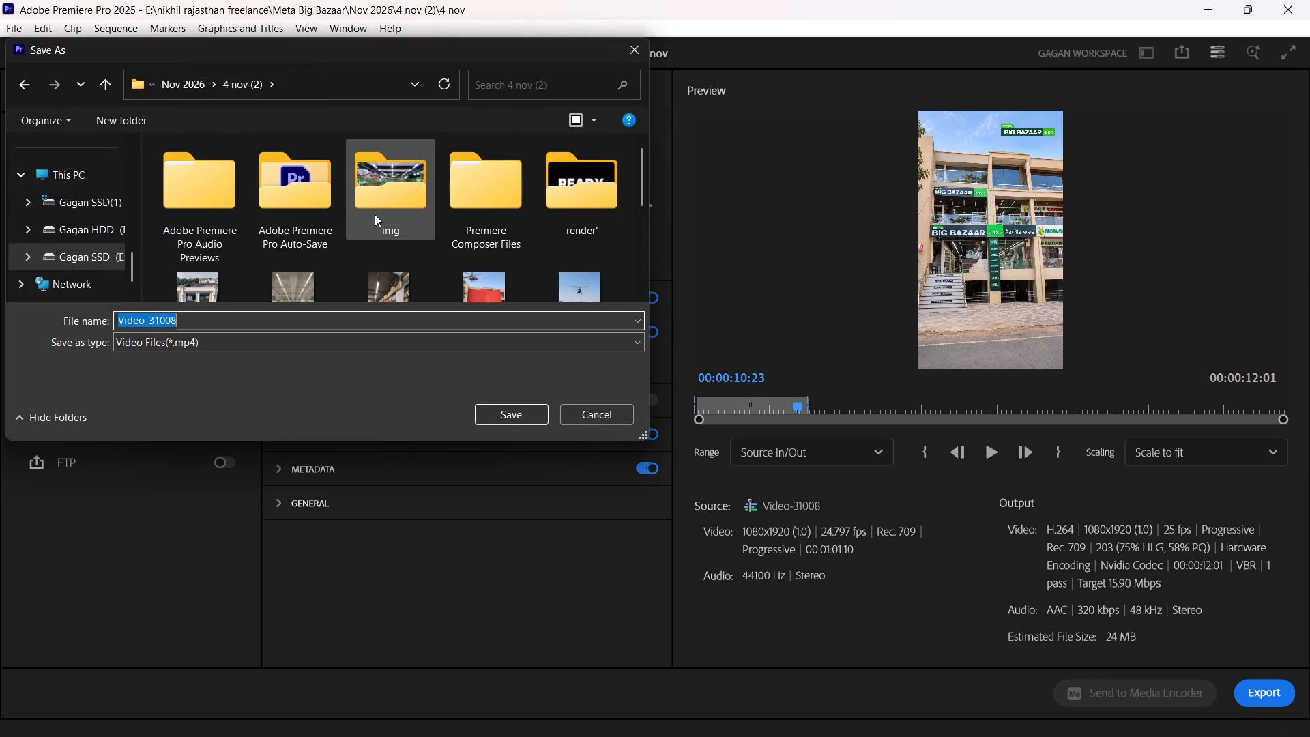
pyautogui.scroll(-8, 454, 227)
pyautogui.scroll(6, 399, 248)
pyautogui.doubleClick(576, 192)
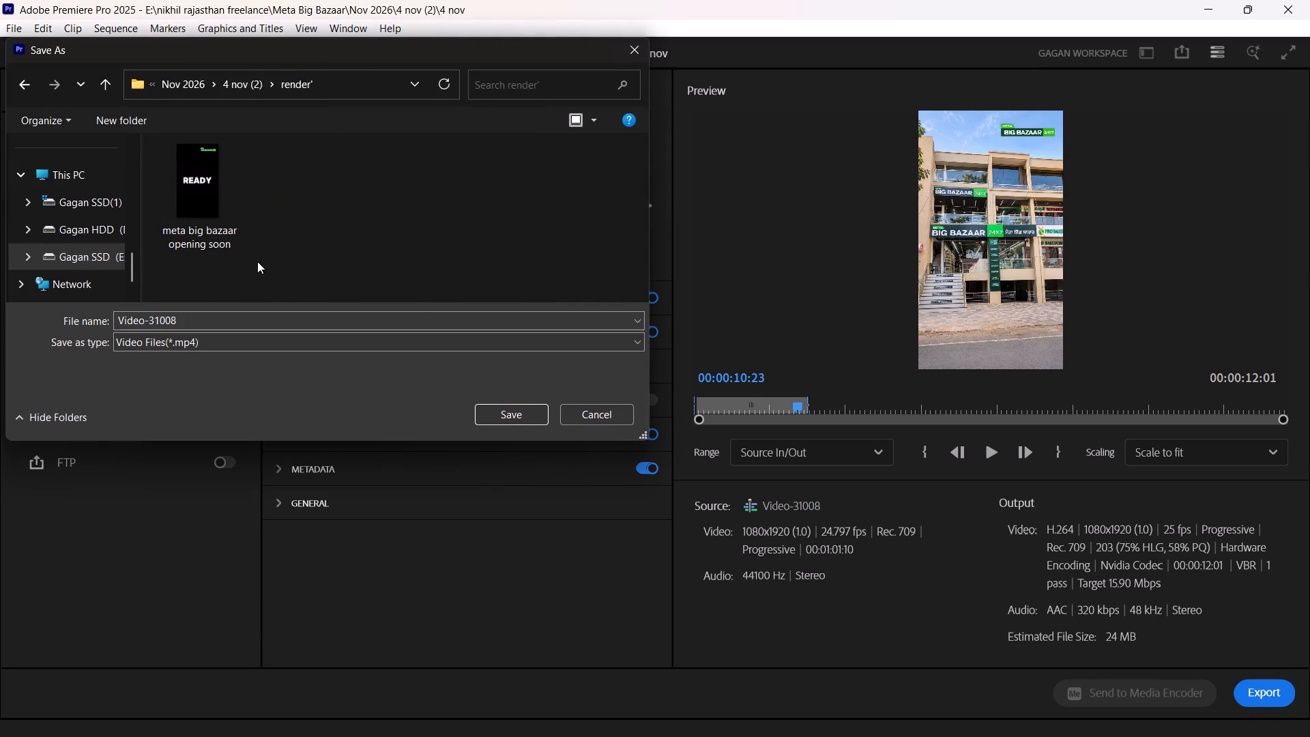
pyautogui.click(239, 249)
pyautogui.click(505, 422)
pyautogui.click(414, 323)
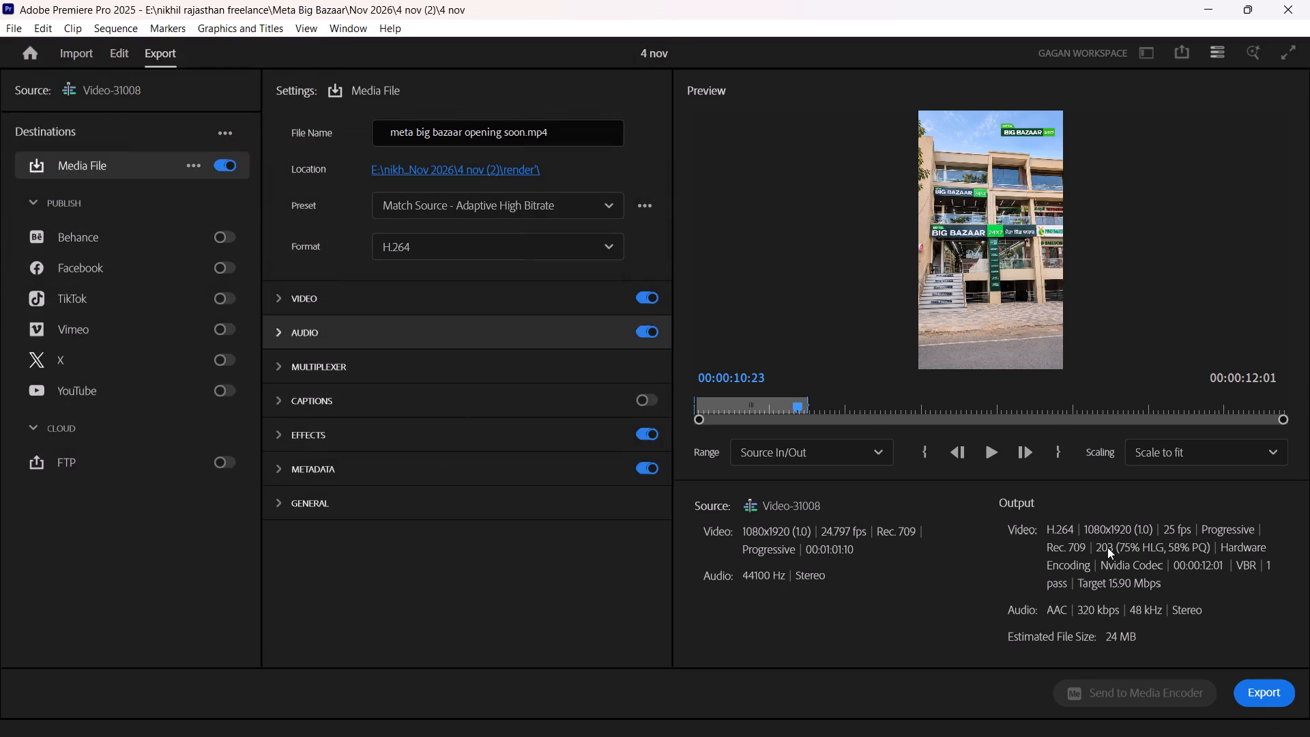
pyautogui.click(1264, 690)
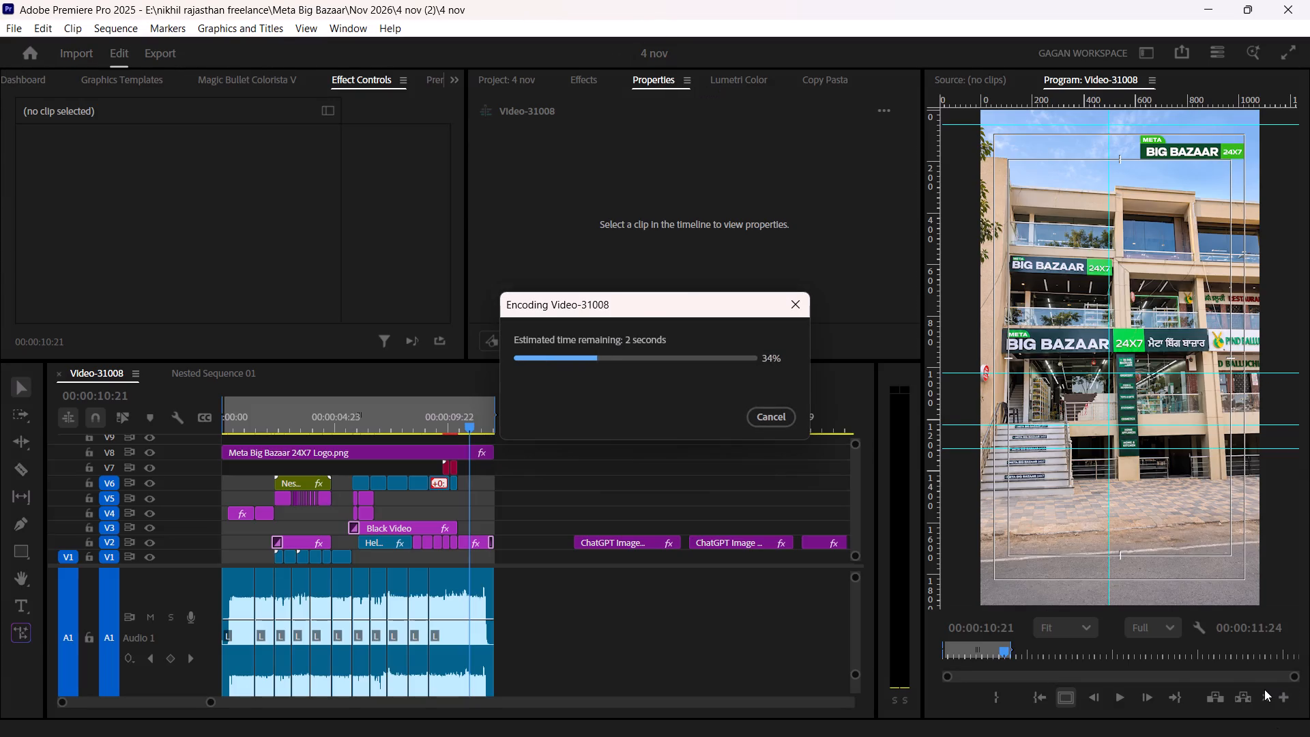
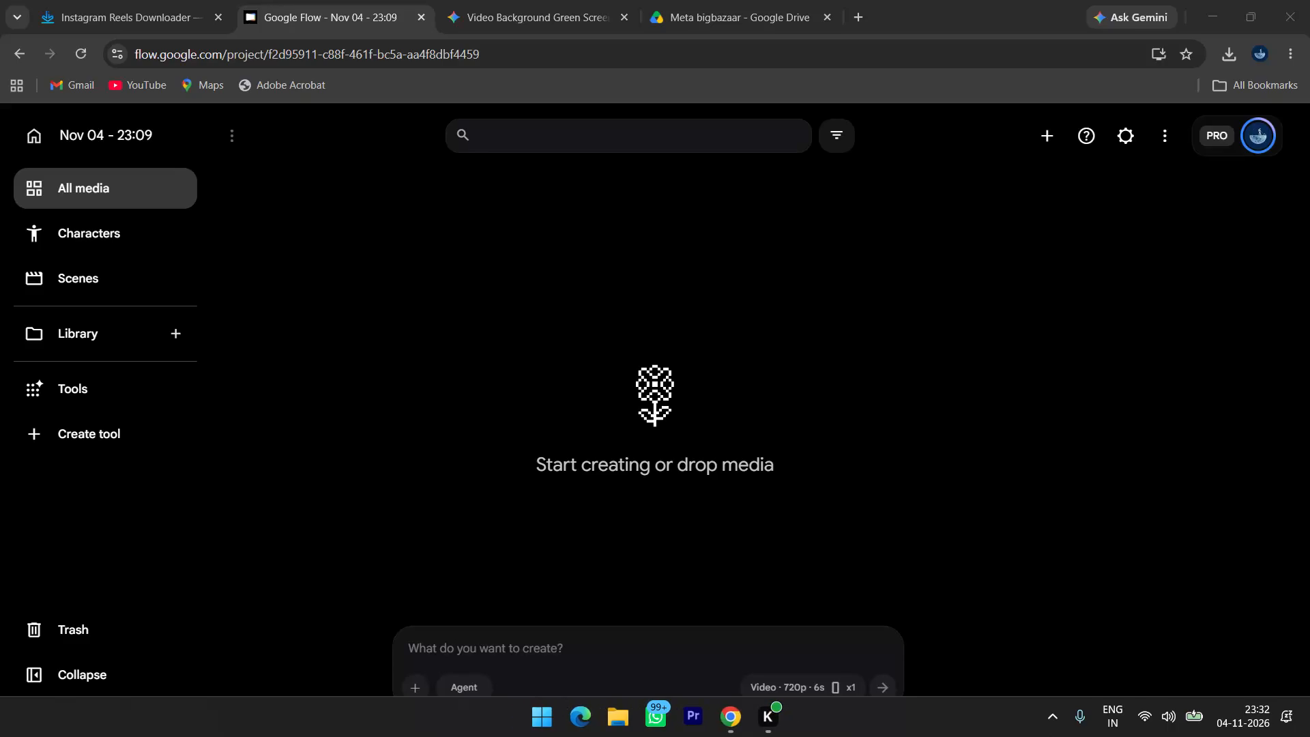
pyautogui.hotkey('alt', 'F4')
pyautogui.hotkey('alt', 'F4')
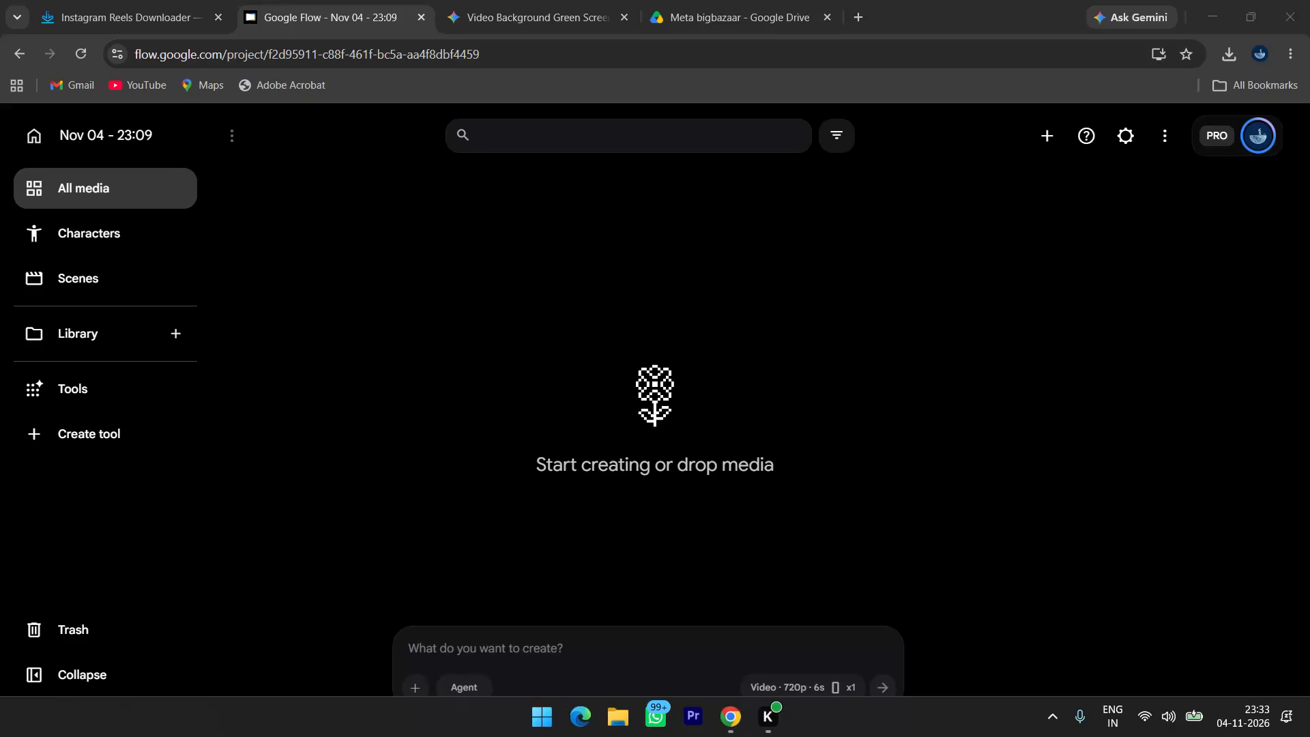